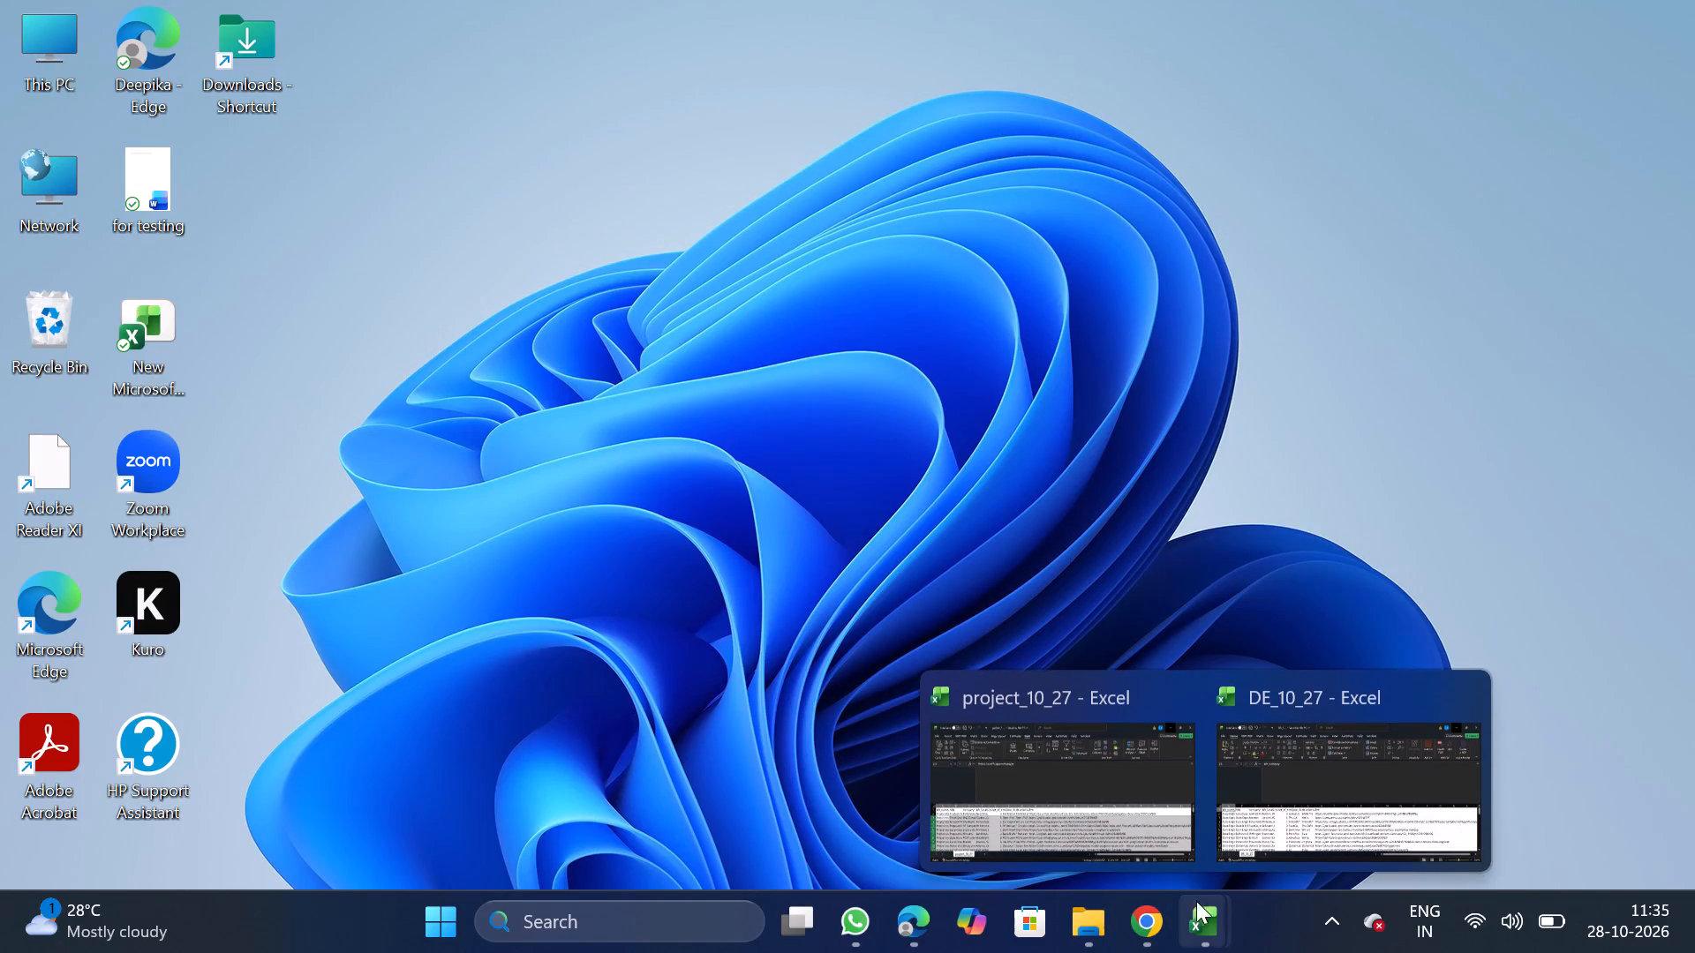
Close the two open Excel workbooks, project_10_27 and DE_10_27.
{"action": "left_click", "coordinate": [1179, 705]}
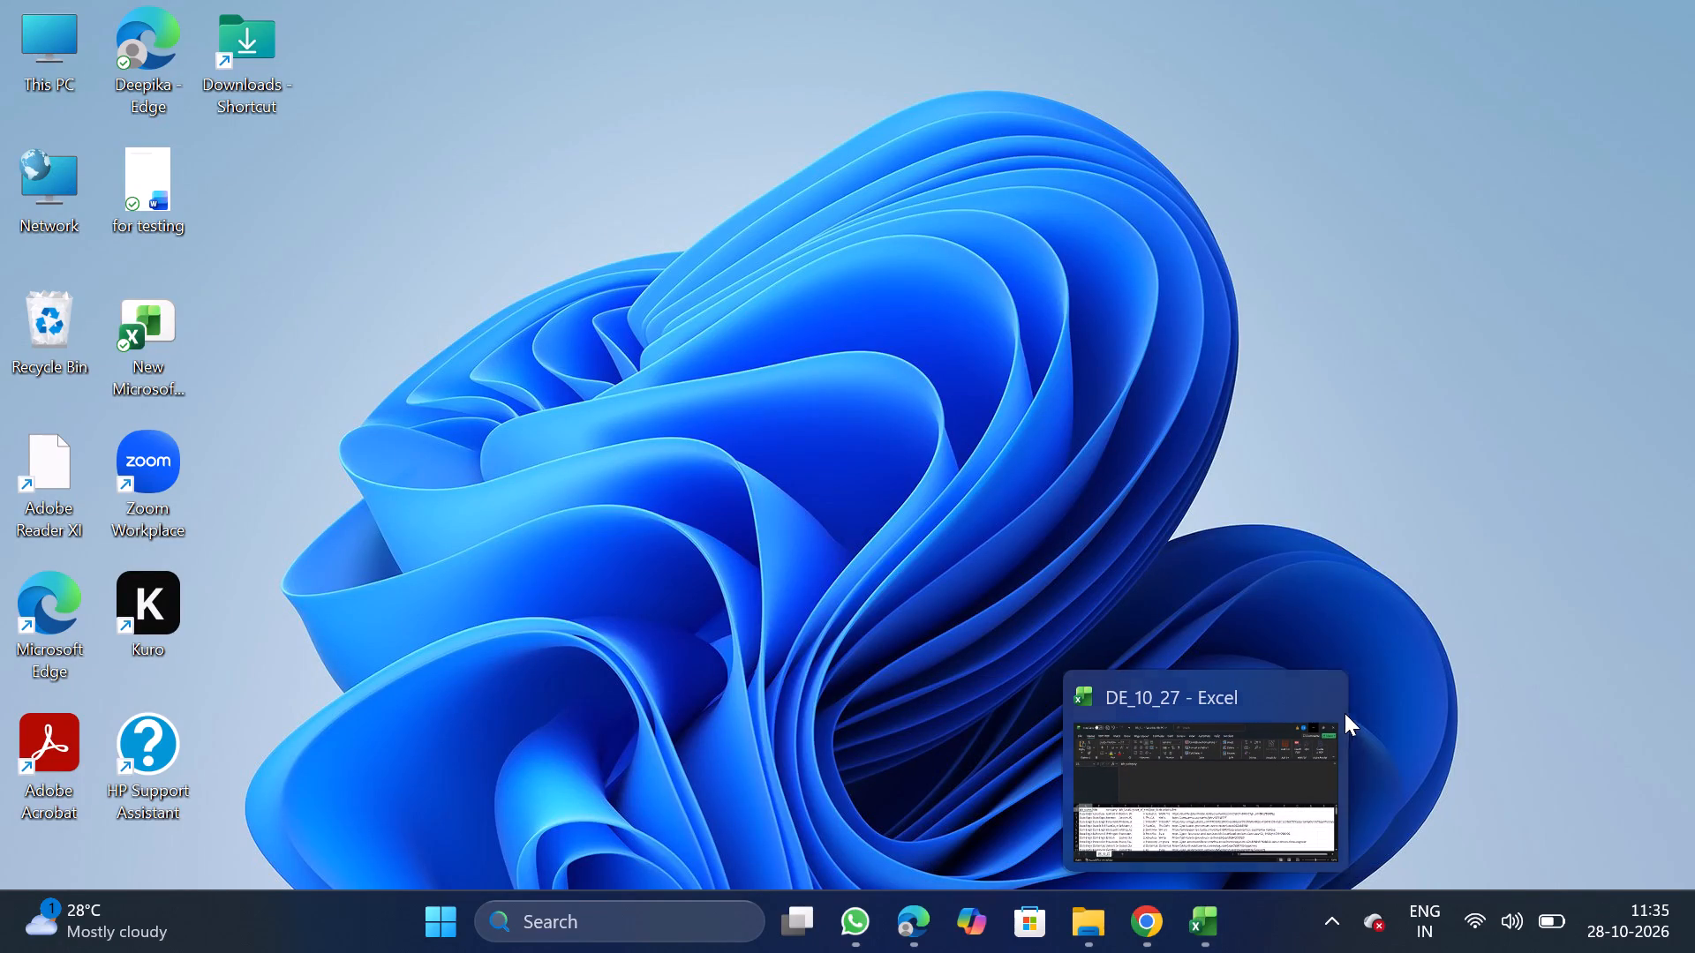
{"action": "left_click", "coordinate": [1334, 698]}
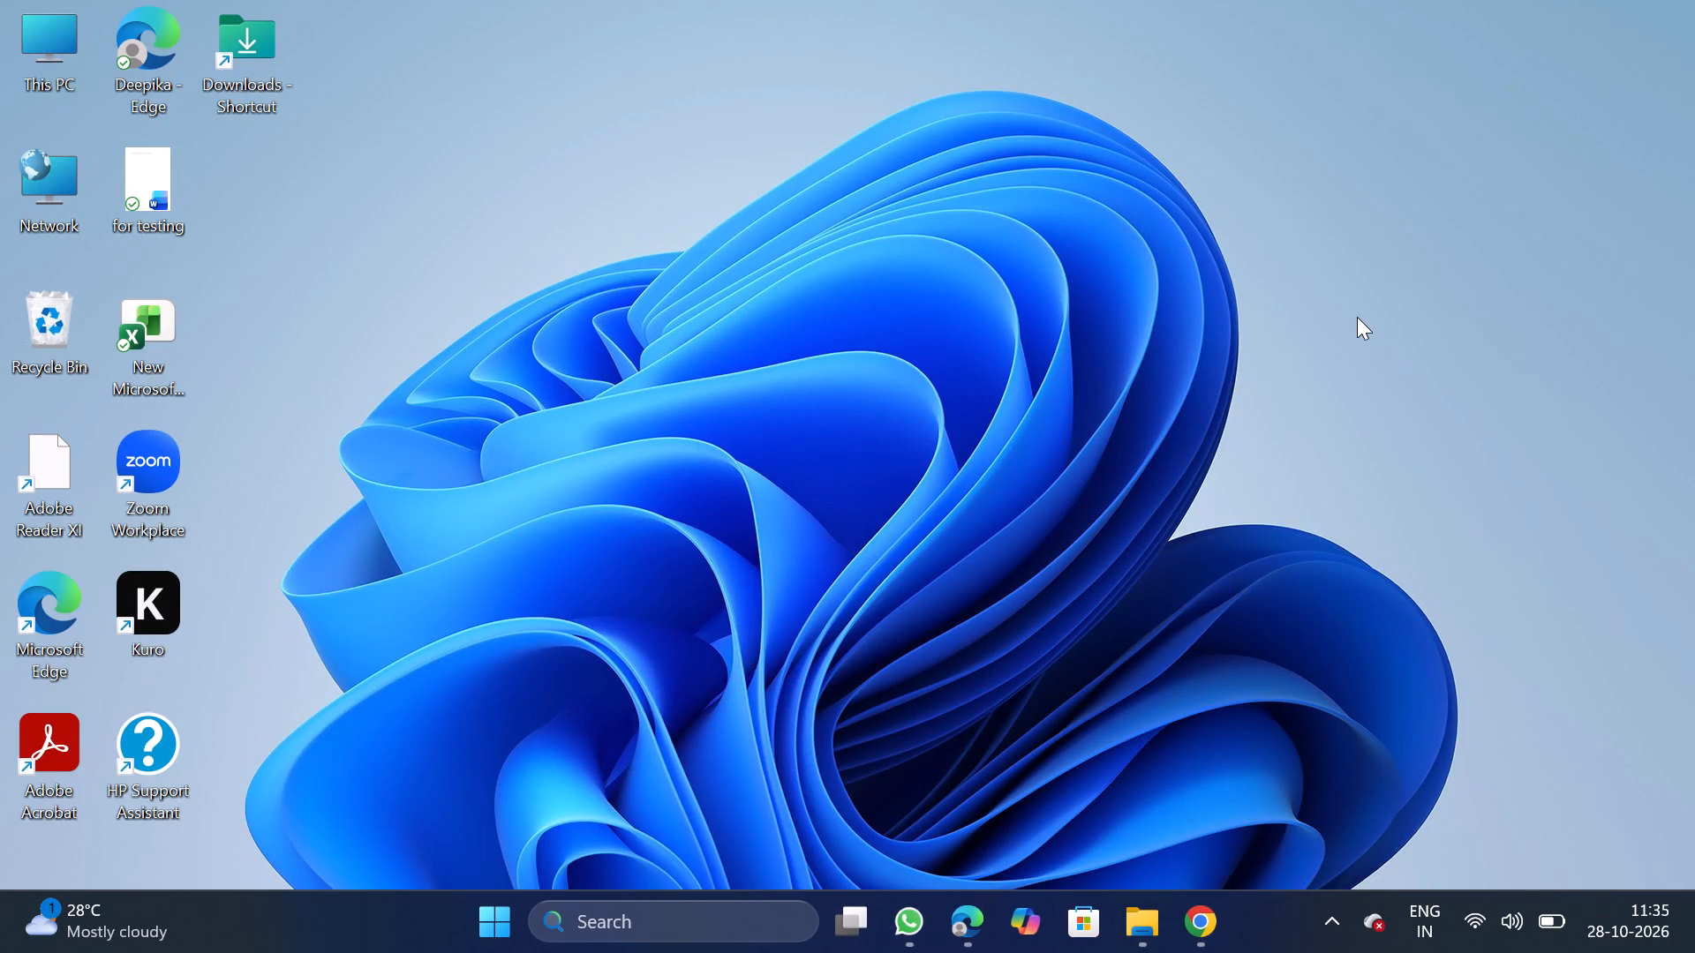
Open a File Explorer window from the desktop.
{"action": "left_click", "coordinate": [1135, 919]}
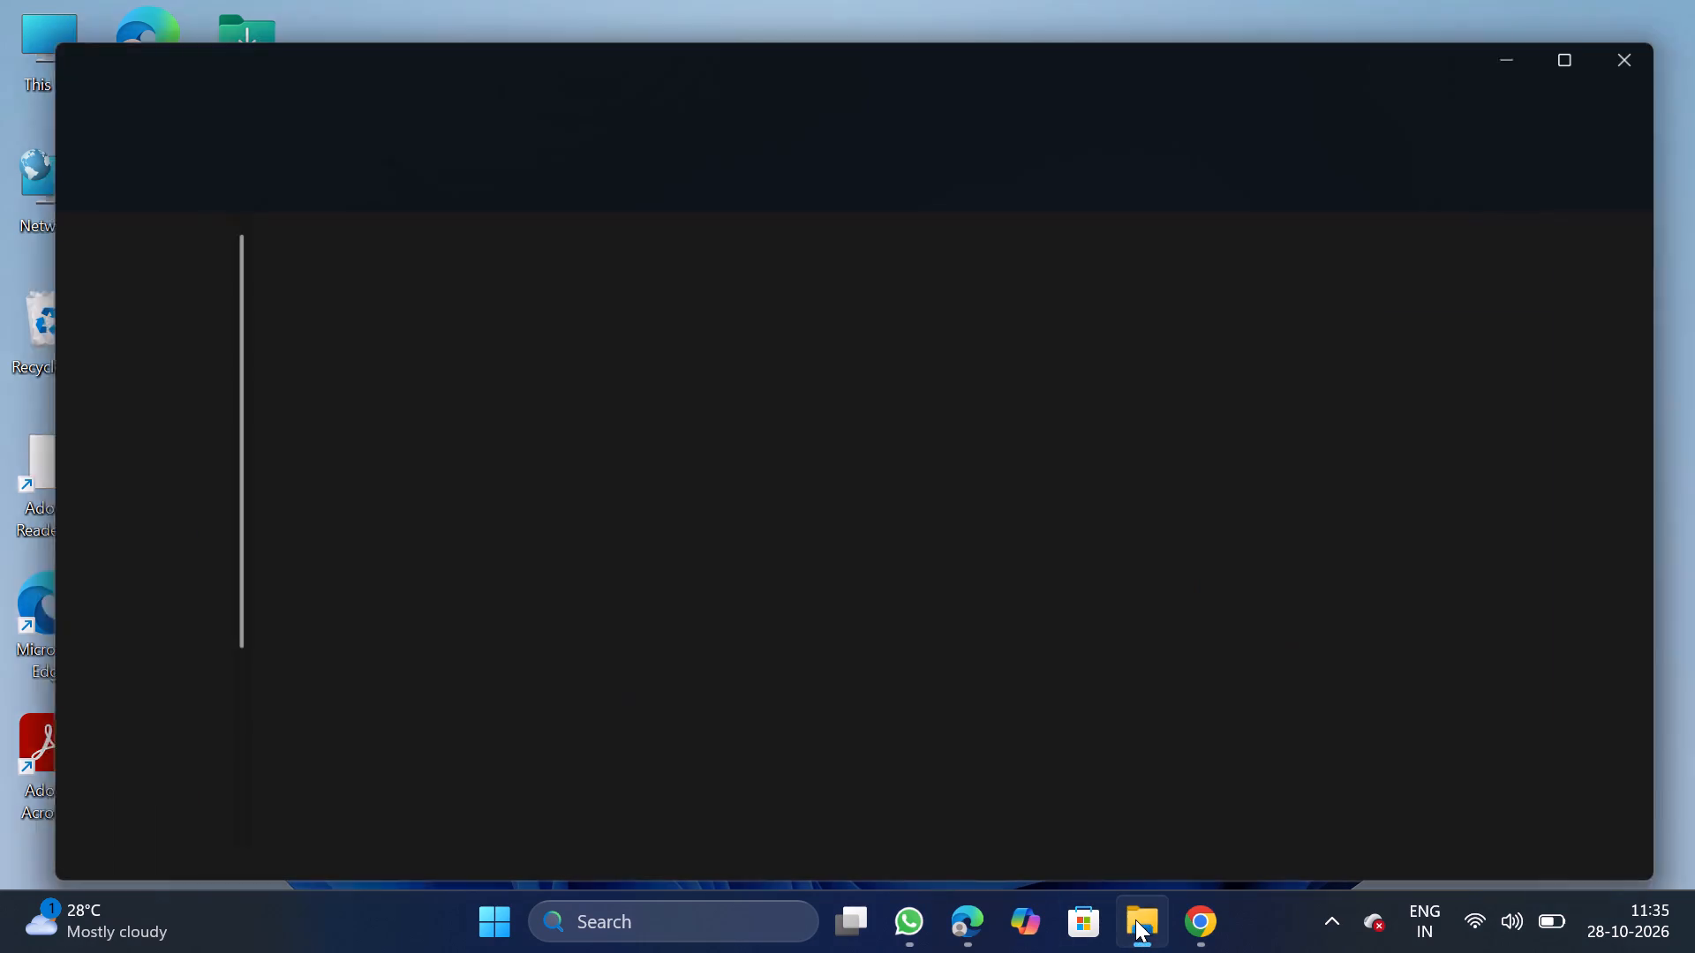
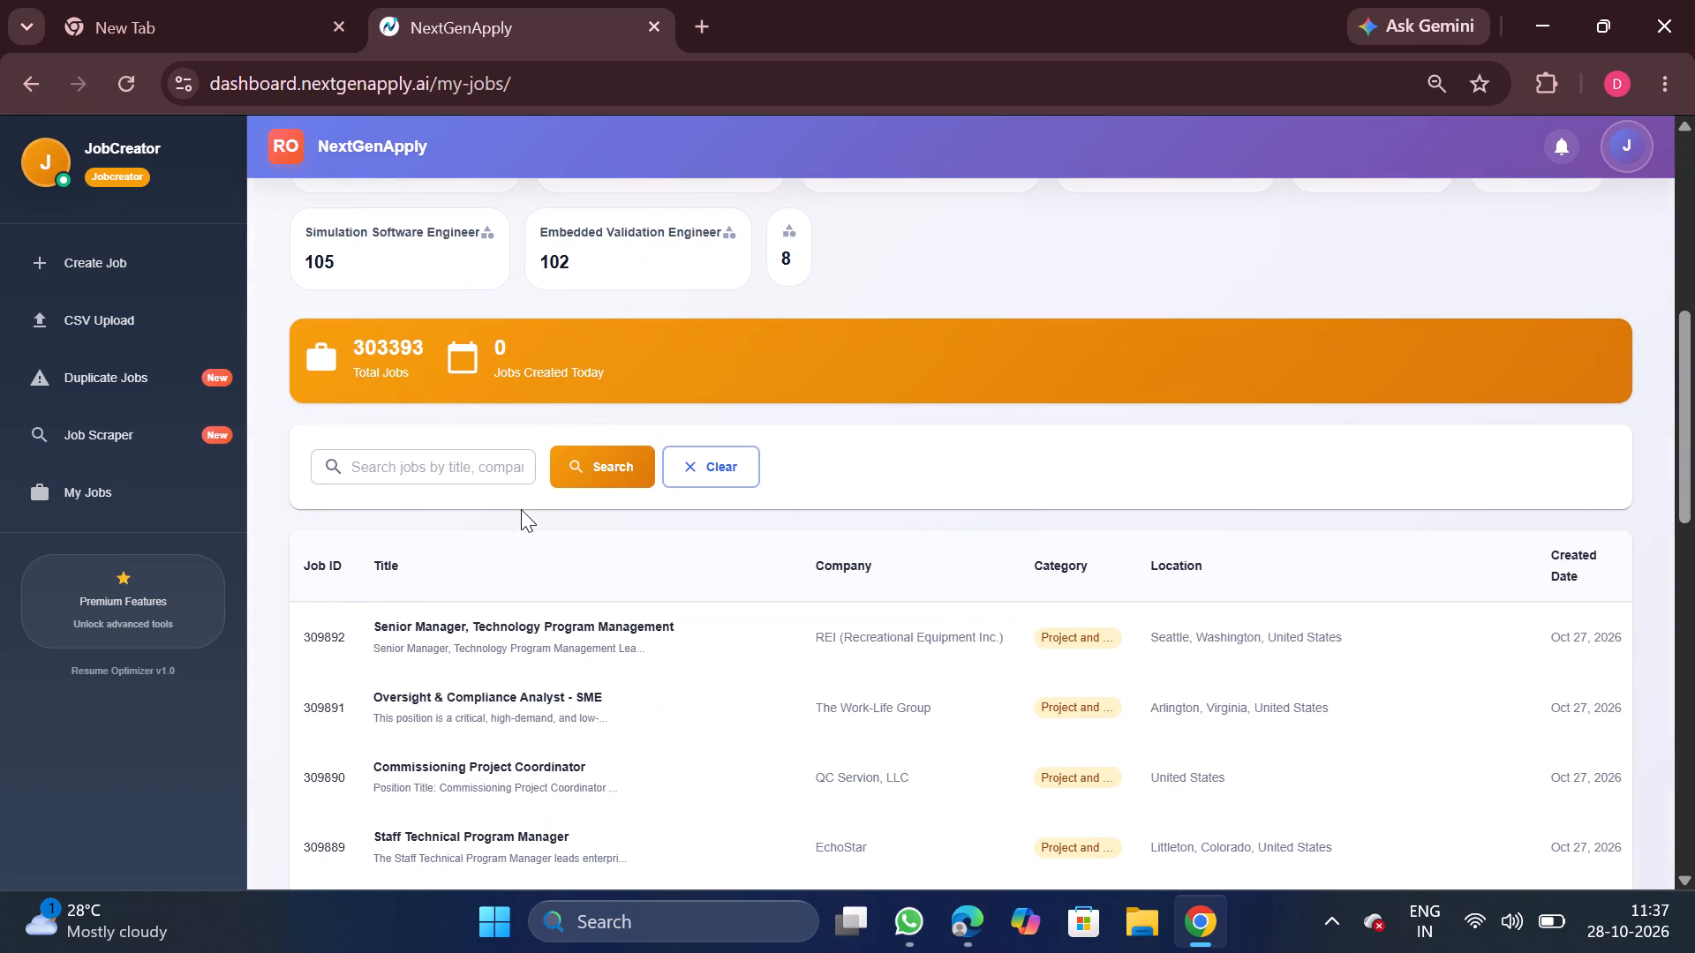
Open the CSV Upload page and refresh the CSV Upload History.
{"action": "scroll", "coordinate": [521, 509], "scroll_direction": "up", "scroll_amount": 6}
{"action": "left_click", "coordinate": [119, 315]}
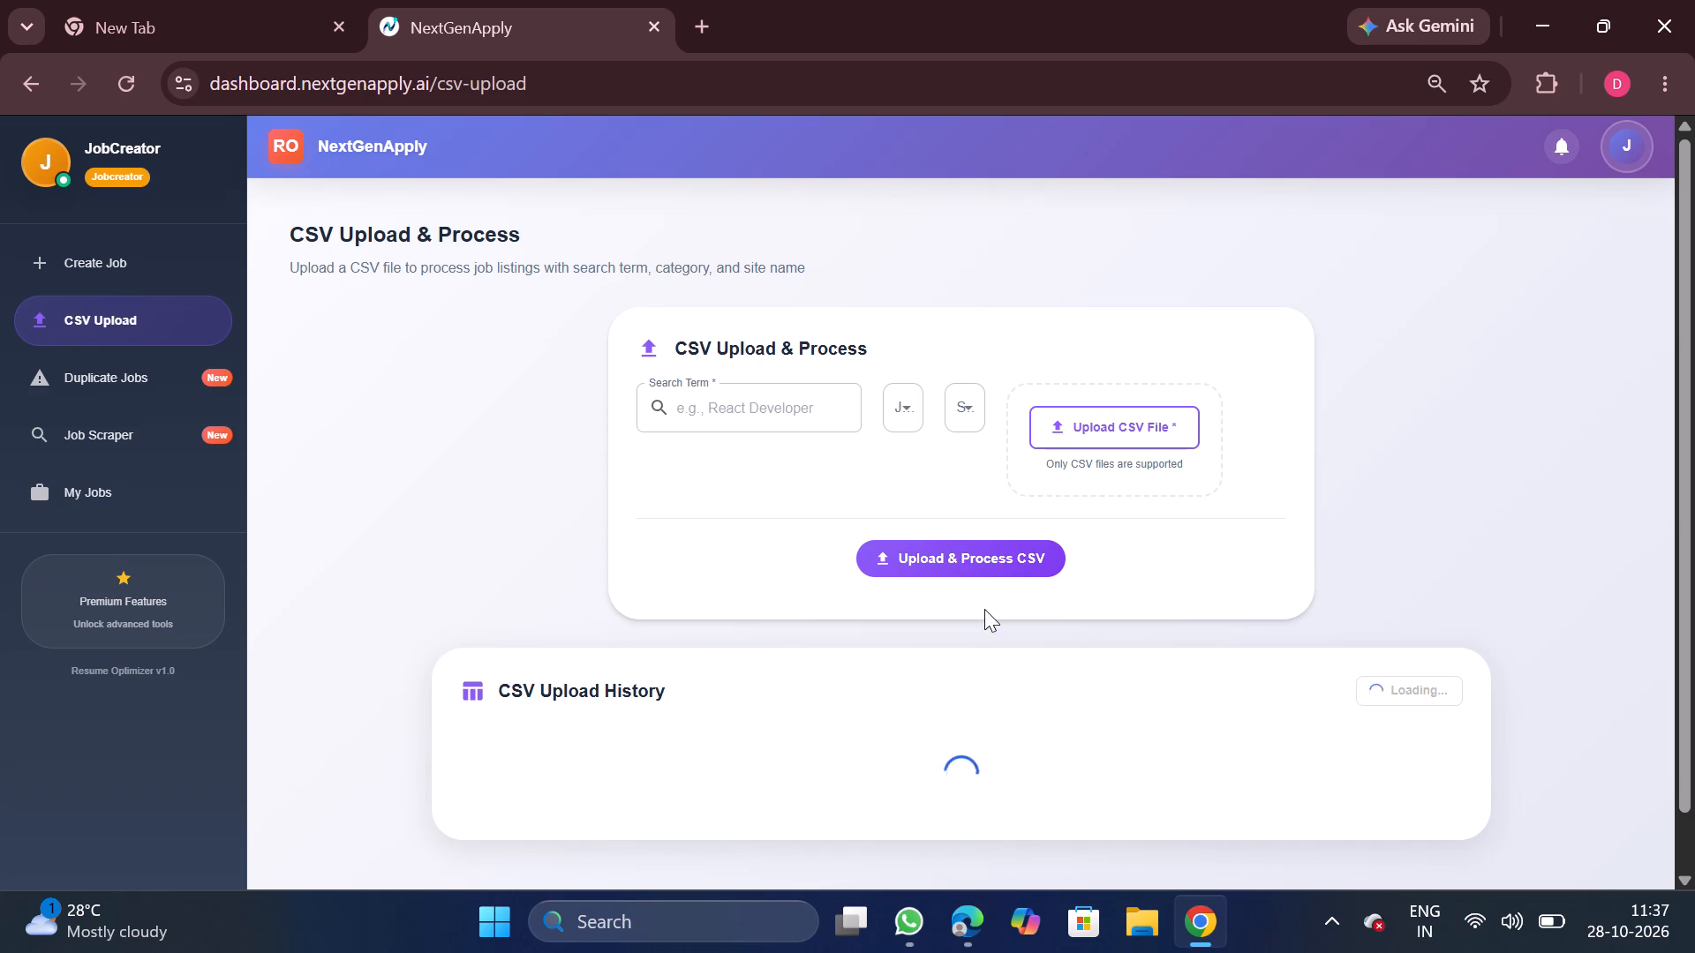
{"action": "left_click", "coordinate": [1227, 639]}
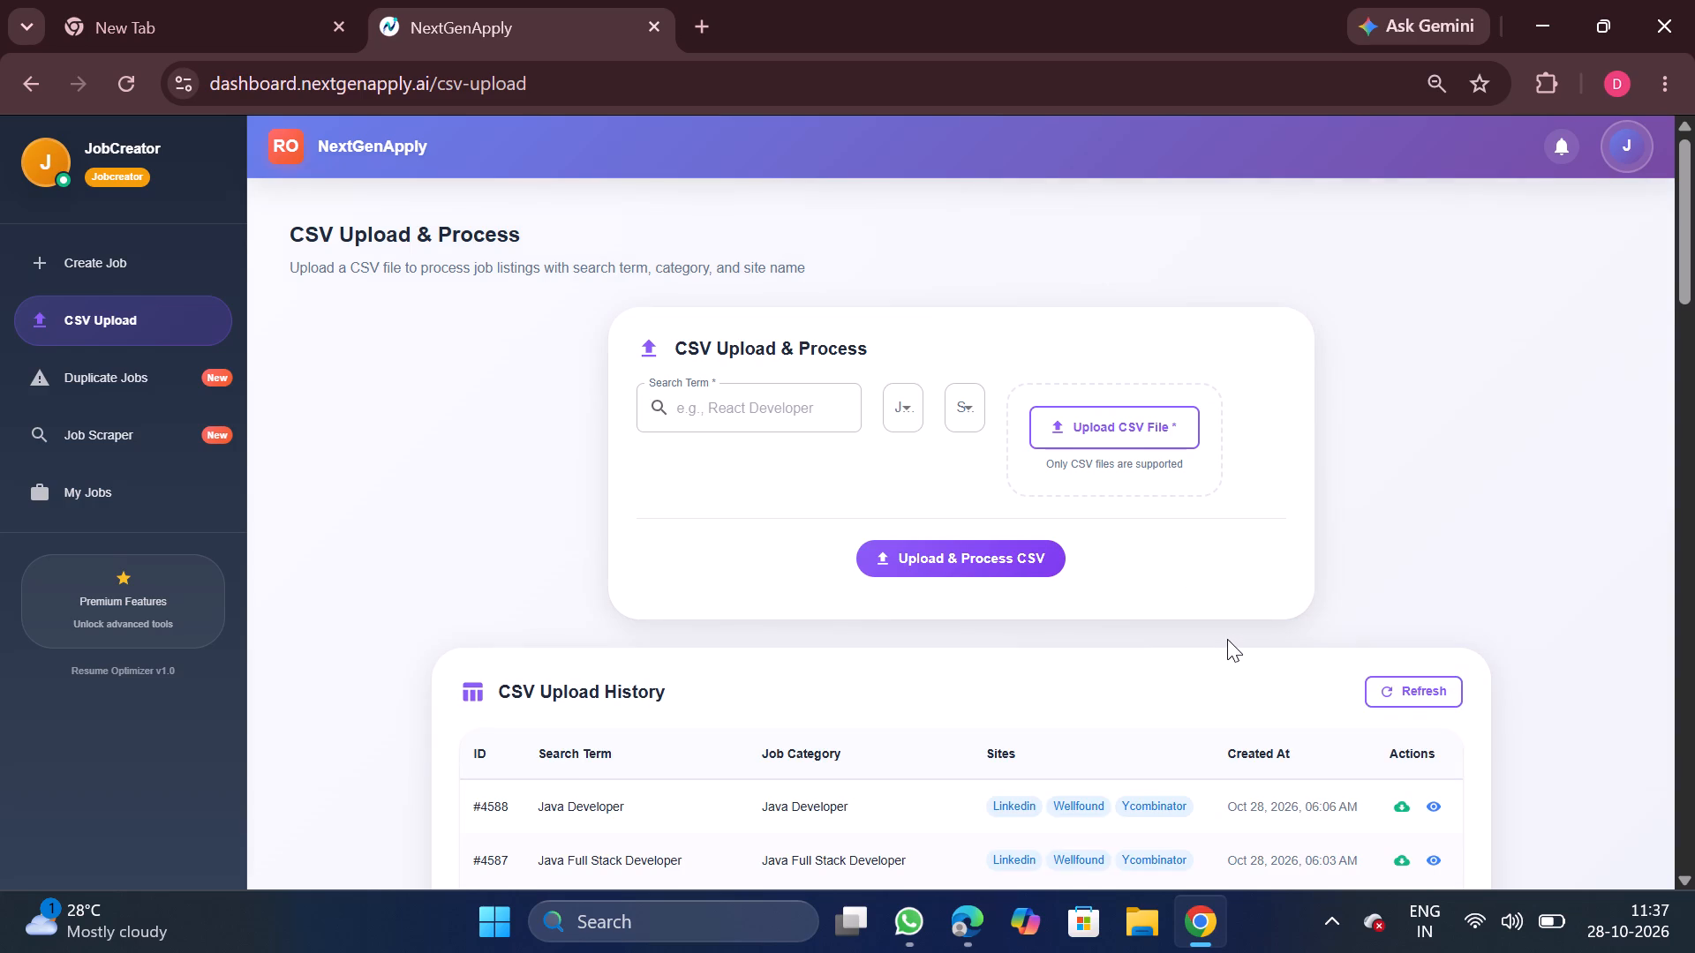
{"action": "scroll", "coordinate": [1227, 639], "scroll_direction": "down", "scroll_amount": 2}
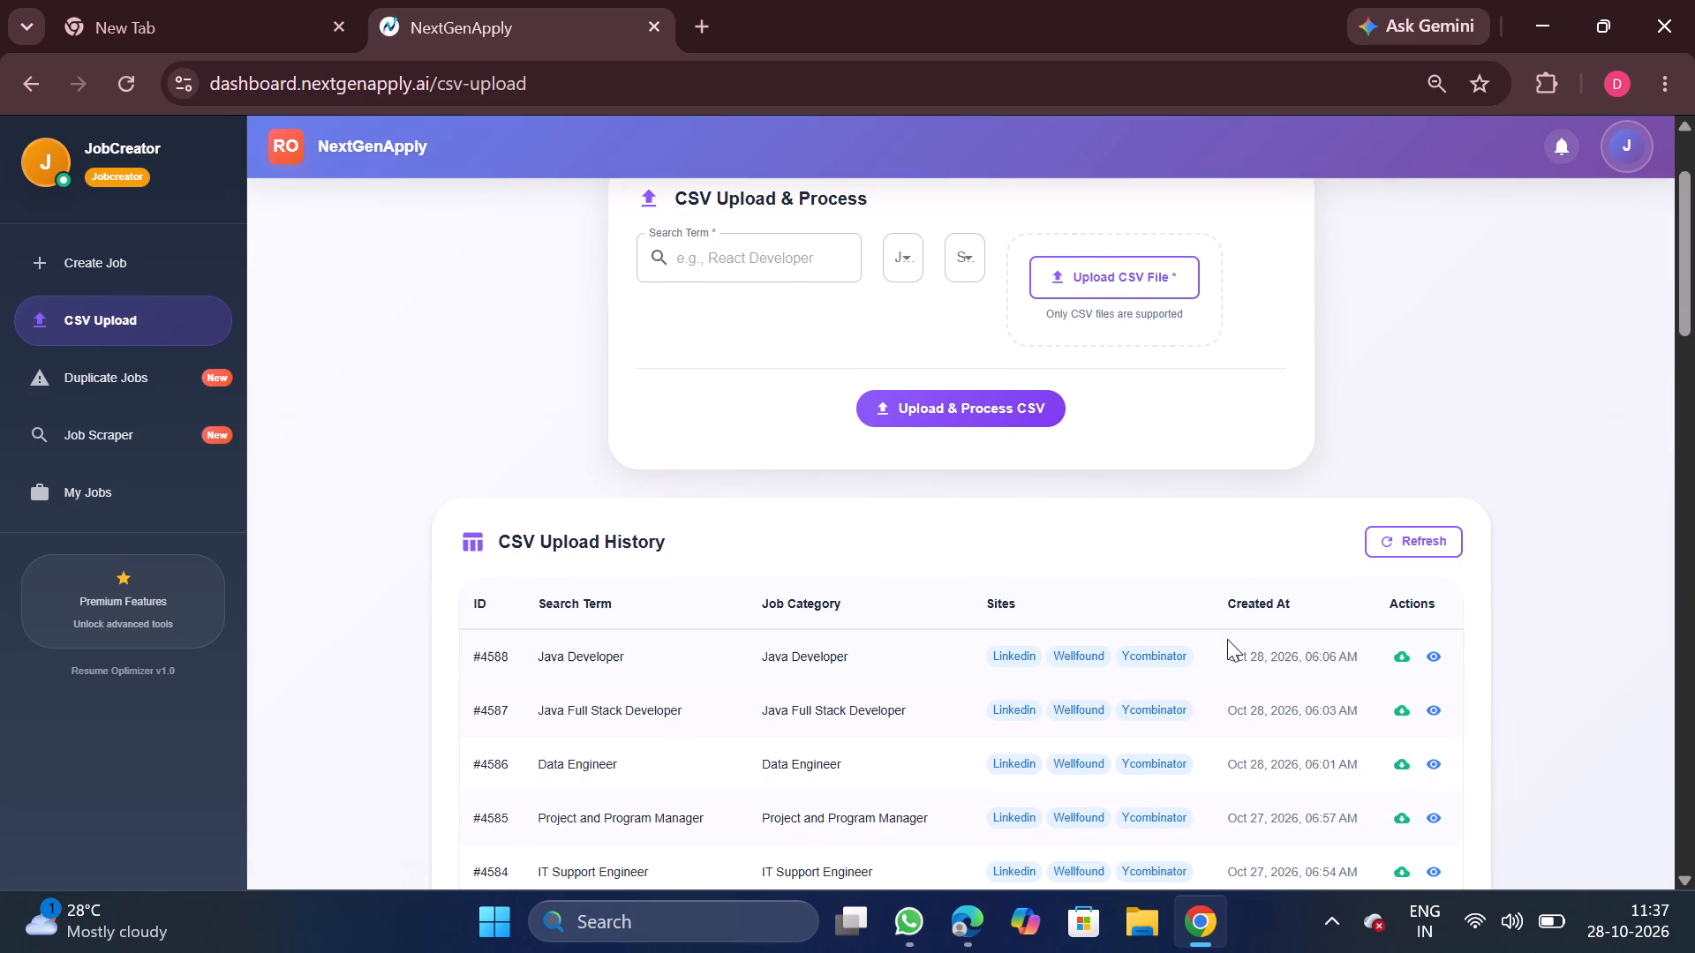
{"action": "scroll", "coordinate": [1227, 639], "scroll_direction": "down", "scroll_amount": 1}
{"action": "scroll", "coordinate": [1227, 639], "scroll_direction": "up", "scroll_amount": 2}
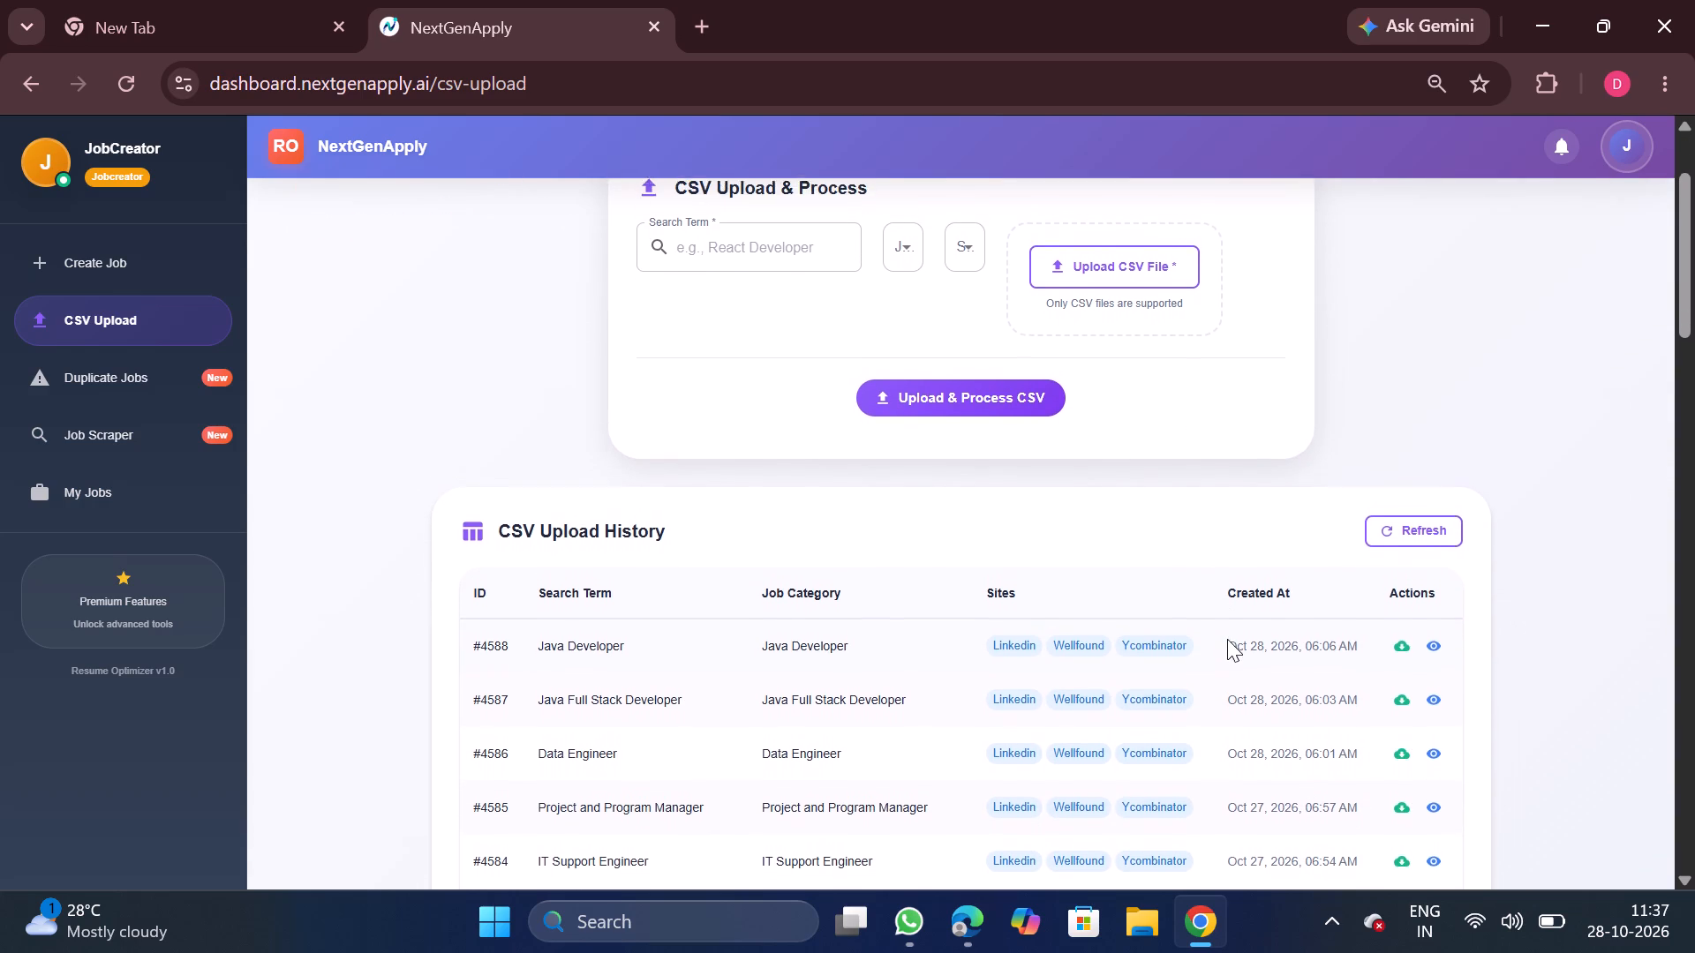
{"action": "scroll", "coordinate": [1227, 639], "scroll_direction": "up", "scroll_amount": 6}
{"action": "scroll", "coordinate": [1227, 639], "scroll_direction": "down", "scroll_amount": 2}
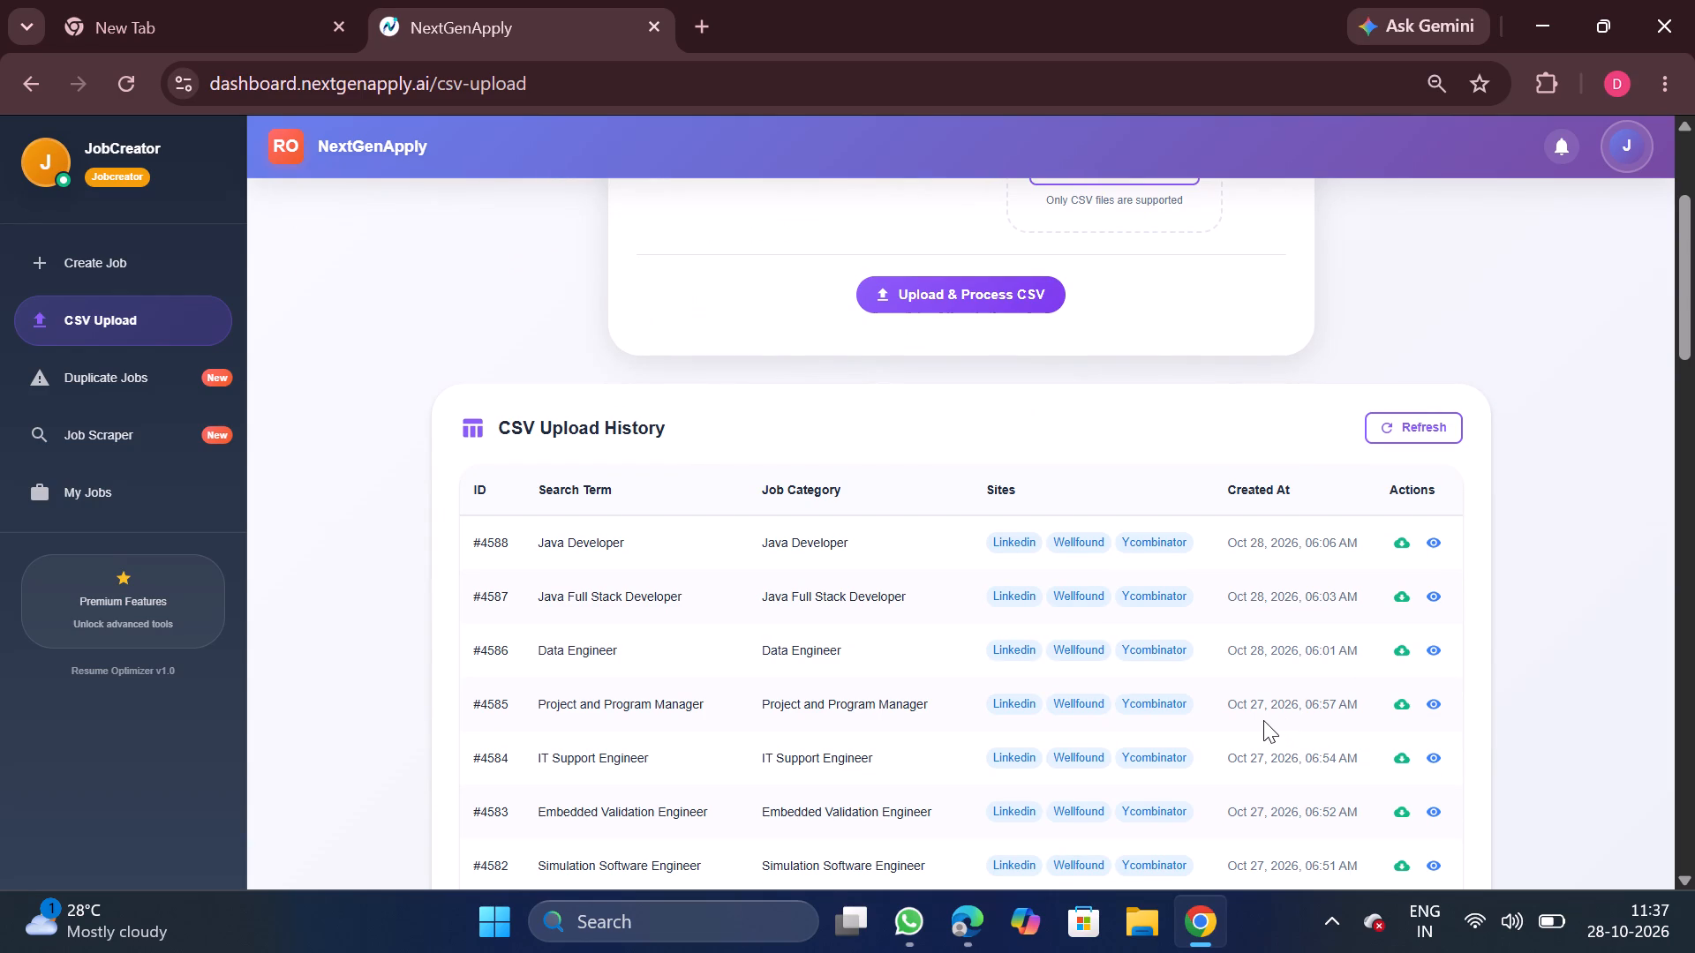
{"action": "left_click", "coordinate": [1406, 416]}
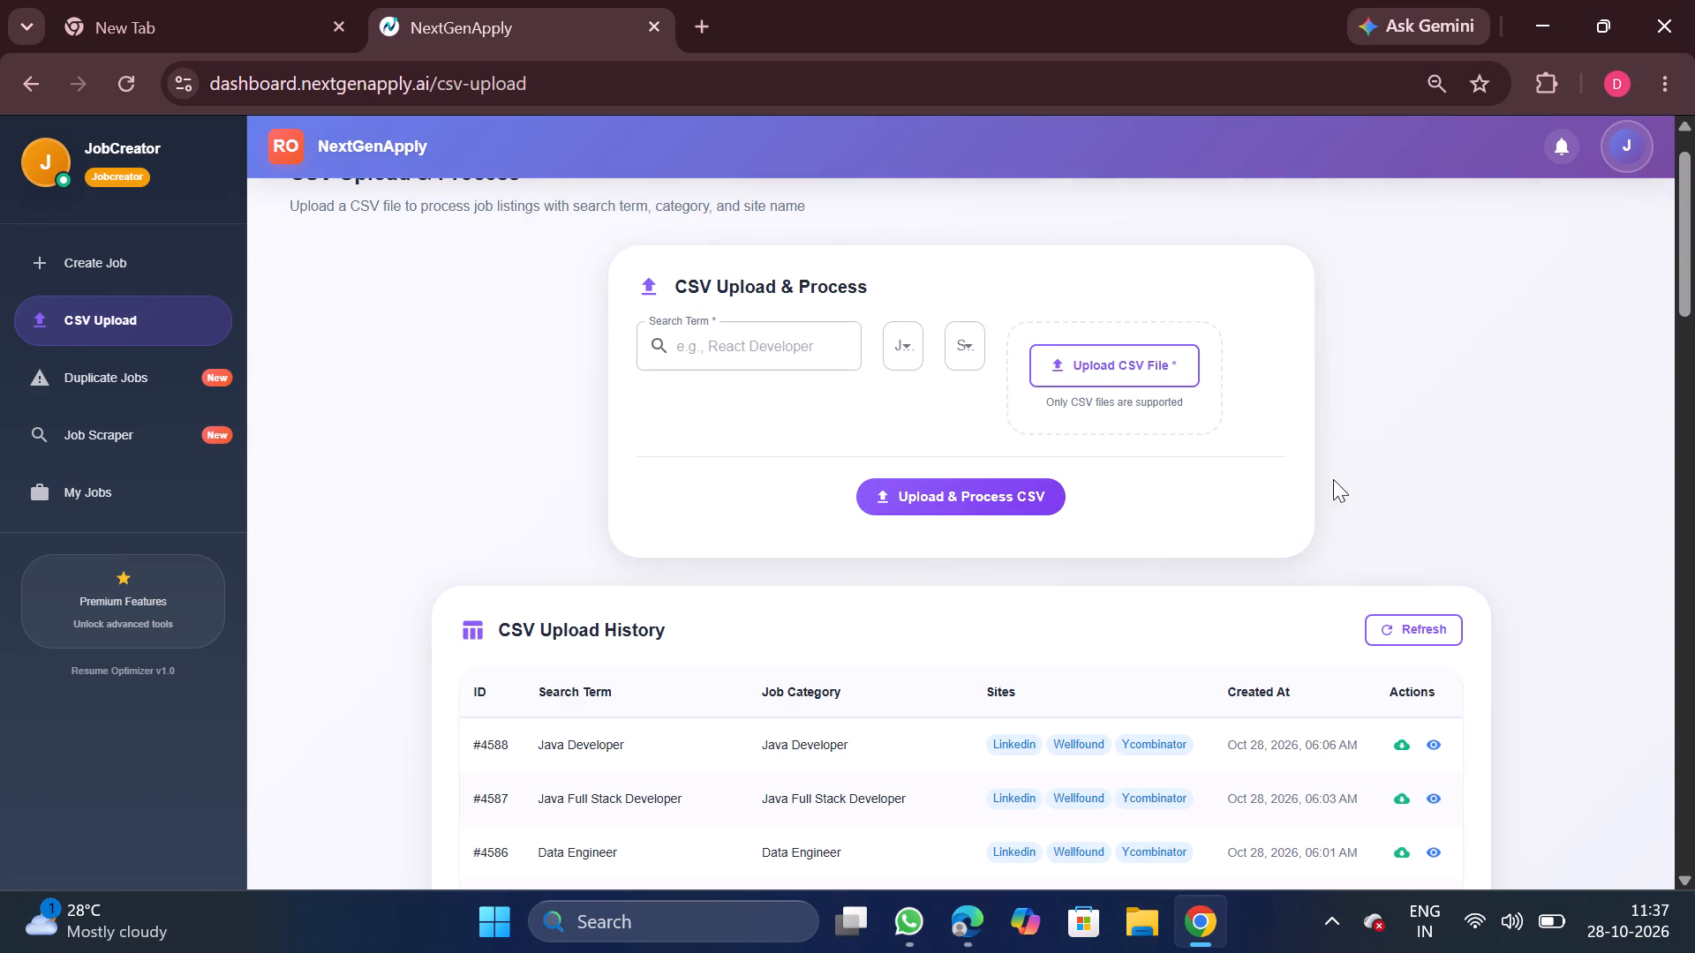
Download the CSV of the Data Engineer entry #4586 from the upload history.
{"action": "scroll", "coordinate": [1222, 693], "scroll_direction": "down", "scroll_amount": 1}
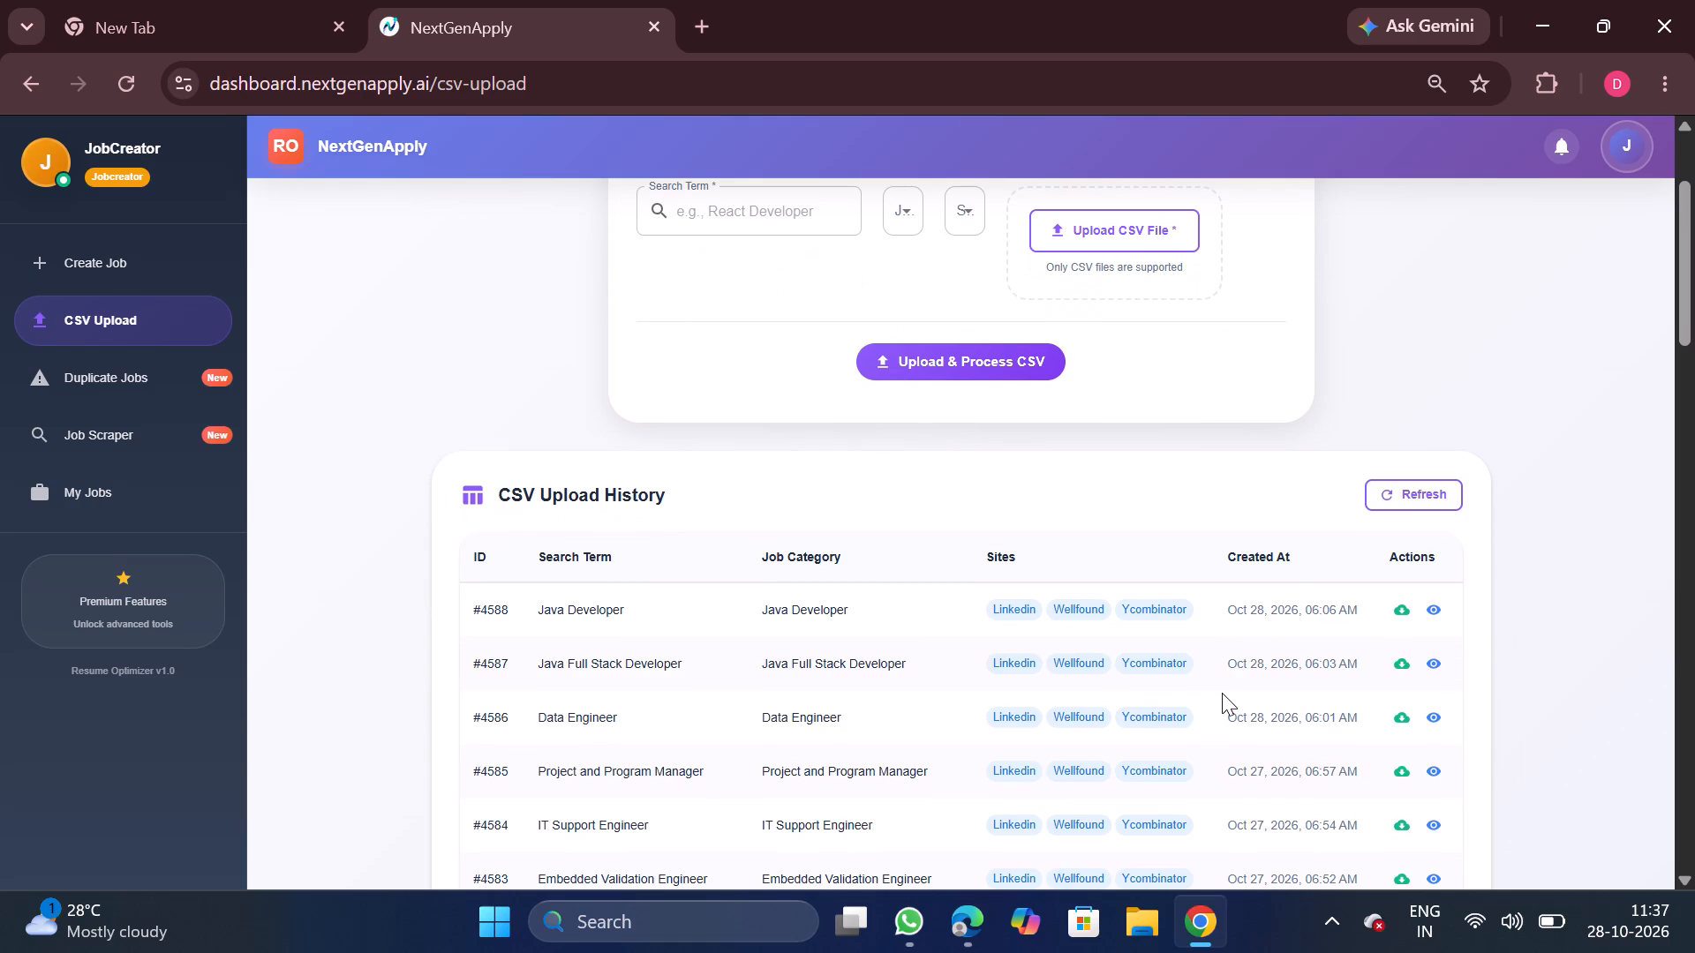
{"action": "left_click", "coordinate": [1222, 693]}
{"action": "left_click", "coordinate": [1399, 712]}
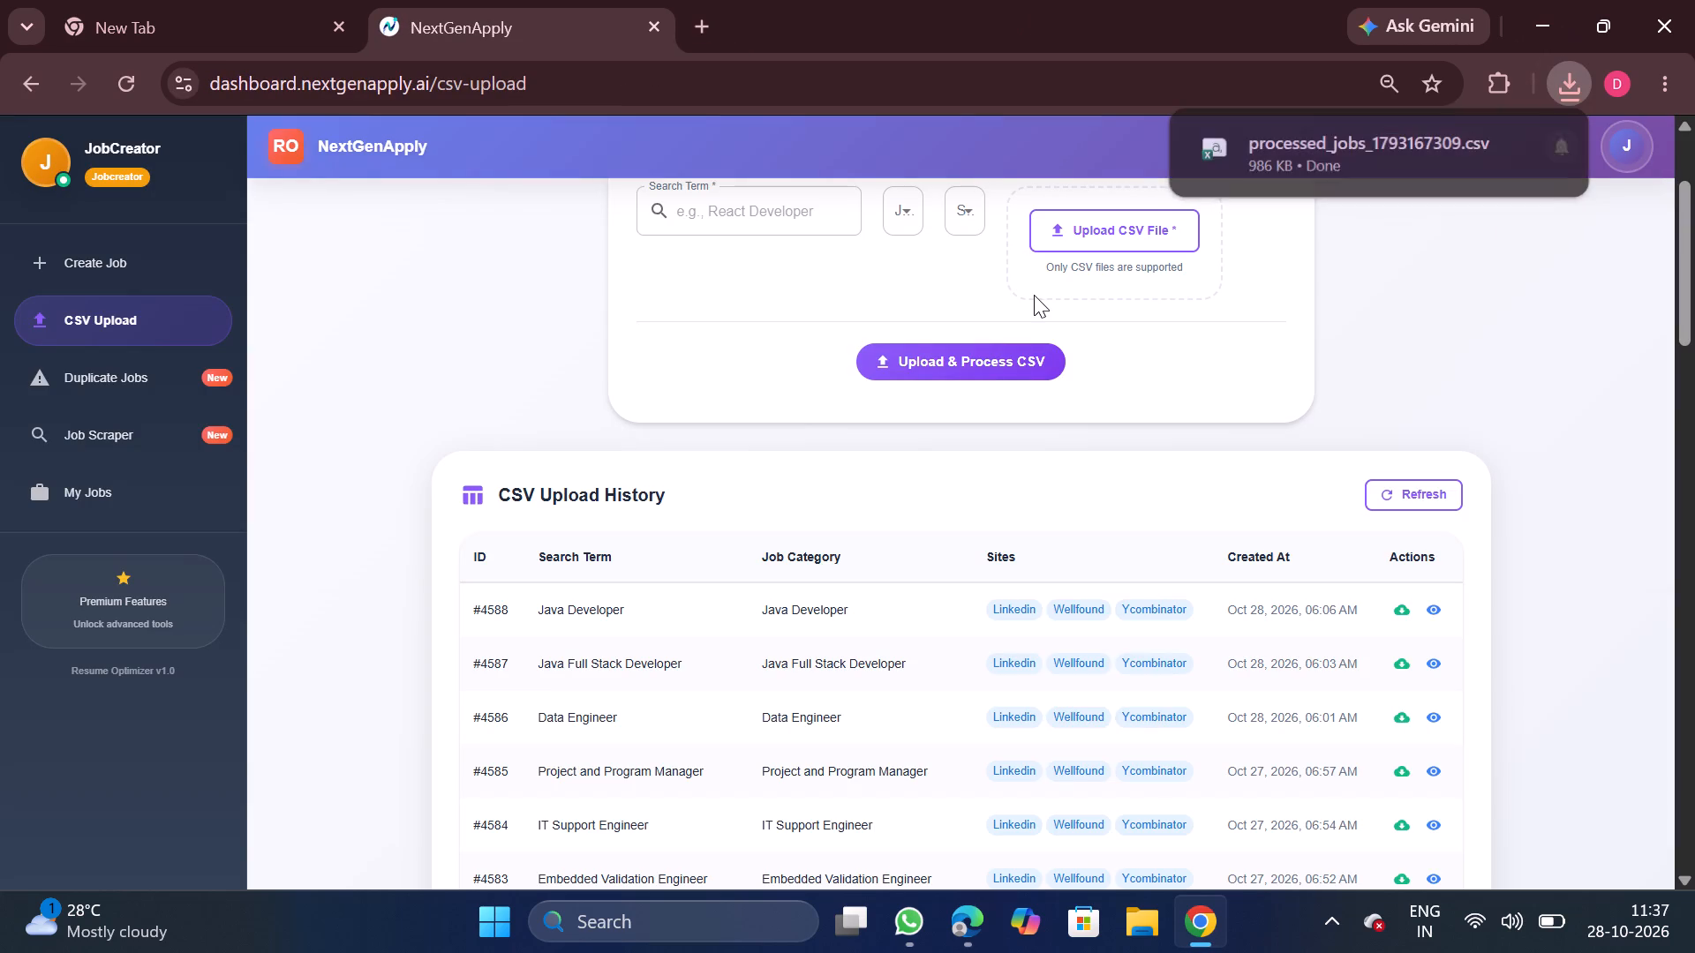
{"action": "left_click_drag", "start_coordinate": [1034, 295], "coordinate": [1162, 0]}
{"action": "left_click", "coordinate": [1412, 392]}
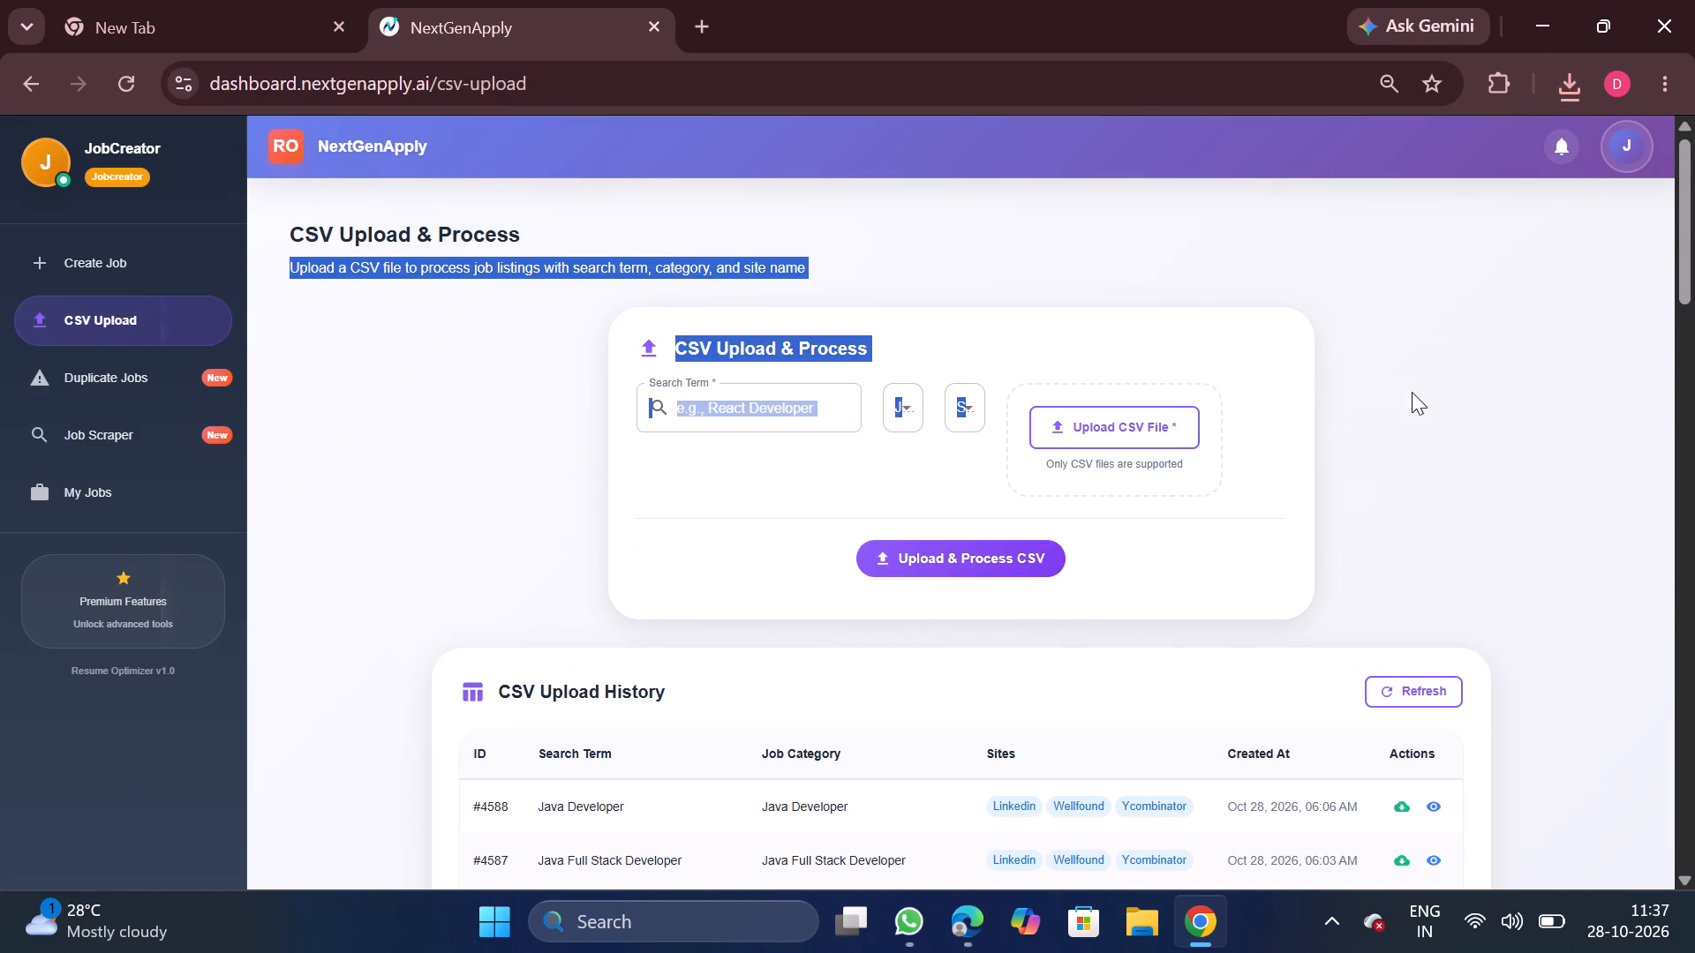
{"action": "scroll", "coordinate": [1383, 482], "scroll_direction": "down", "scroll_amount": 1}
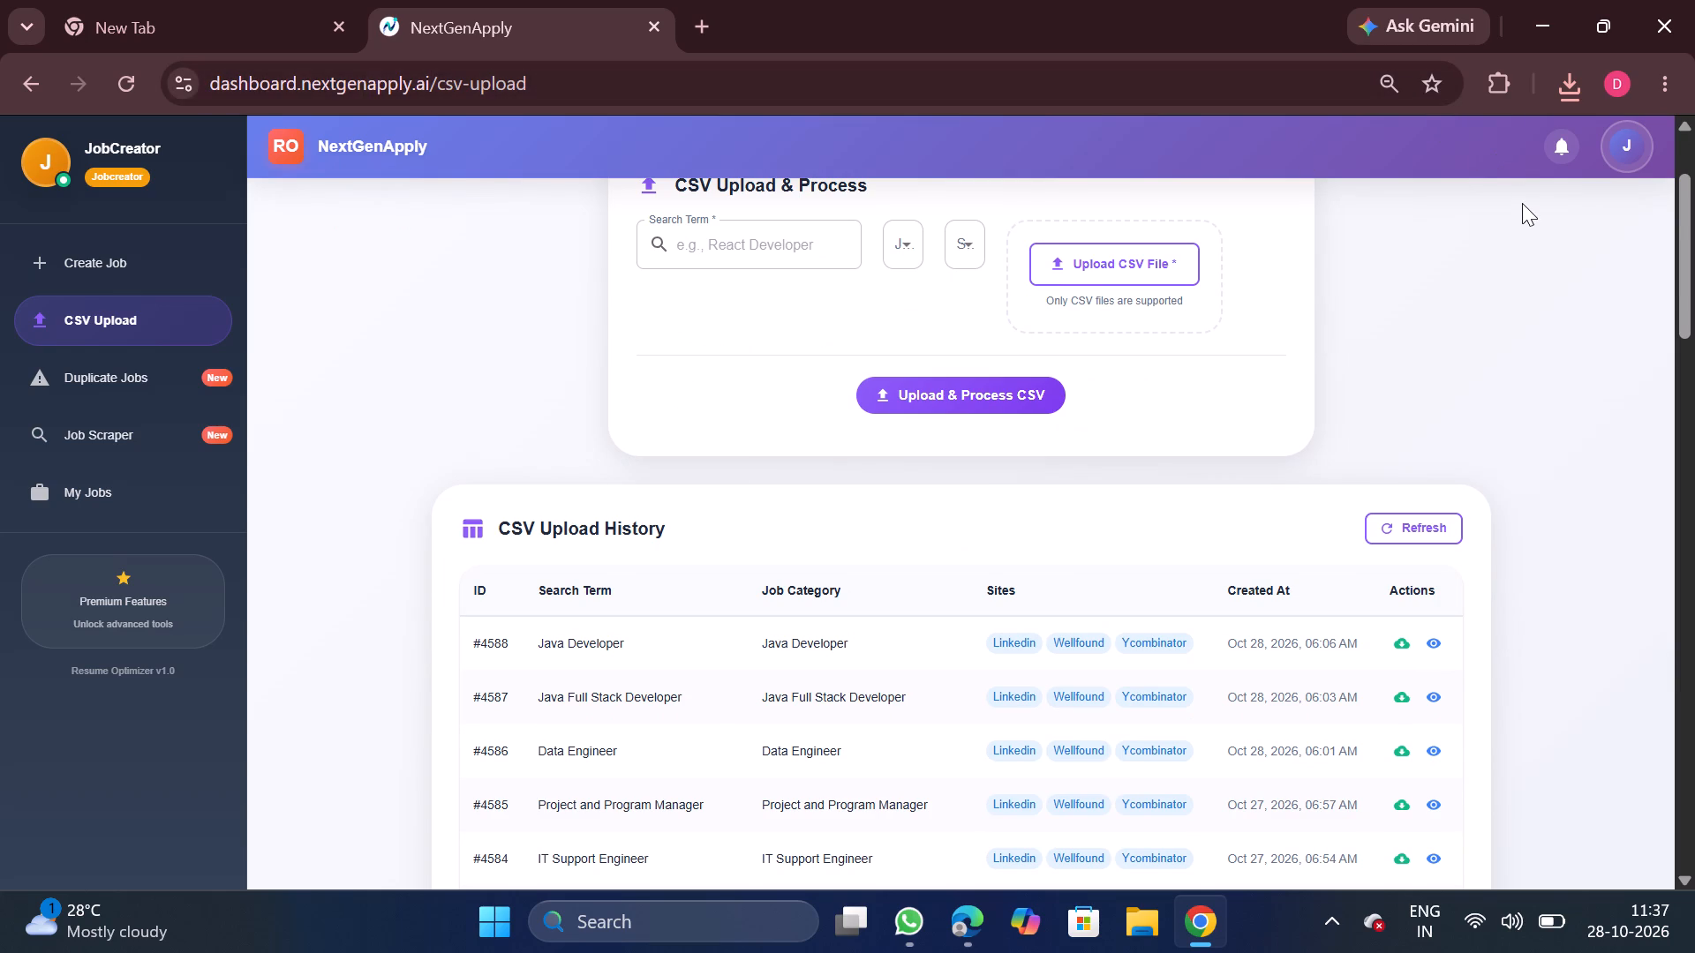
Open the newly downloaded processed_jobs_1793167309.csv in Excel and maximize its window.
{"action": "left_click", "coordinate": [1567, 84]}
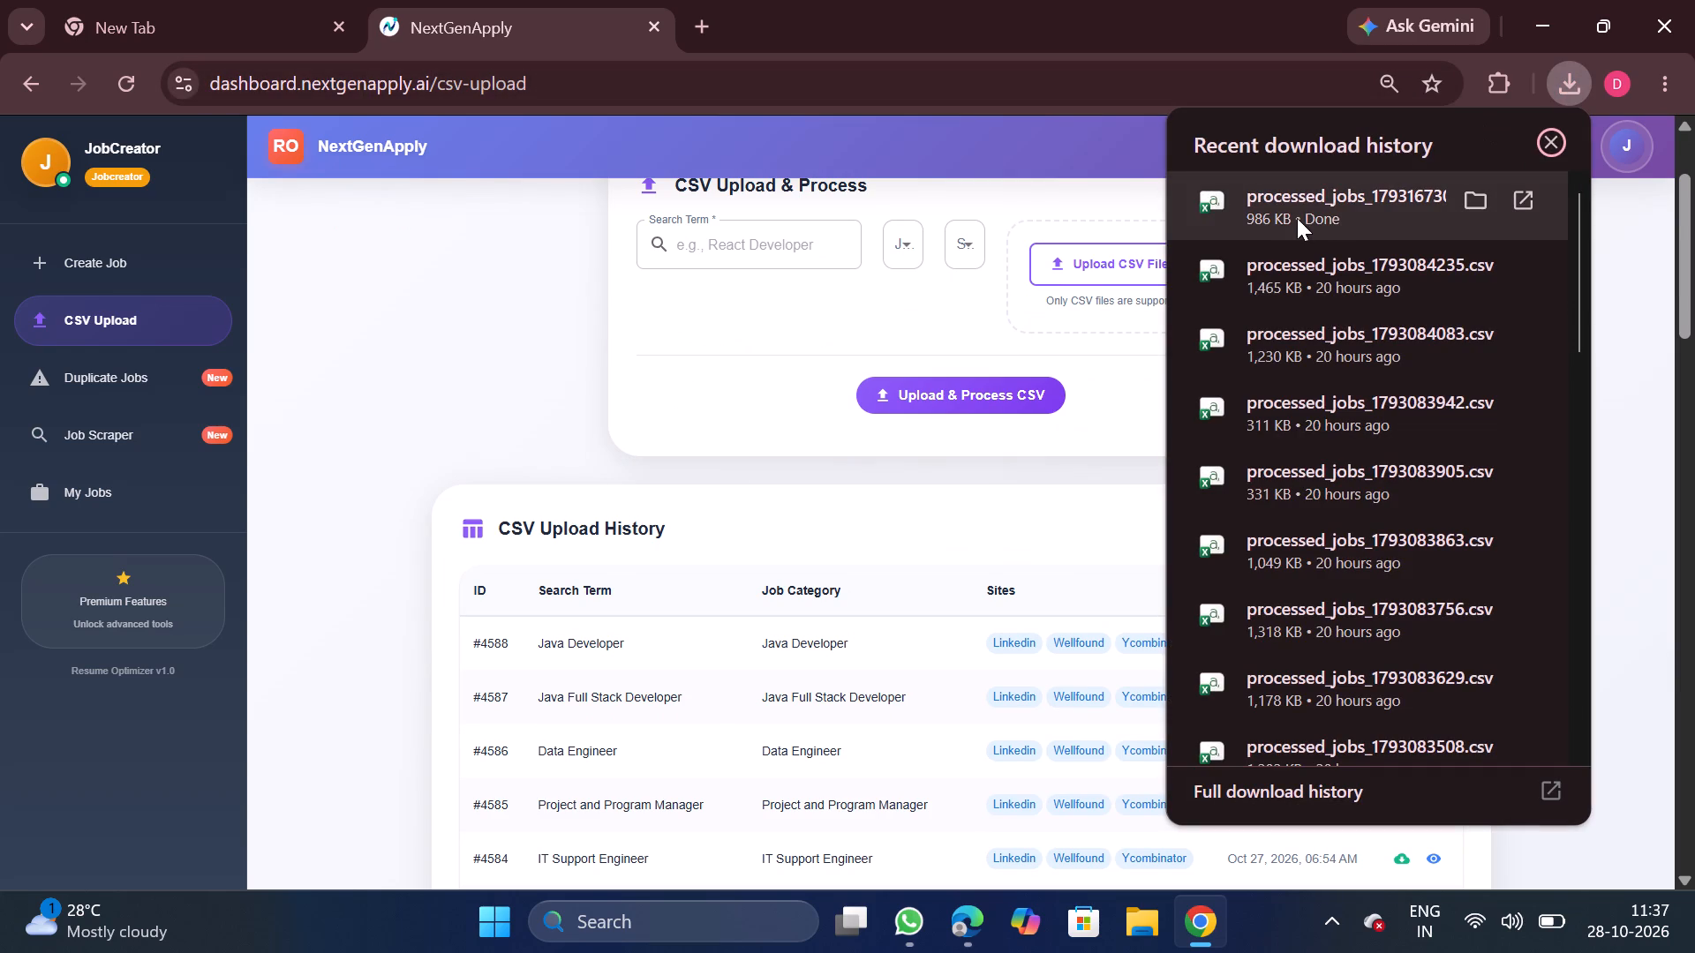
{"action": "left_click", "coordinate": [1297, 218]}
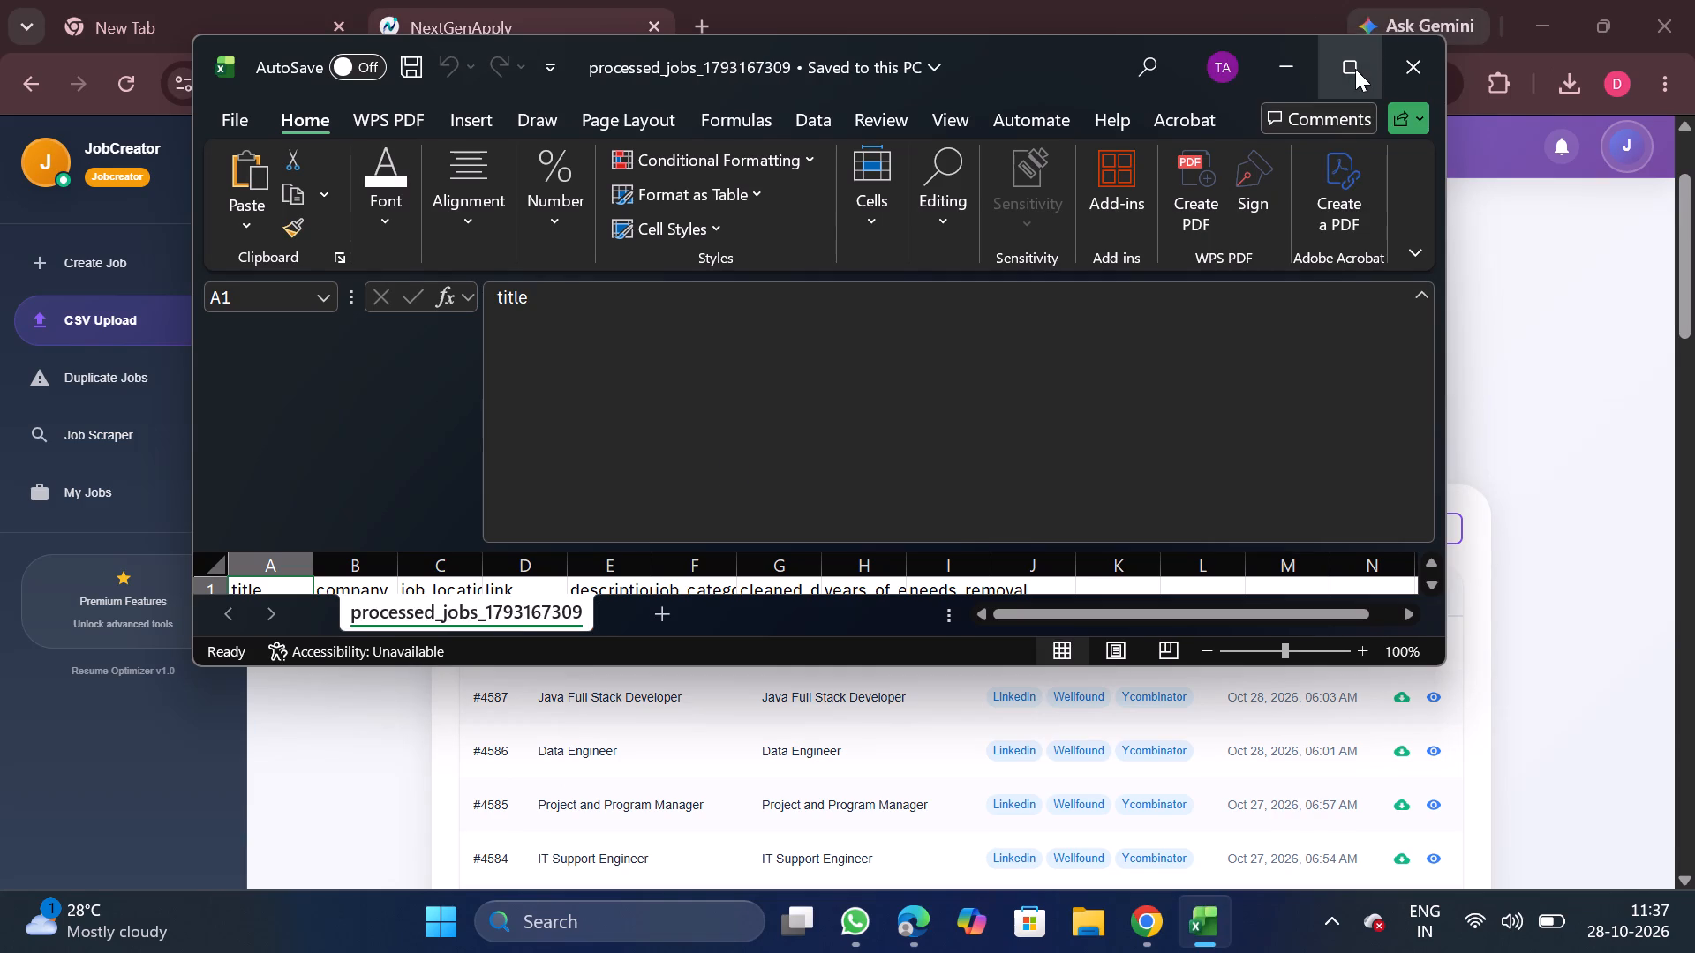
{"action": "left_click", "coordinate": [1355, 69]}
Remove duplicate rows from the whole data range by the company column only, treating the first row as headers.
{"action": "left_click", "coordinate": [457, 673]}
{"action": "key", "text": "ctrl+a"}
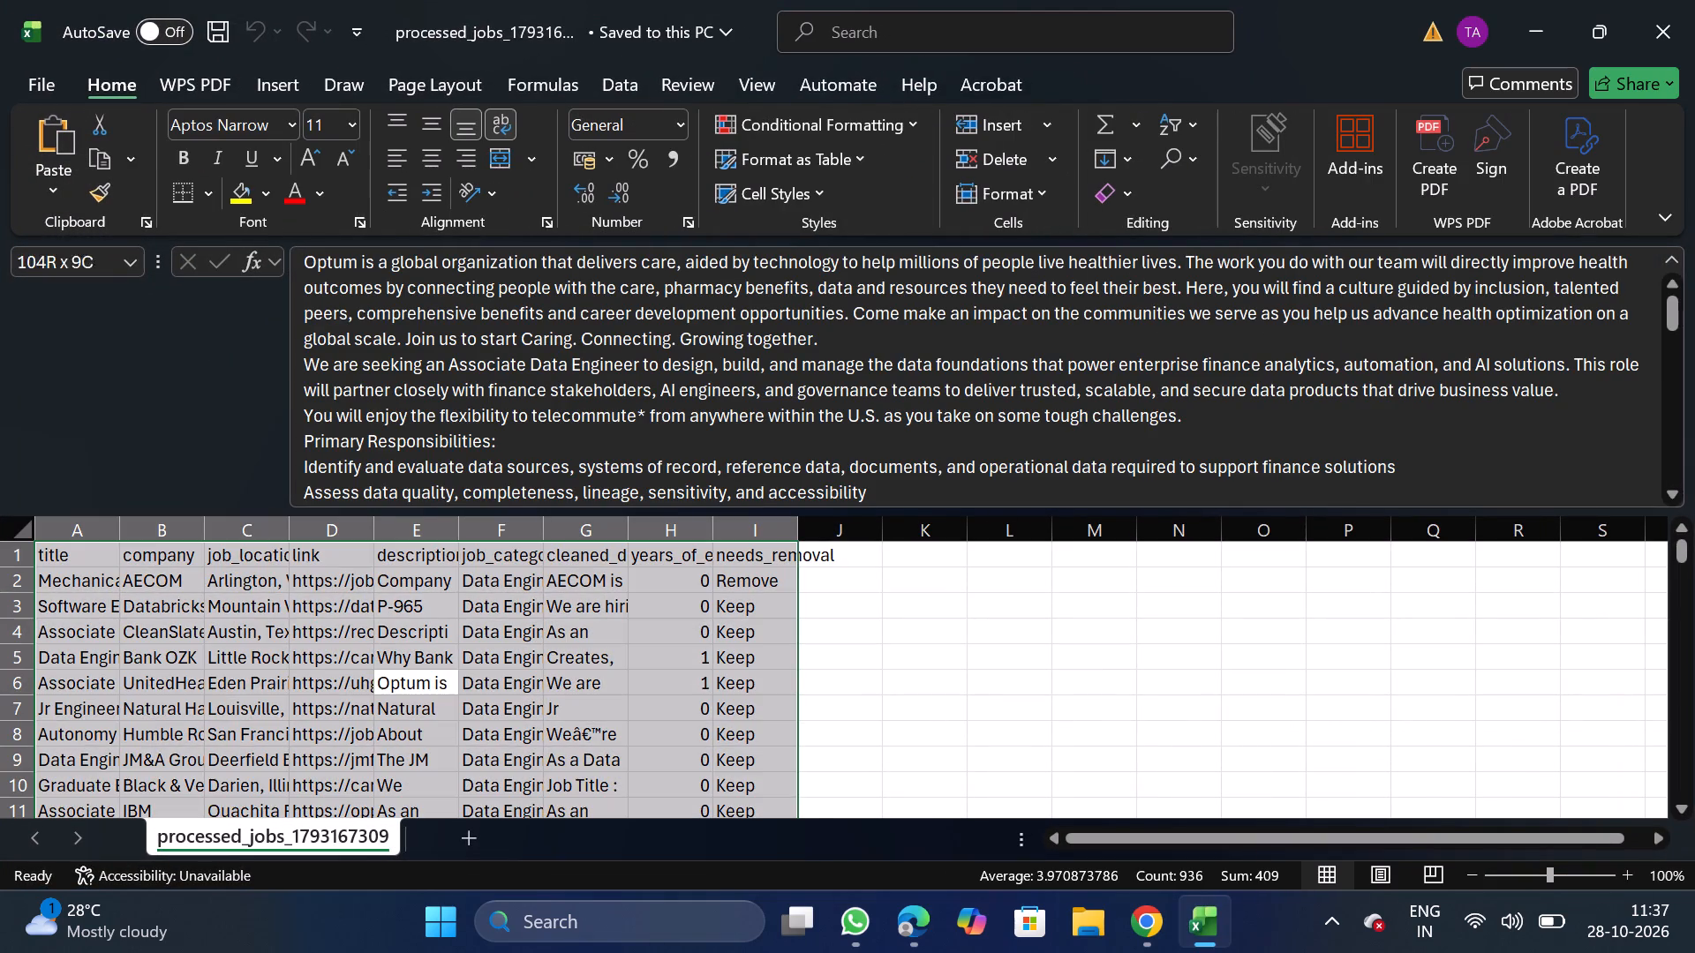
{"action": "left_click", "coordinate": [626, 90]}
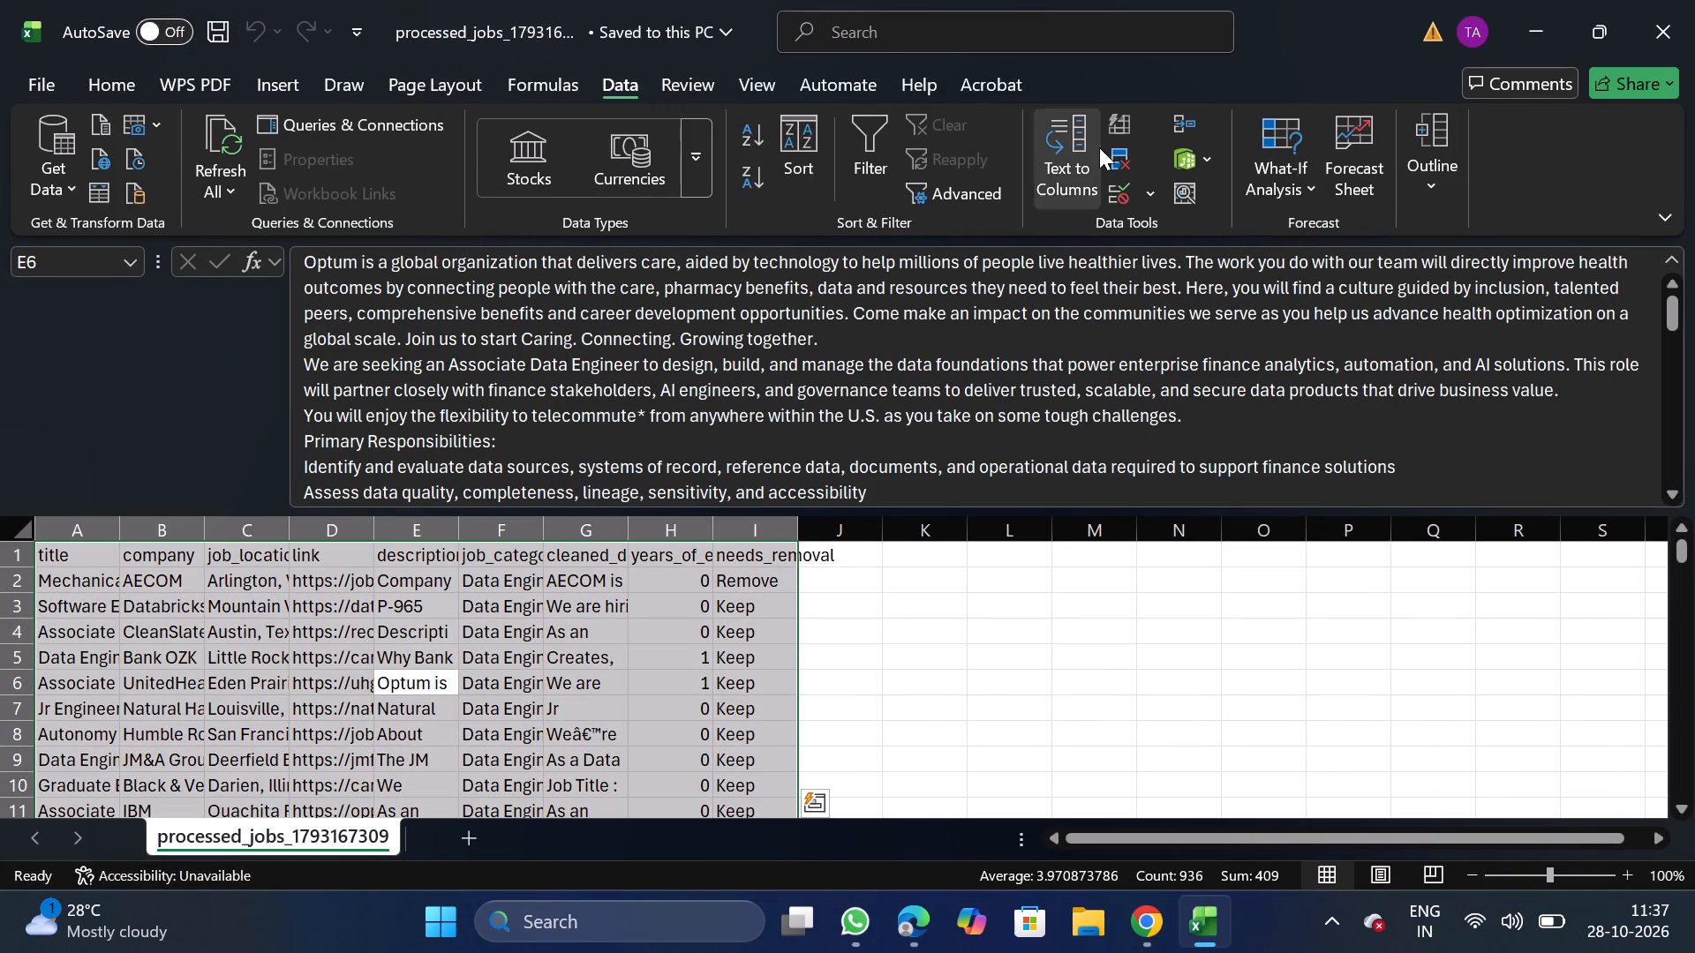
{"action": "left_click", "coordinate": [1117, 160]}
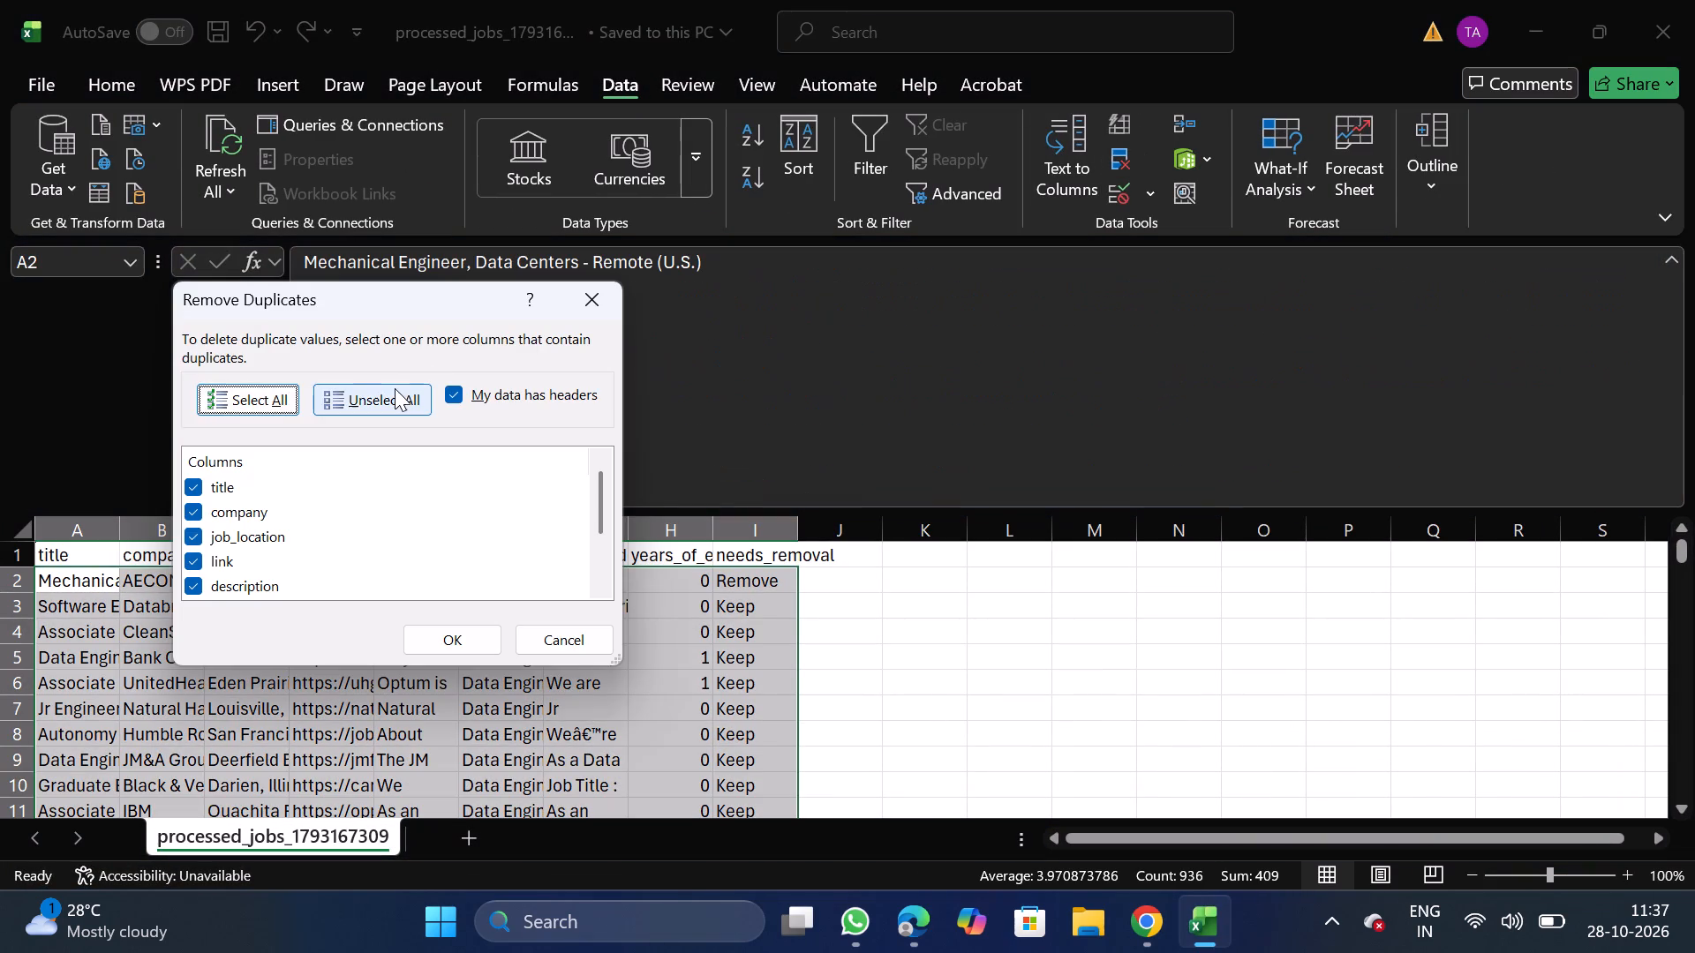
{"action": "left_click", "coordinate": [395, 388]}
{"action": "left_click", "coordinate": [190, 509]}
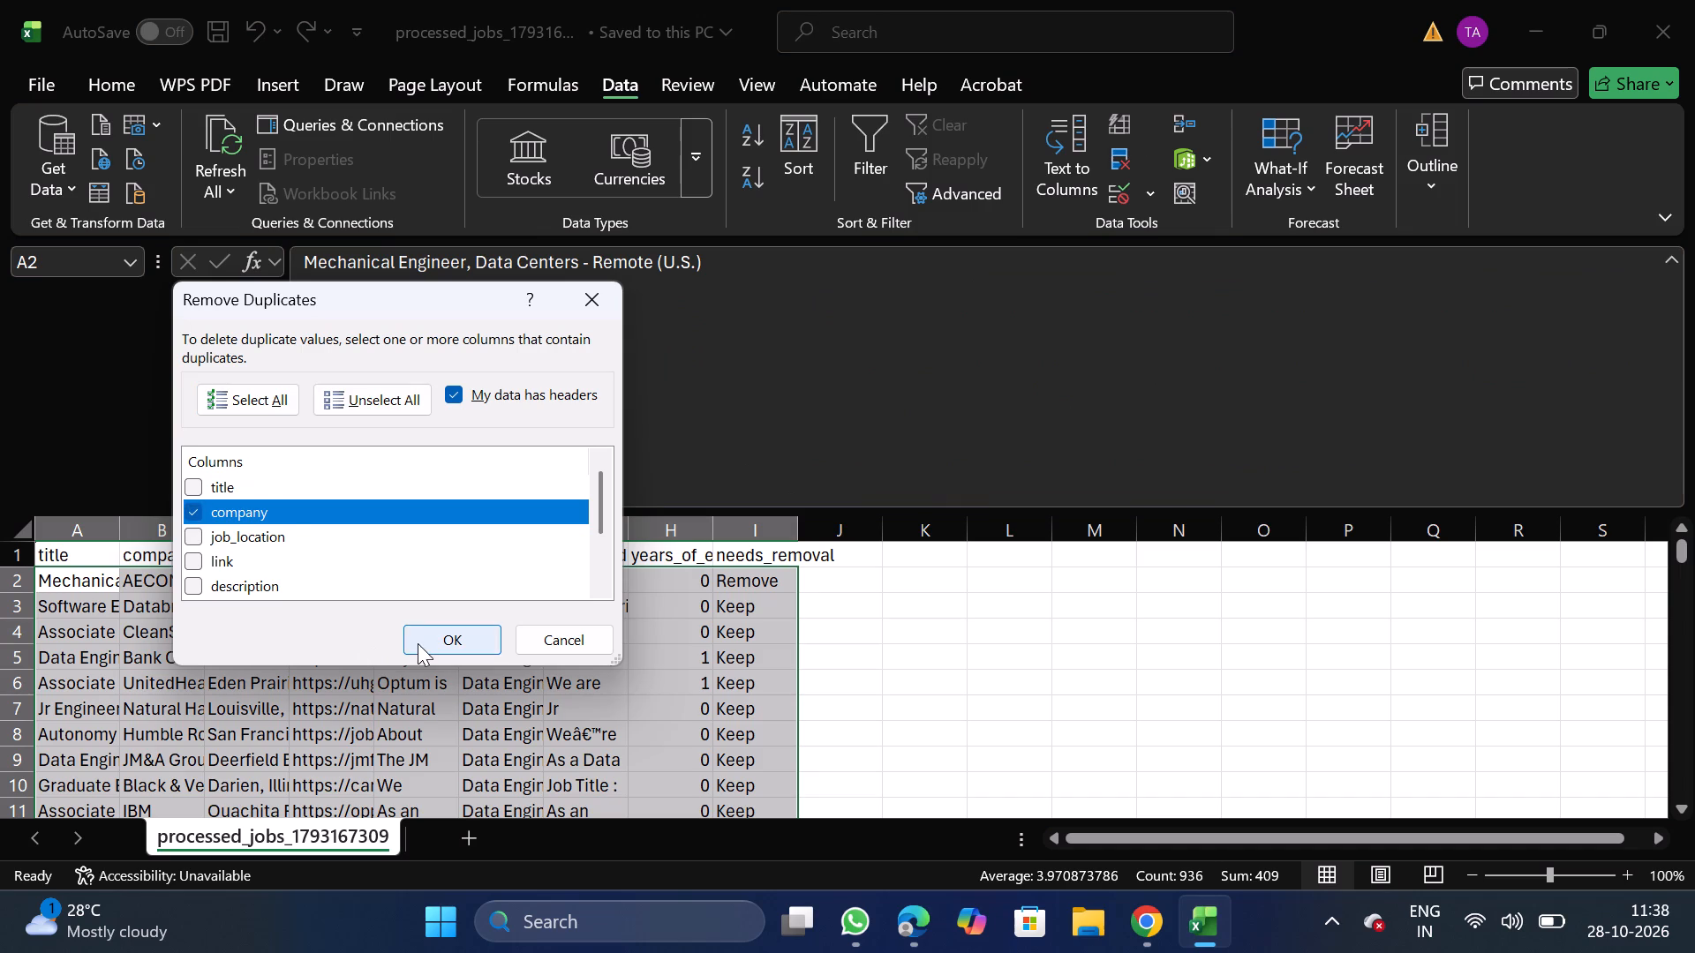
{"action": "left_click", "coordinate": [418, 643]}
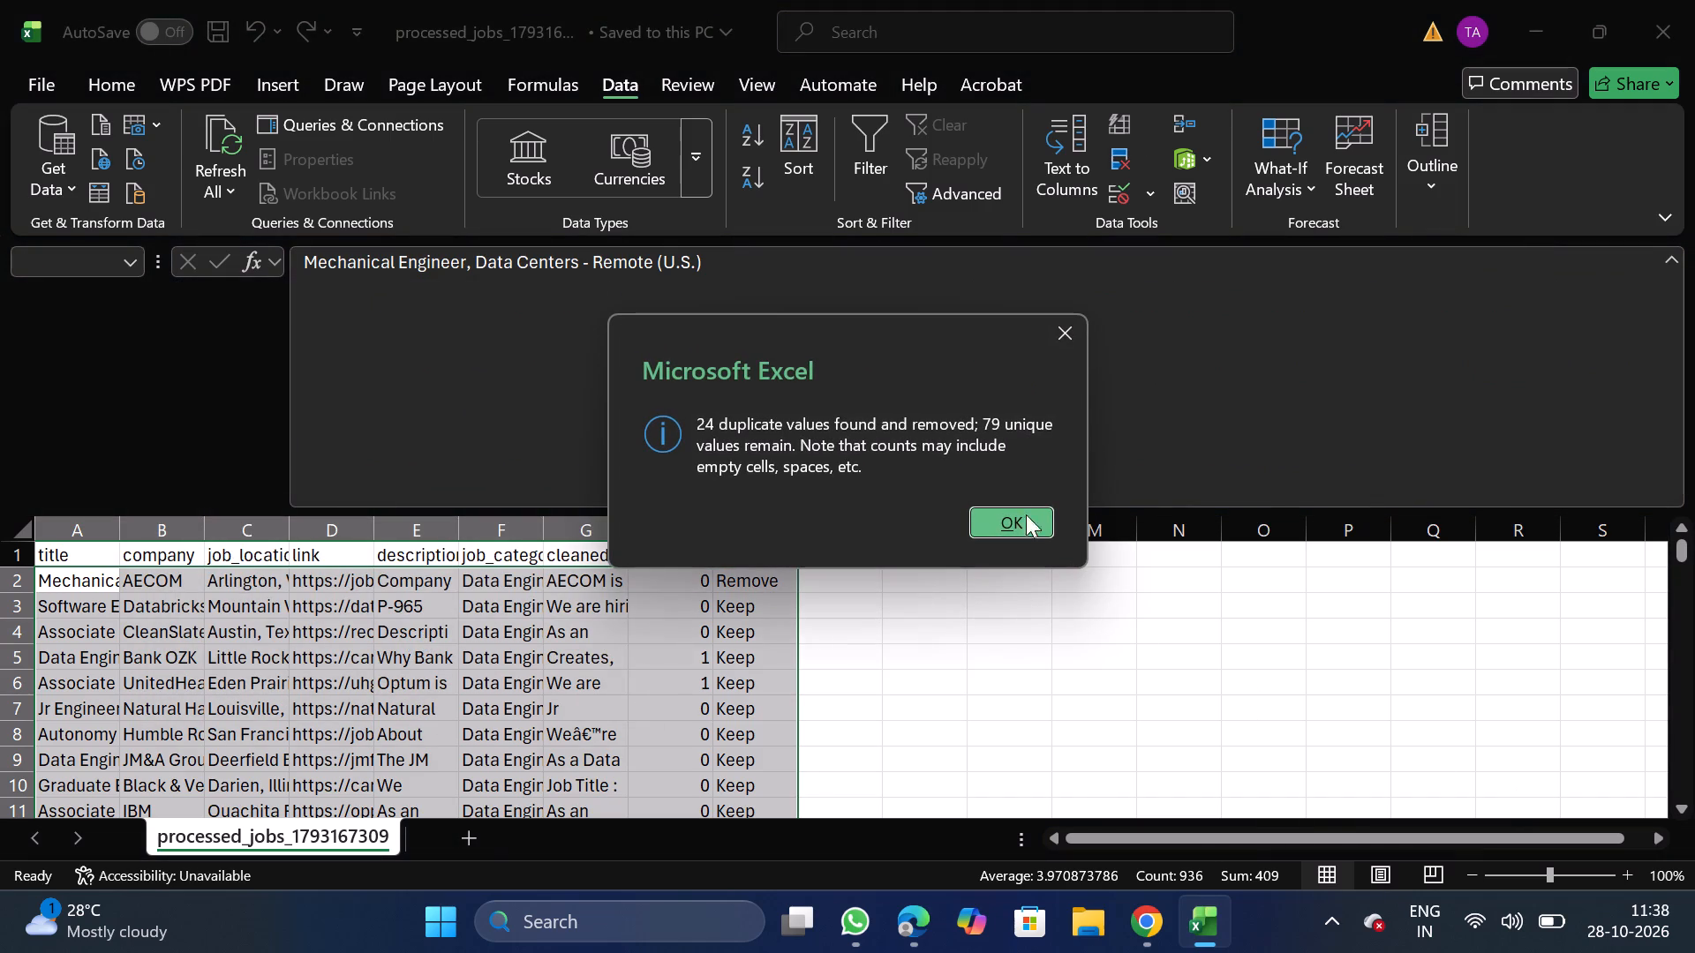
{"action": "left_click", "coordinate": [1023, 542]}
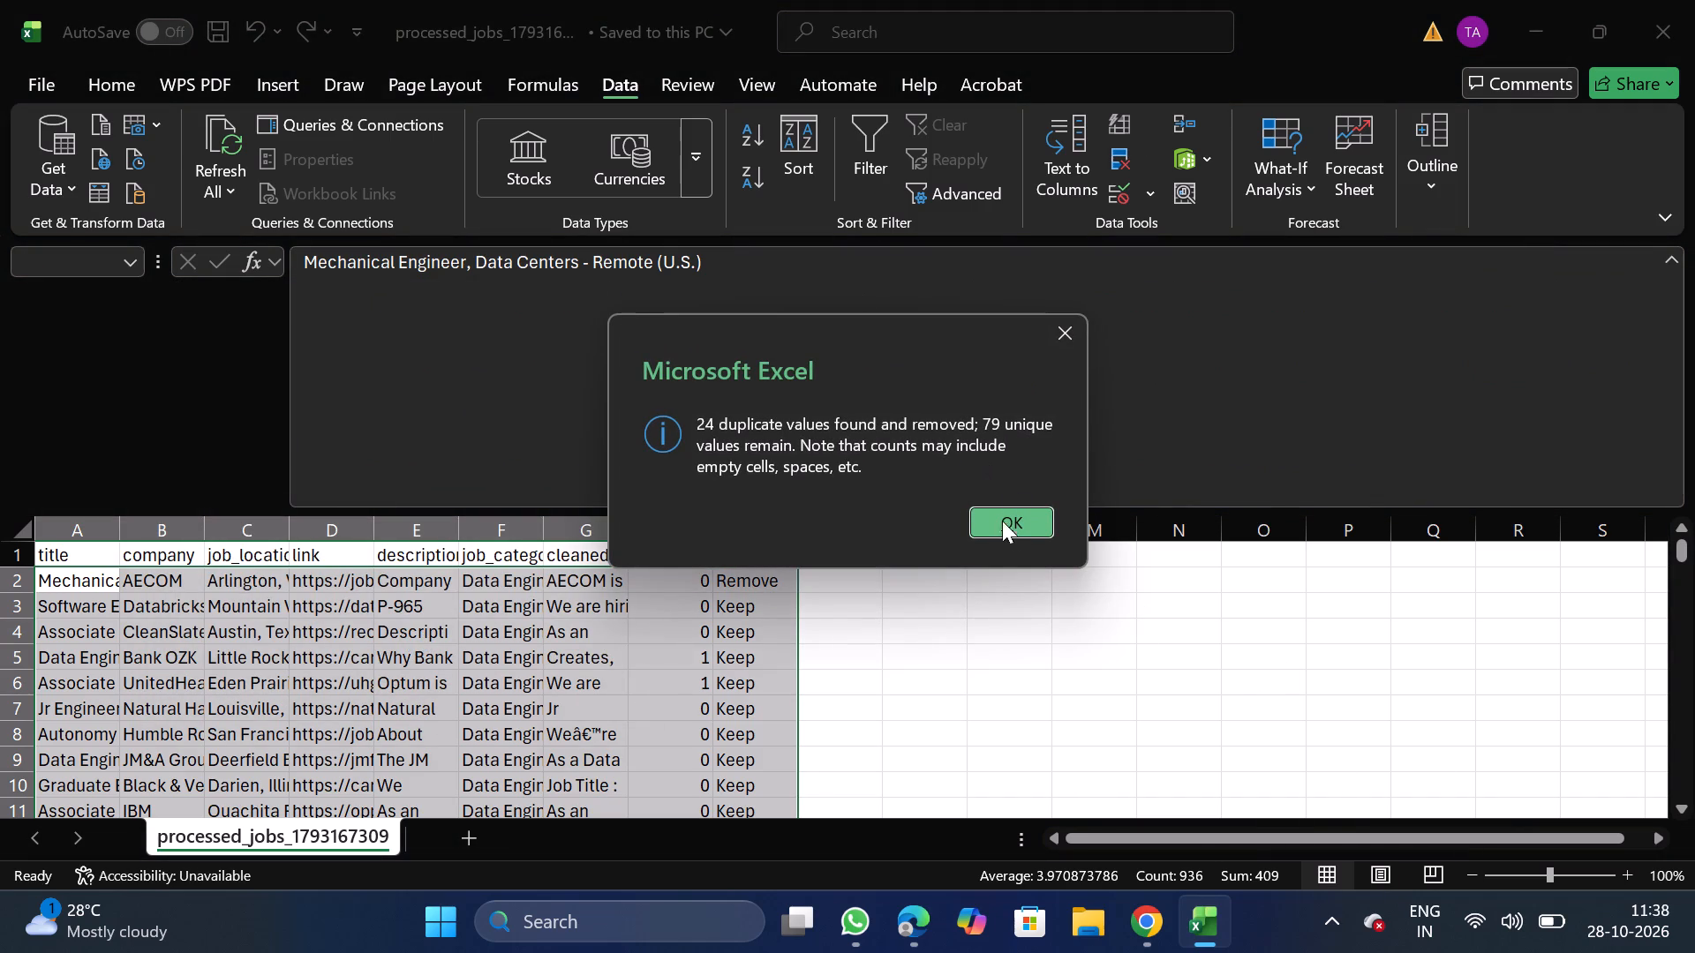
{"action": "left_click", "coordinate": [1017, 520]}
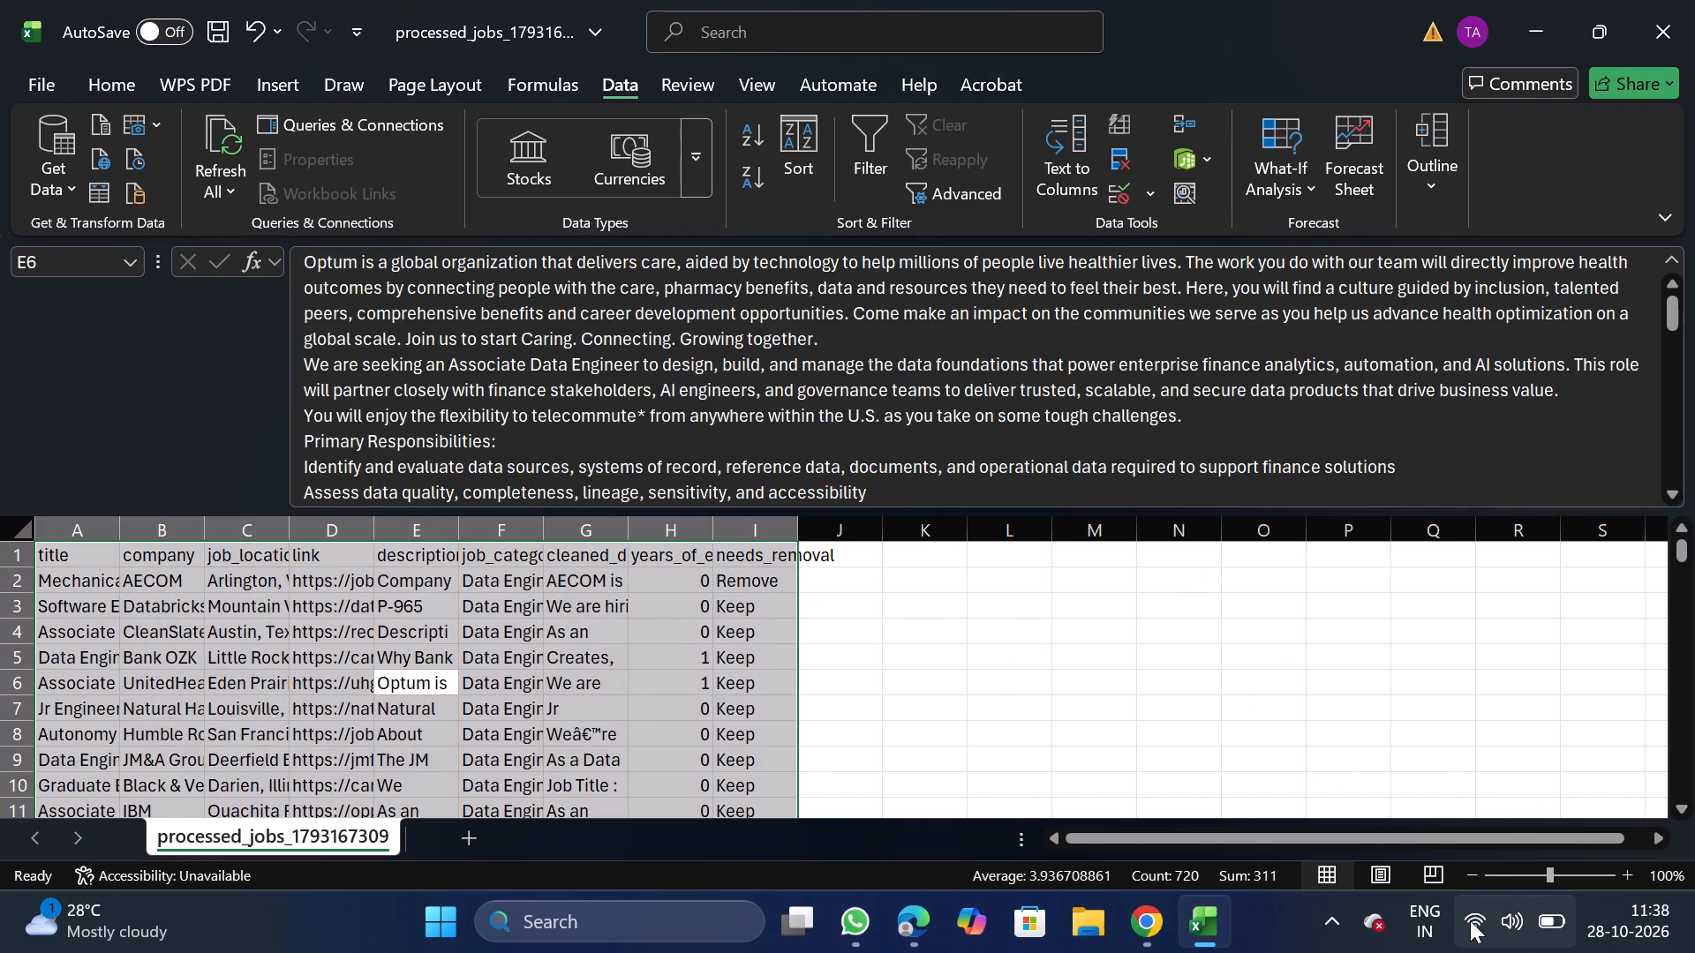
Lower the display brightness slightly in the system quick settings.
{"action": "left_click", "coordinate": [1470, 920]}
{"action": "left_click", "coordinate": [1380, 690]}
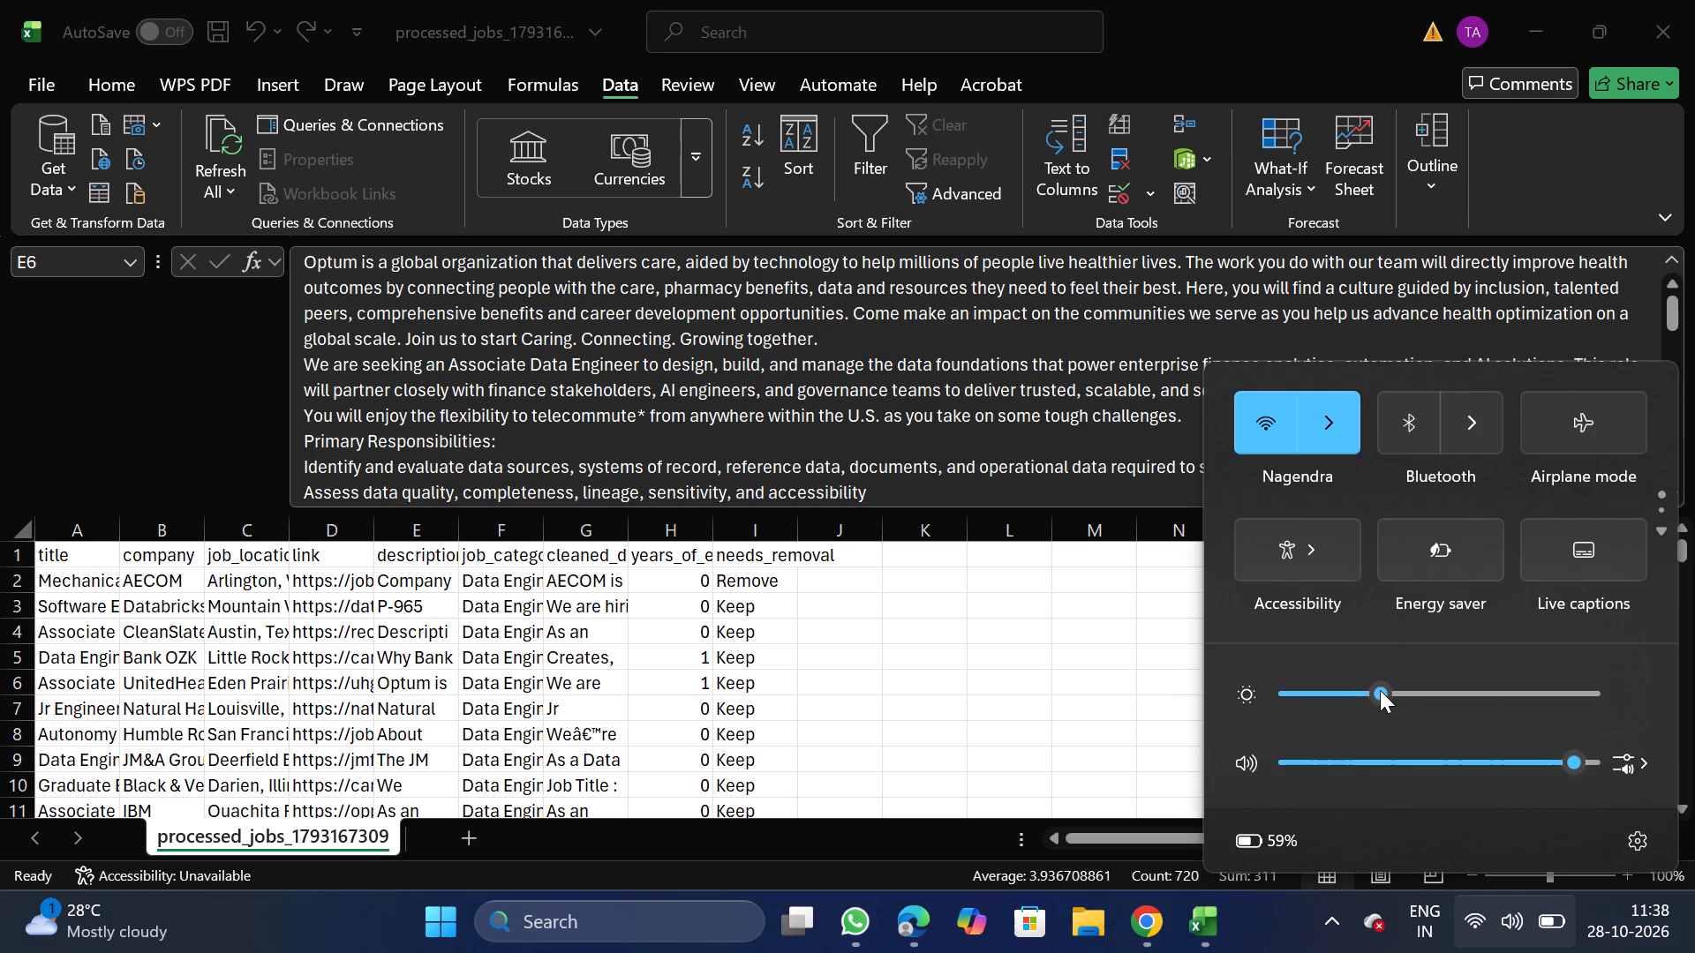
{"action": "left_click", "coordinate": [1362, 689]}
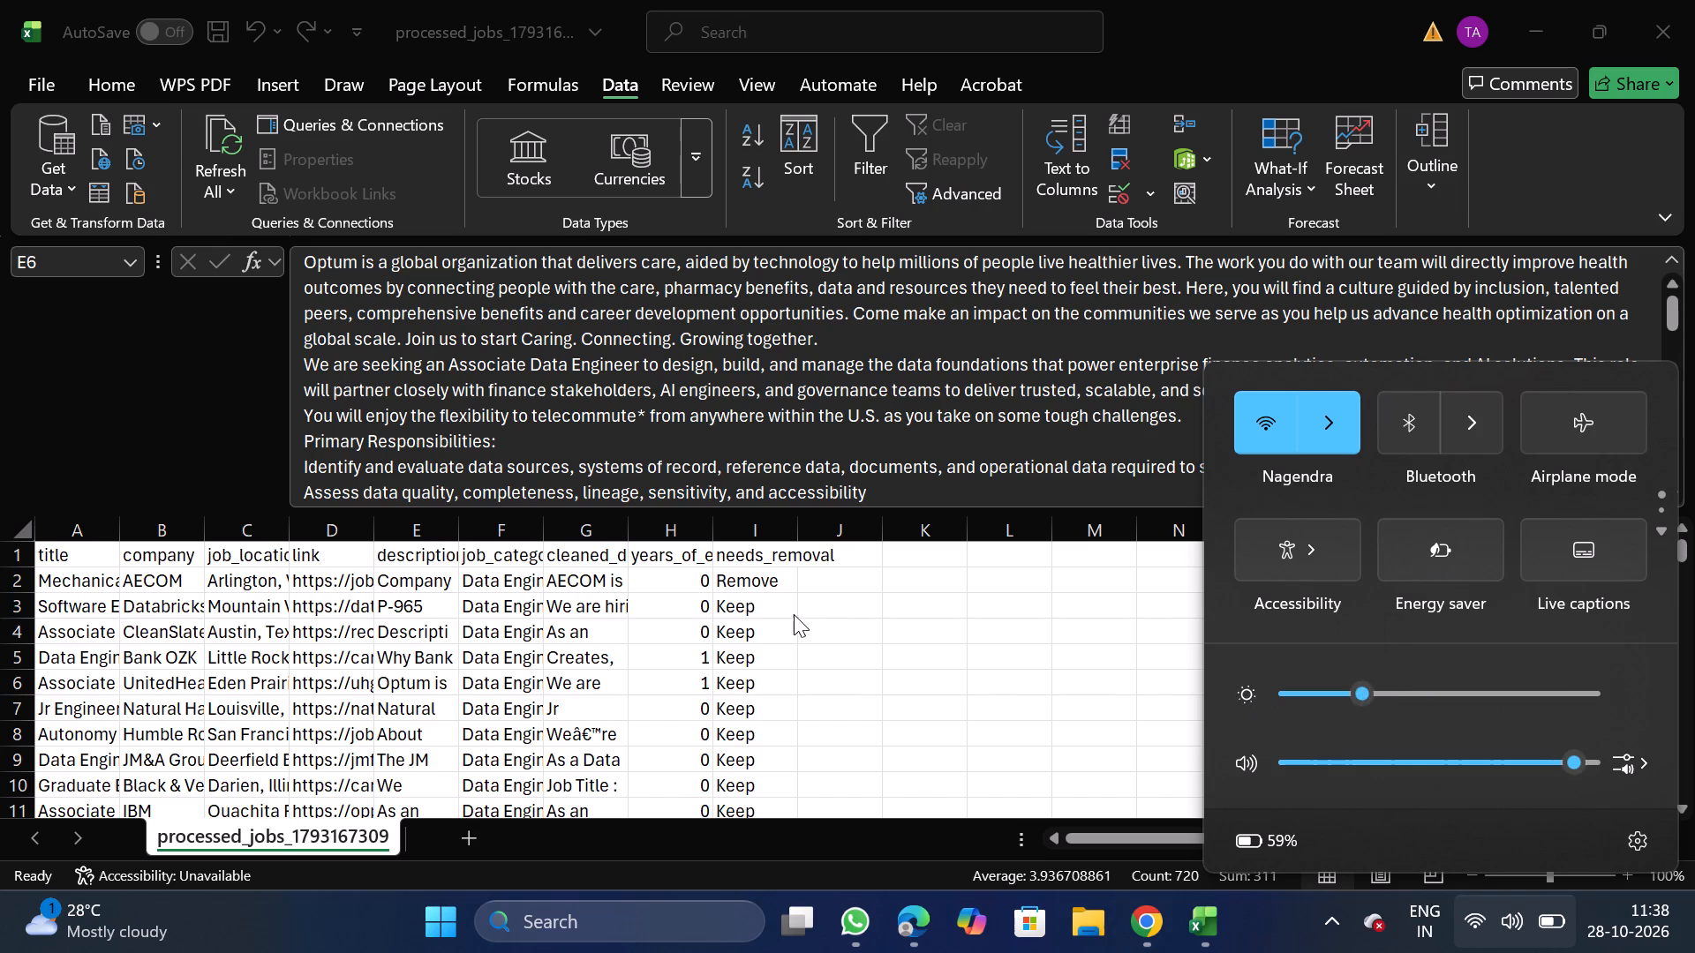
{"action": "left_click", "coordinate": [794, 614]}
Filter the needs_removal column to Remove, delete all matching rows, and turn the filter off.
{"action": "left_click", "coordinate": [764, 549]}
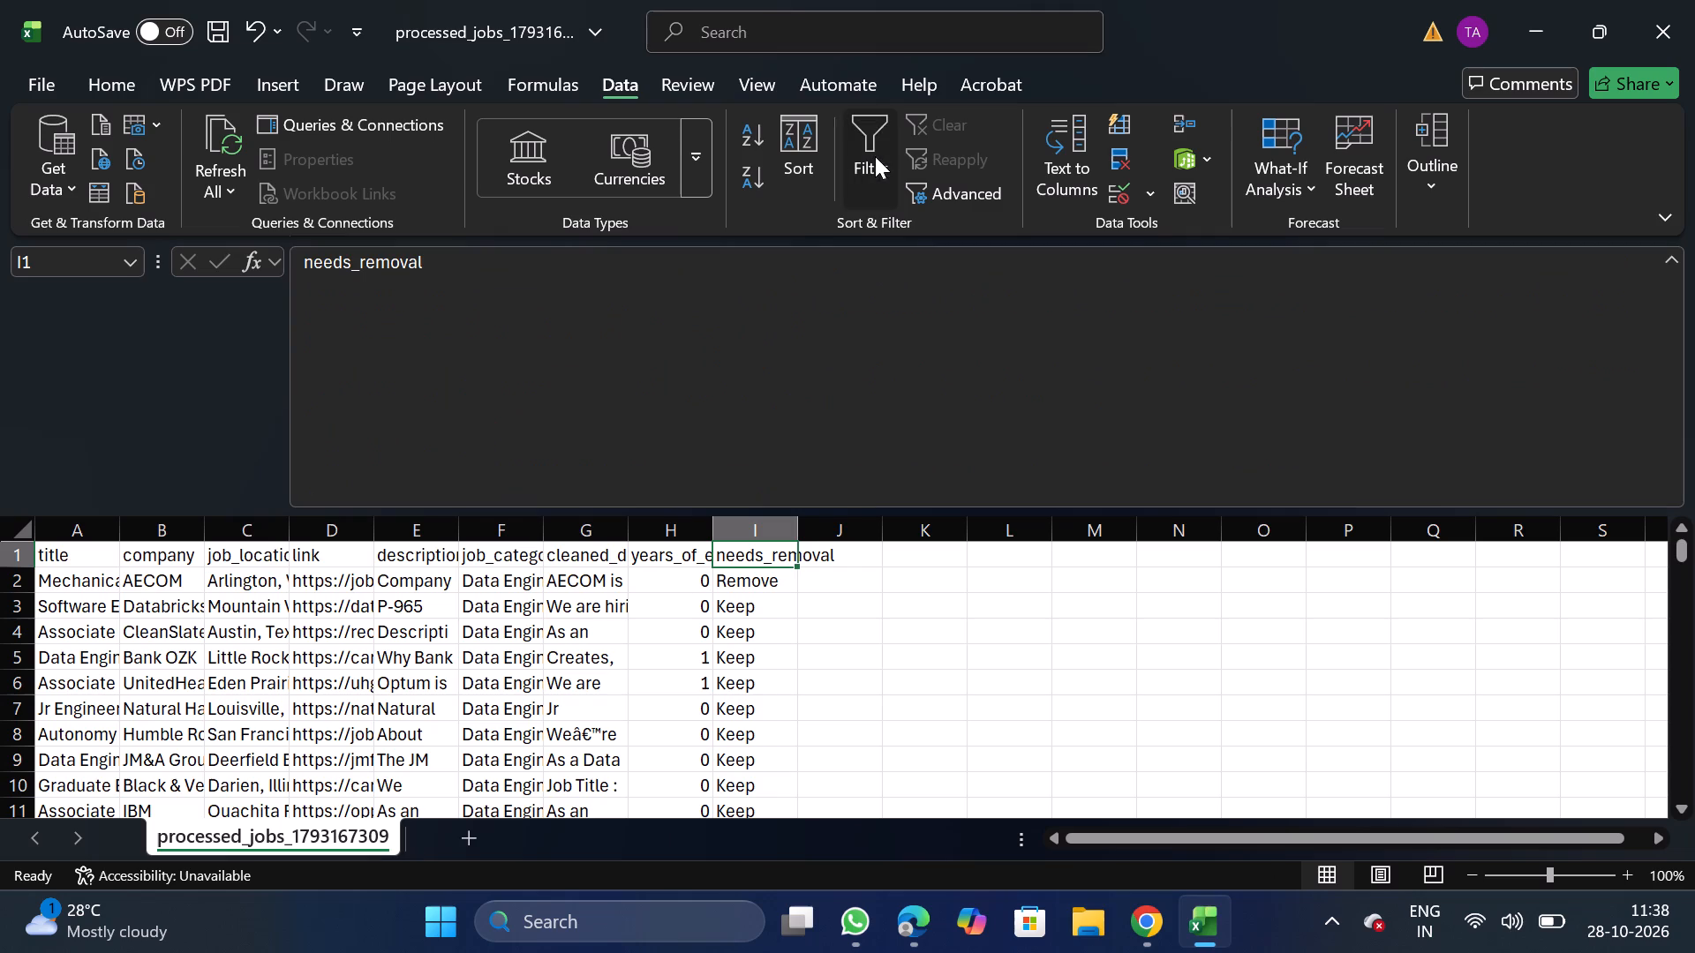
{"action": "left_click", "coordinate": [875, 156]}
{"action": "left_click", "coordinate": [784, 552]}
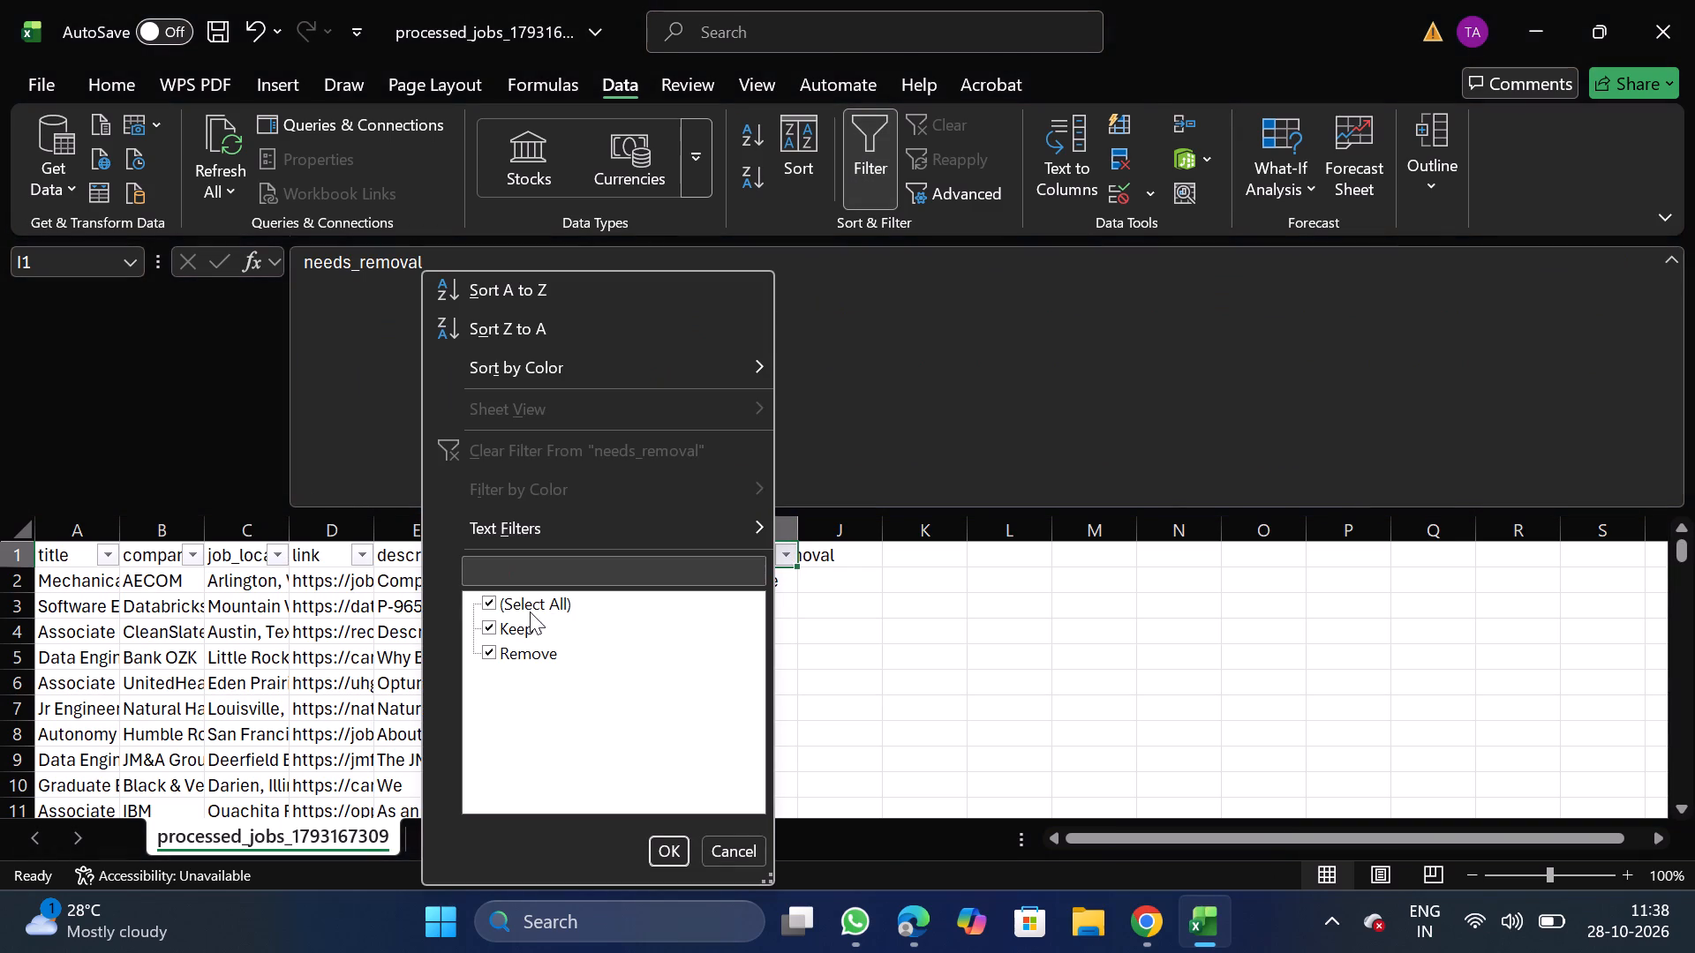
{"action": "left_click", "coordinate": [509, 625]}
{"action": "left_click", "coordinate": [678, 861]}
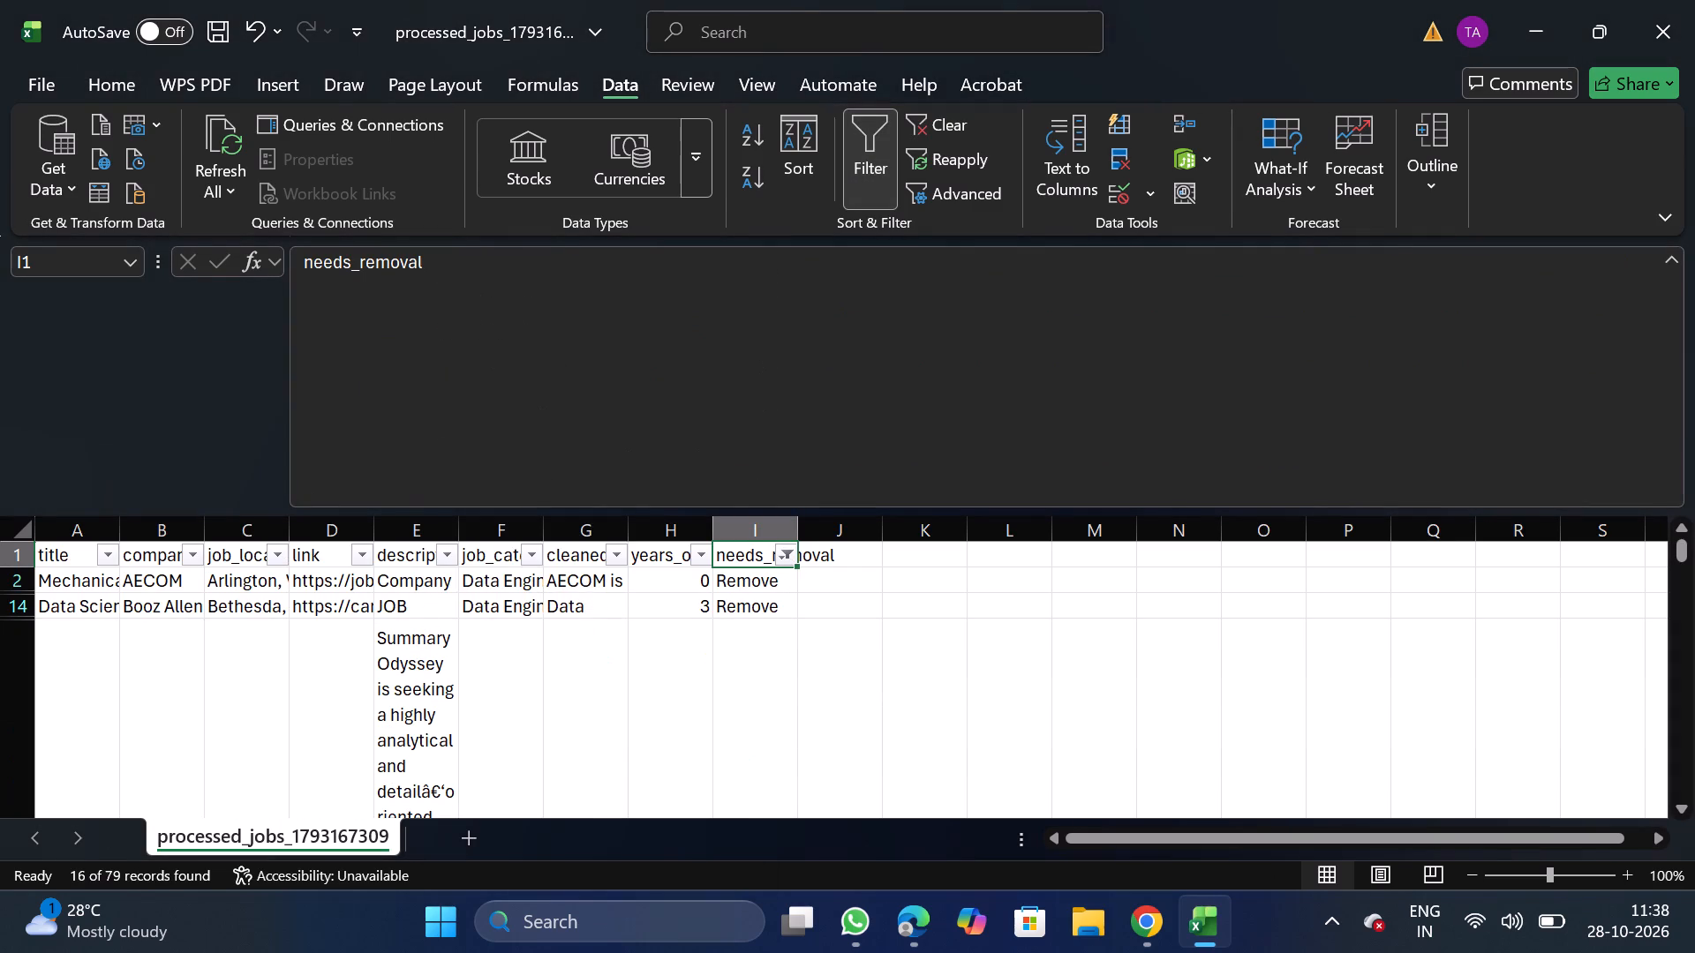
{"action": "left_click", "coordinate": [10, 581]}
{"action": "key", "text": "ctrl+shift+Down"}
{"action": "right_click", "coordinate": [202, 671]}
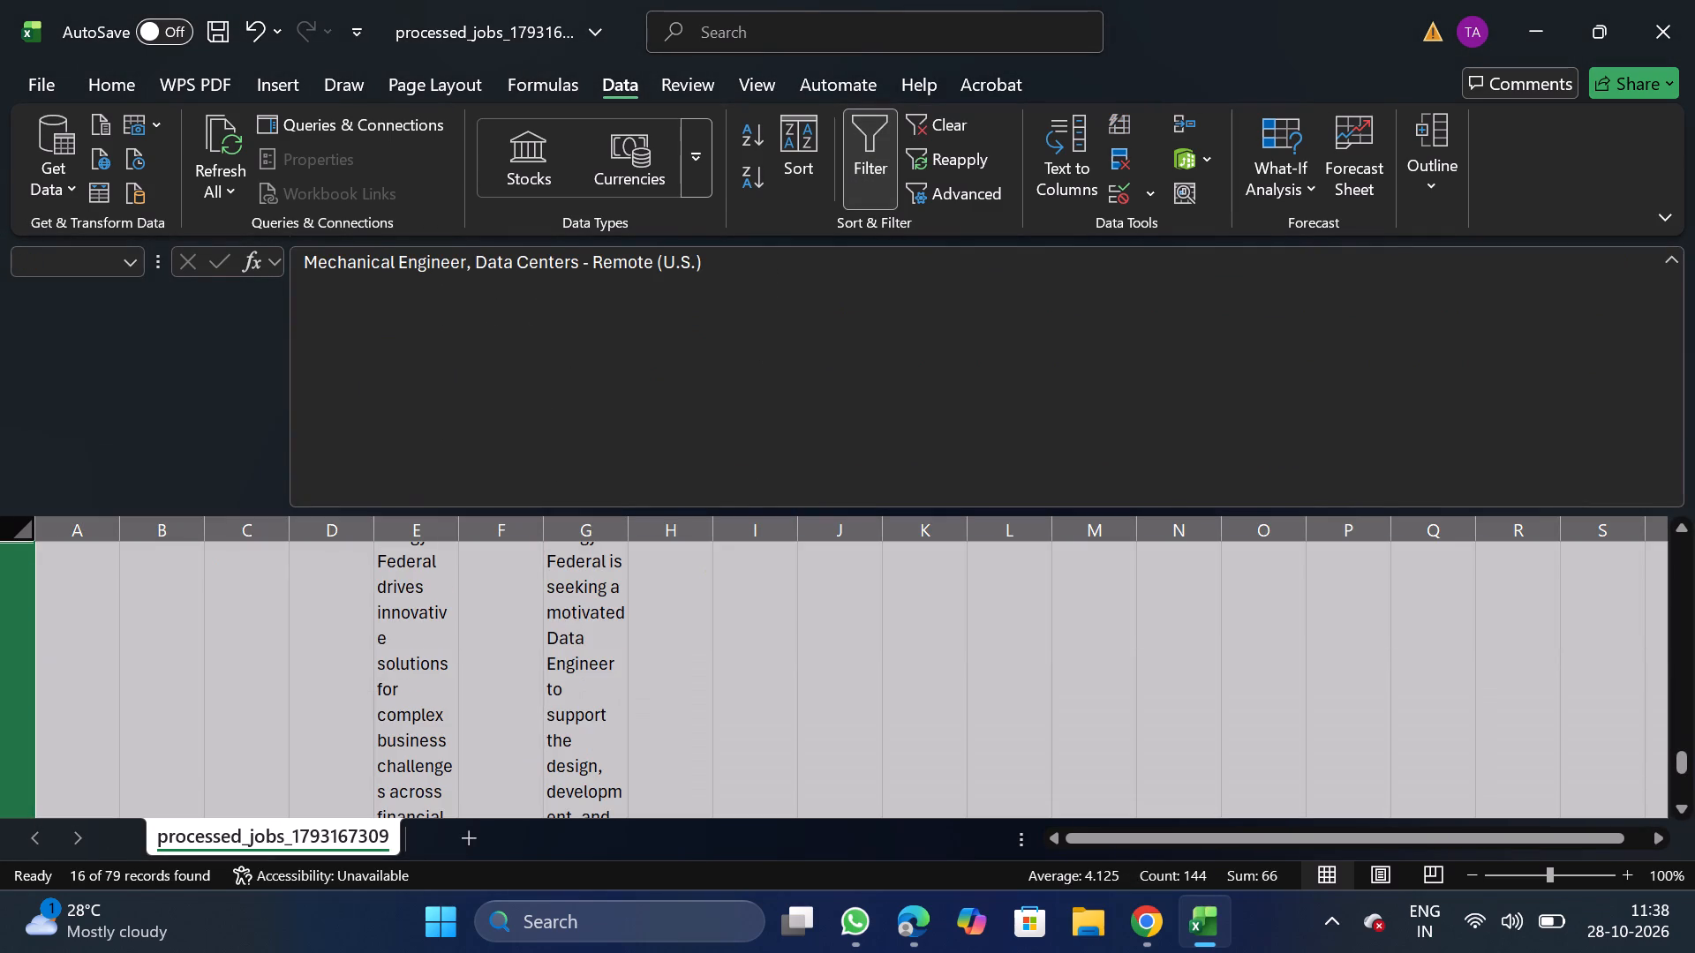
{"action": "left_click", "coordinate": [294, 454]}
{"action": "left_click", "coordinate": [868, 154]}
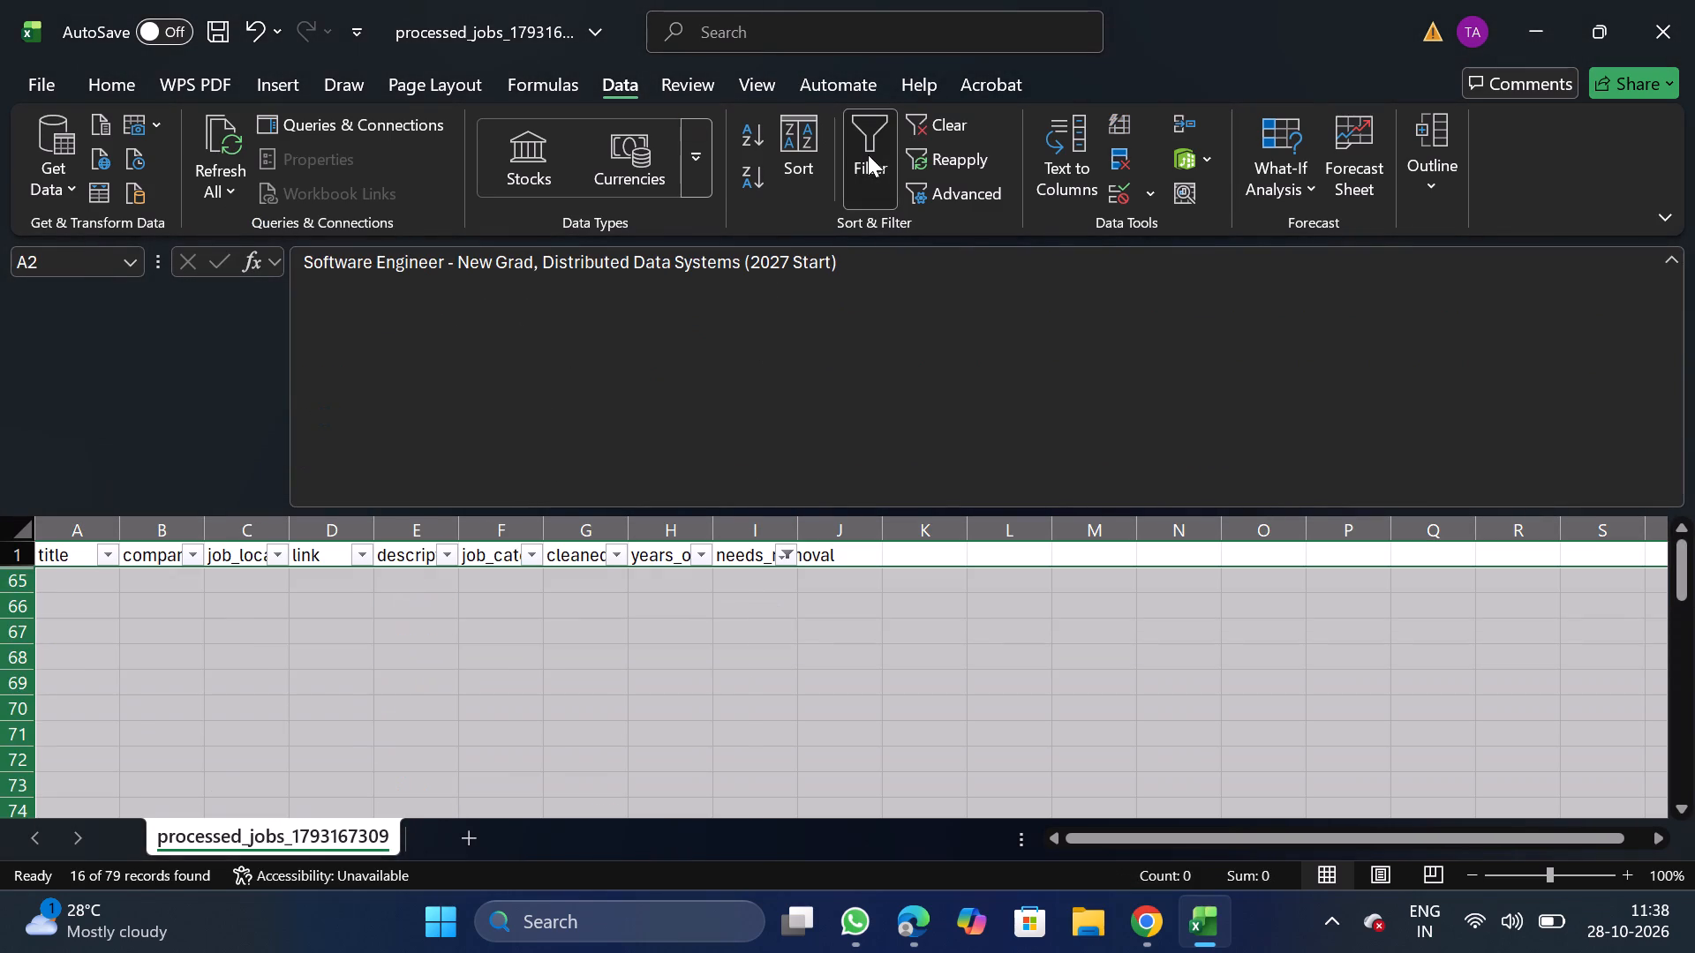
Filter years_of_experience to 8, 9, 10 and 15, delete all matching rows, and turn the filter off.
{"action": "left_click", "coordinate": [681, 554]}
{"action": "left_click", "coordinate": [858, 155]}
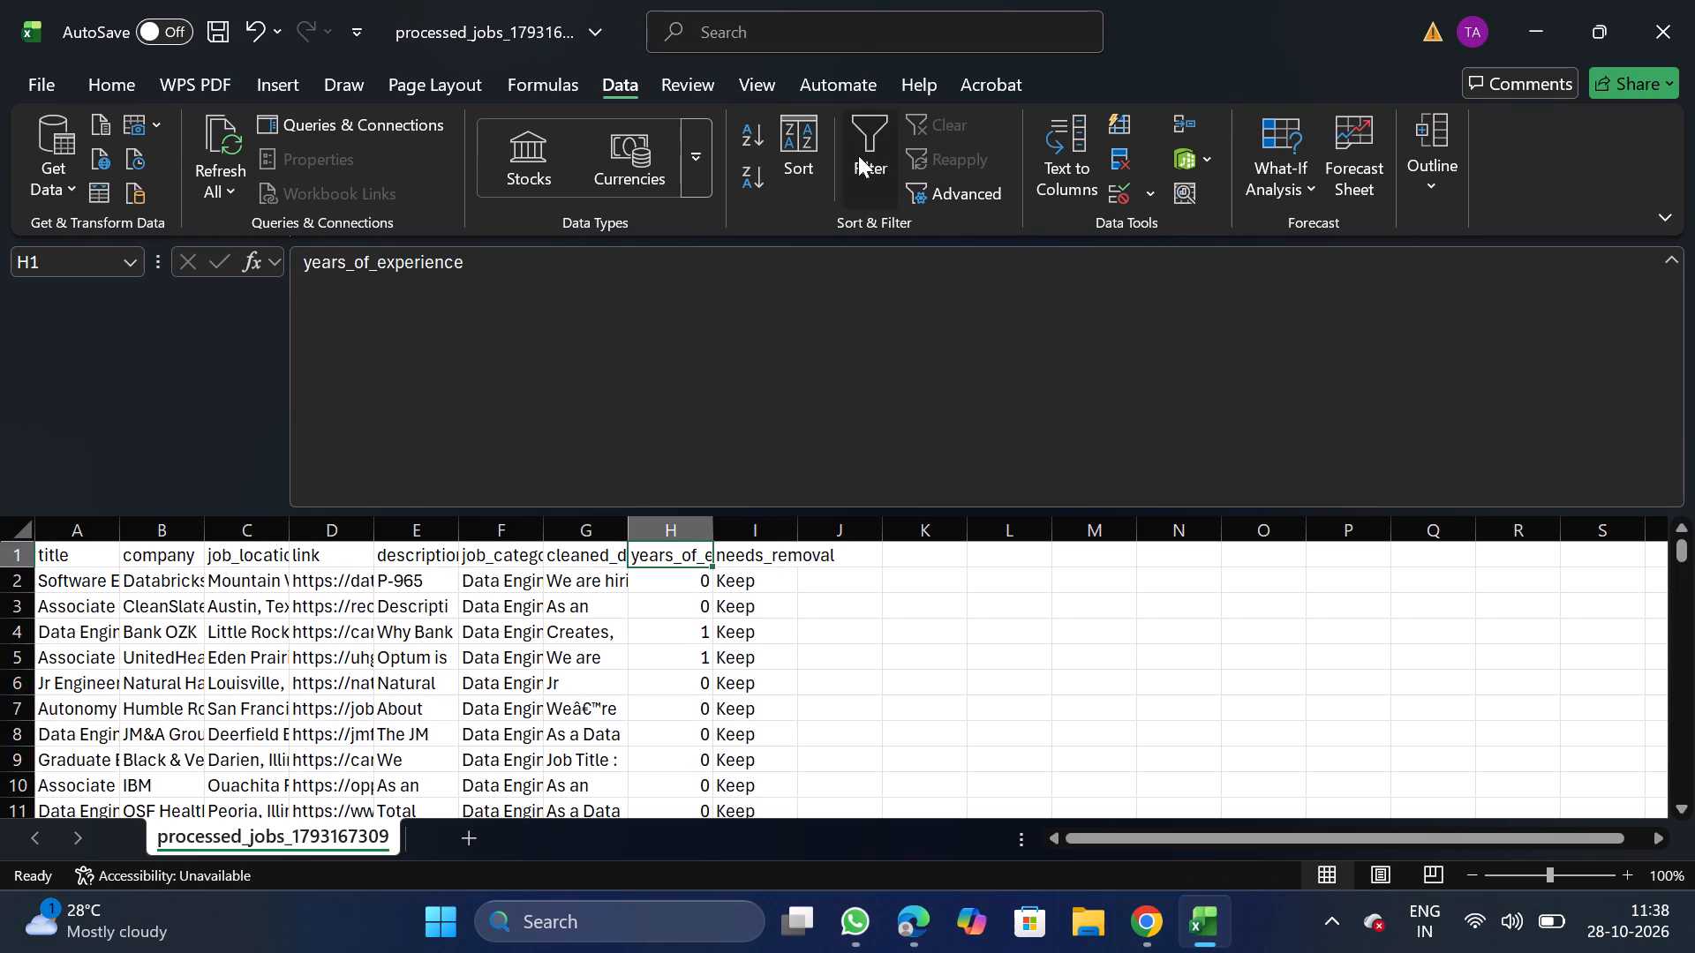
{"action": "left_click", "coordinate": [700, 556]}
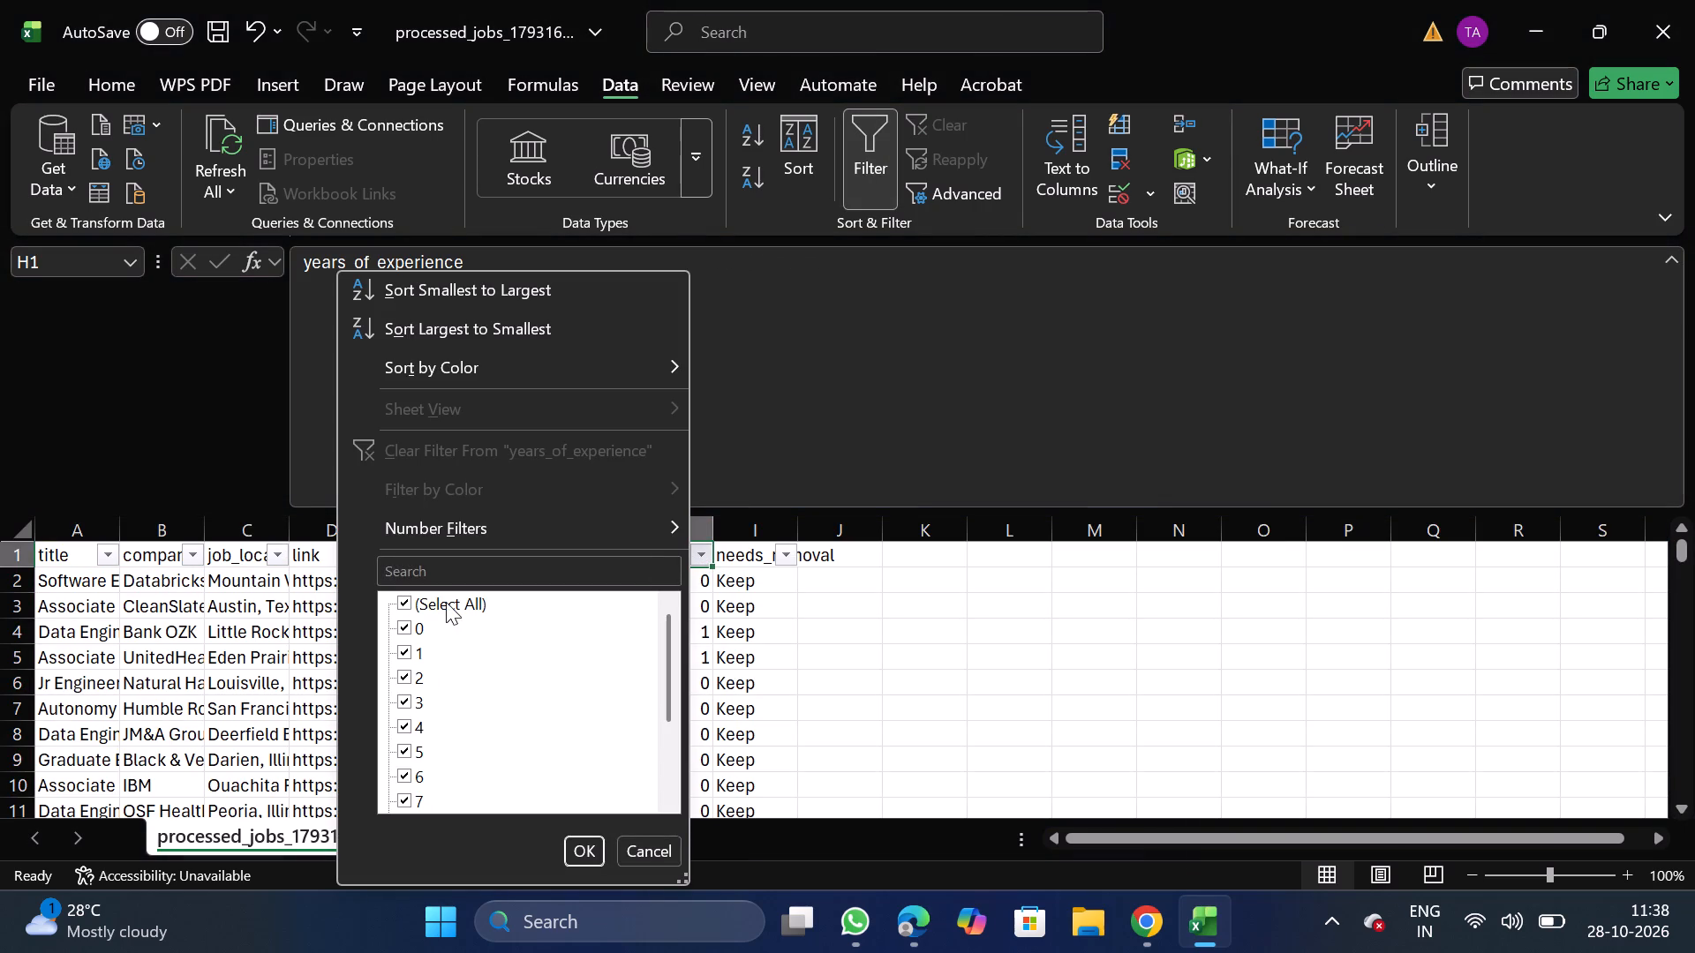
{"action": "left_click", "coordinate": [446, 602]}
{"action": "scroll", "coordinate": [416, 763], "scroll_direction": "down", "scroll_amount": 1}
{"action": "left_click", "coordinate": [406, 695]}
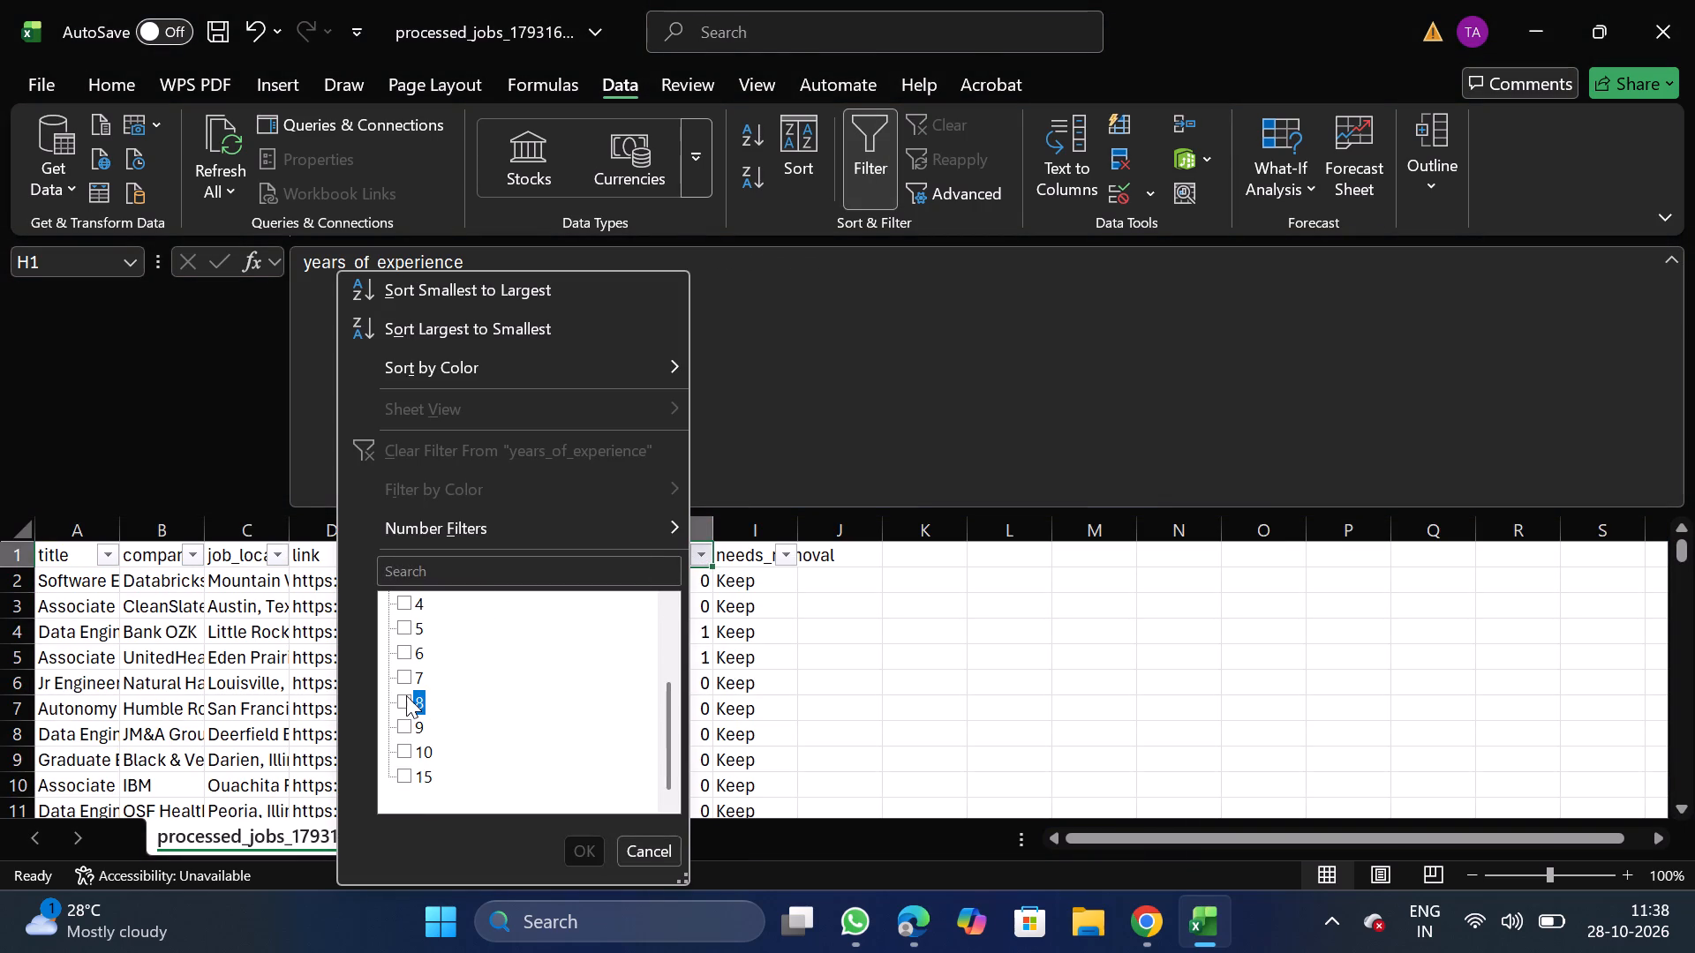
{"action": "left_click", "coordinate": [406, 734]}
{"action": "left_click", "coordinate": [406, 758]}
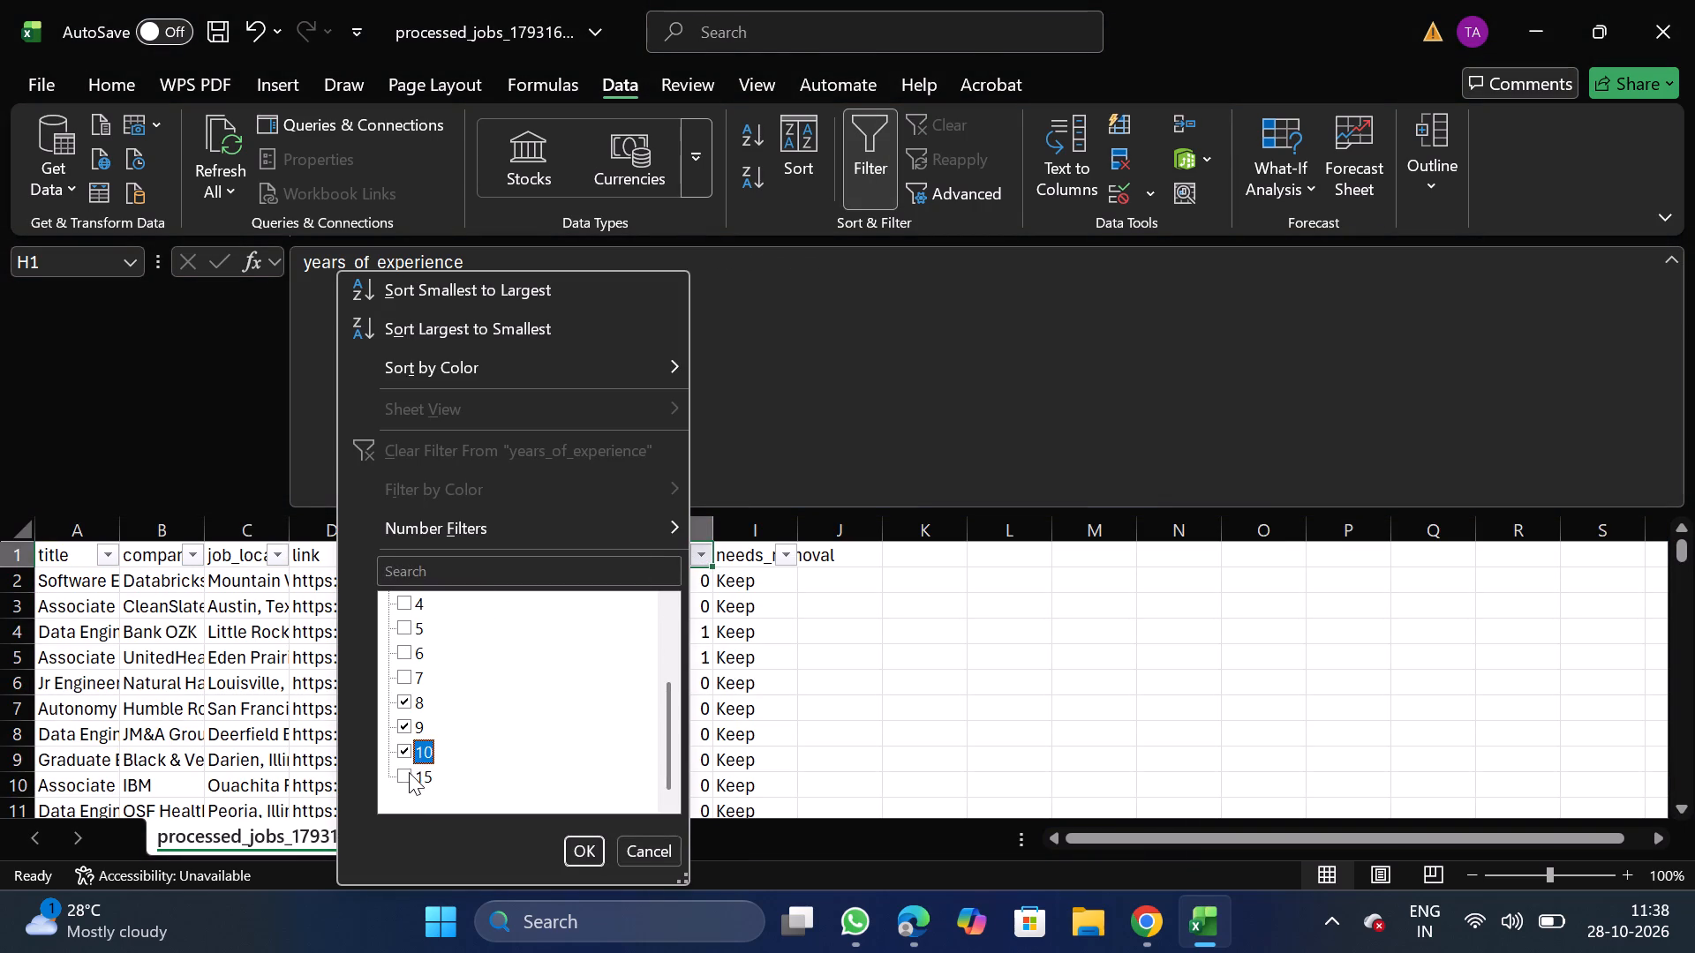
{"action": "left_click", "coordinate": [409, 772]}
{"action": "left_click", "coordinate": [579, 848]}
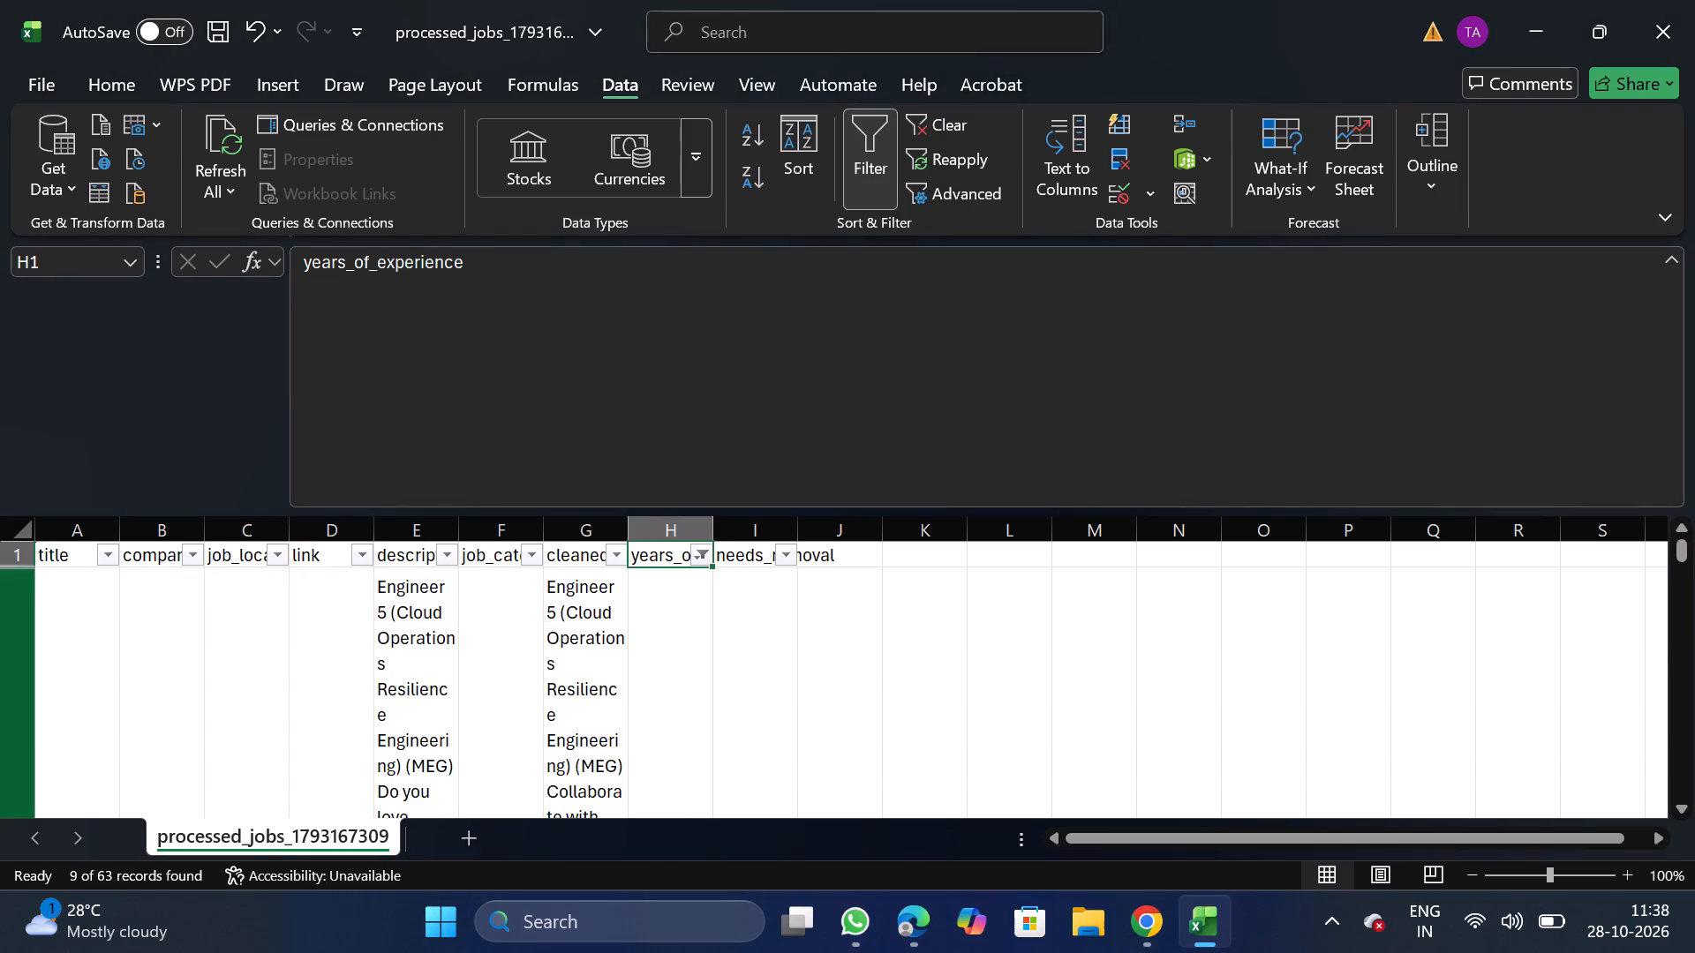
{"action": "left_click", "coordinate": [0, 608]}
{"action": "key", "text": "ctrl+shift+Down"}
{"action": "right_click", "coordinate": [140, 724]}
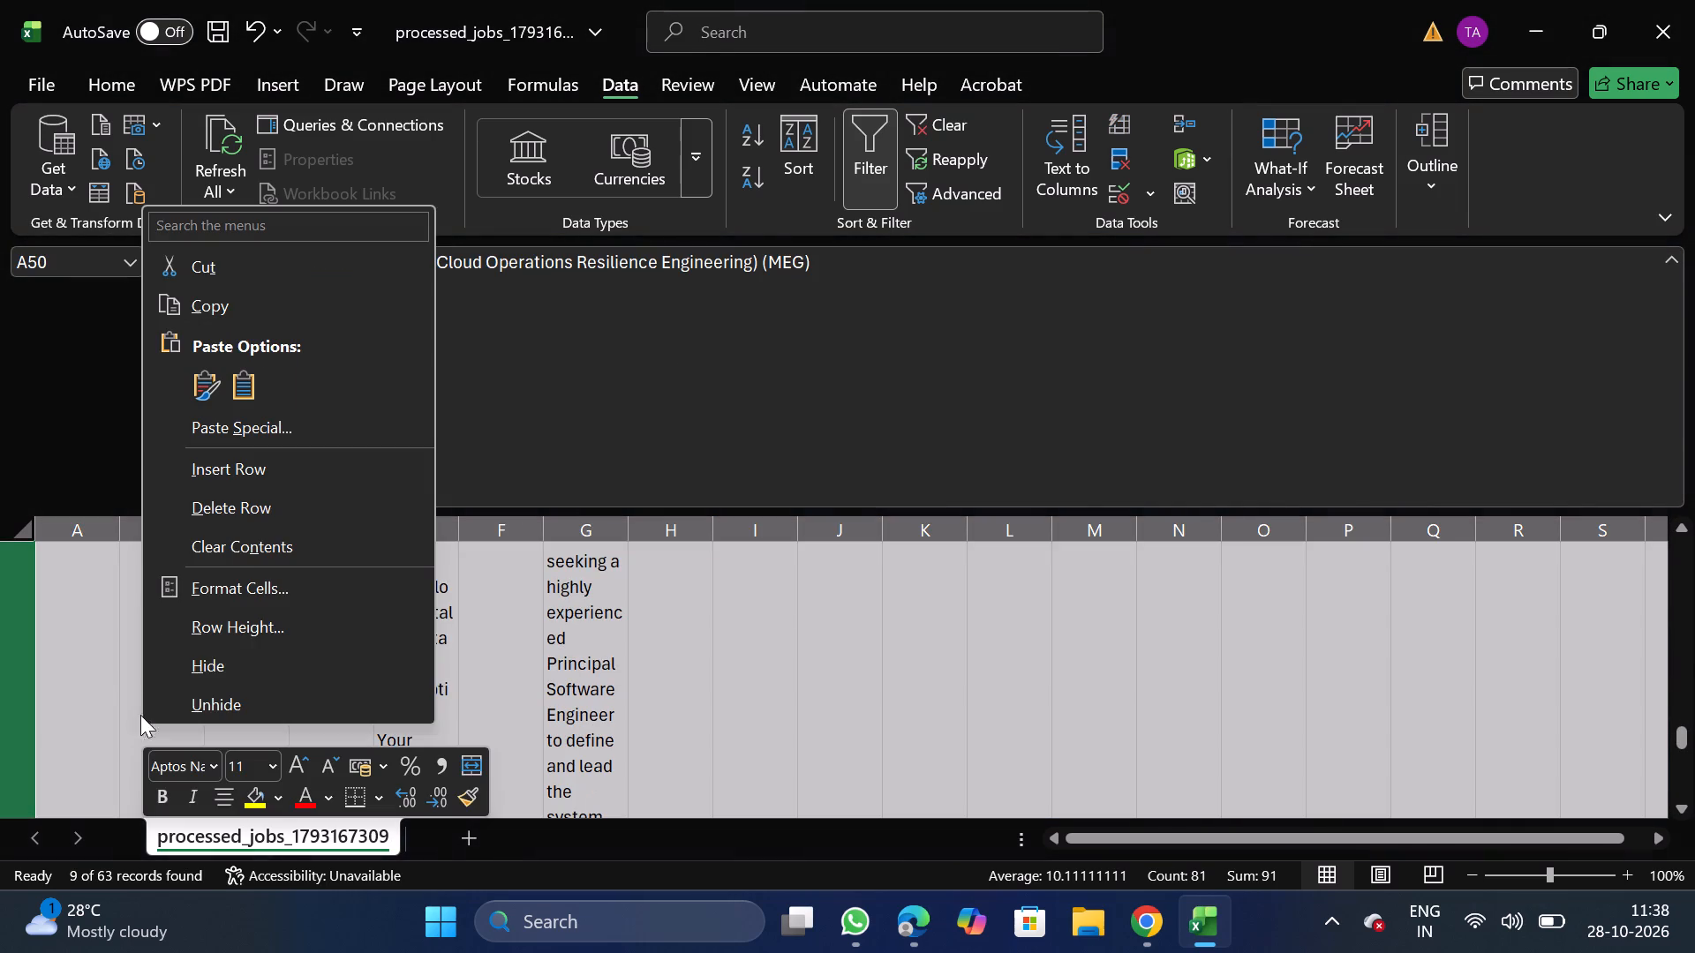
{"action": "left_click", "coordinate": [298, 509]}
{"action": "left_click", "coordinate": [890, 190]}
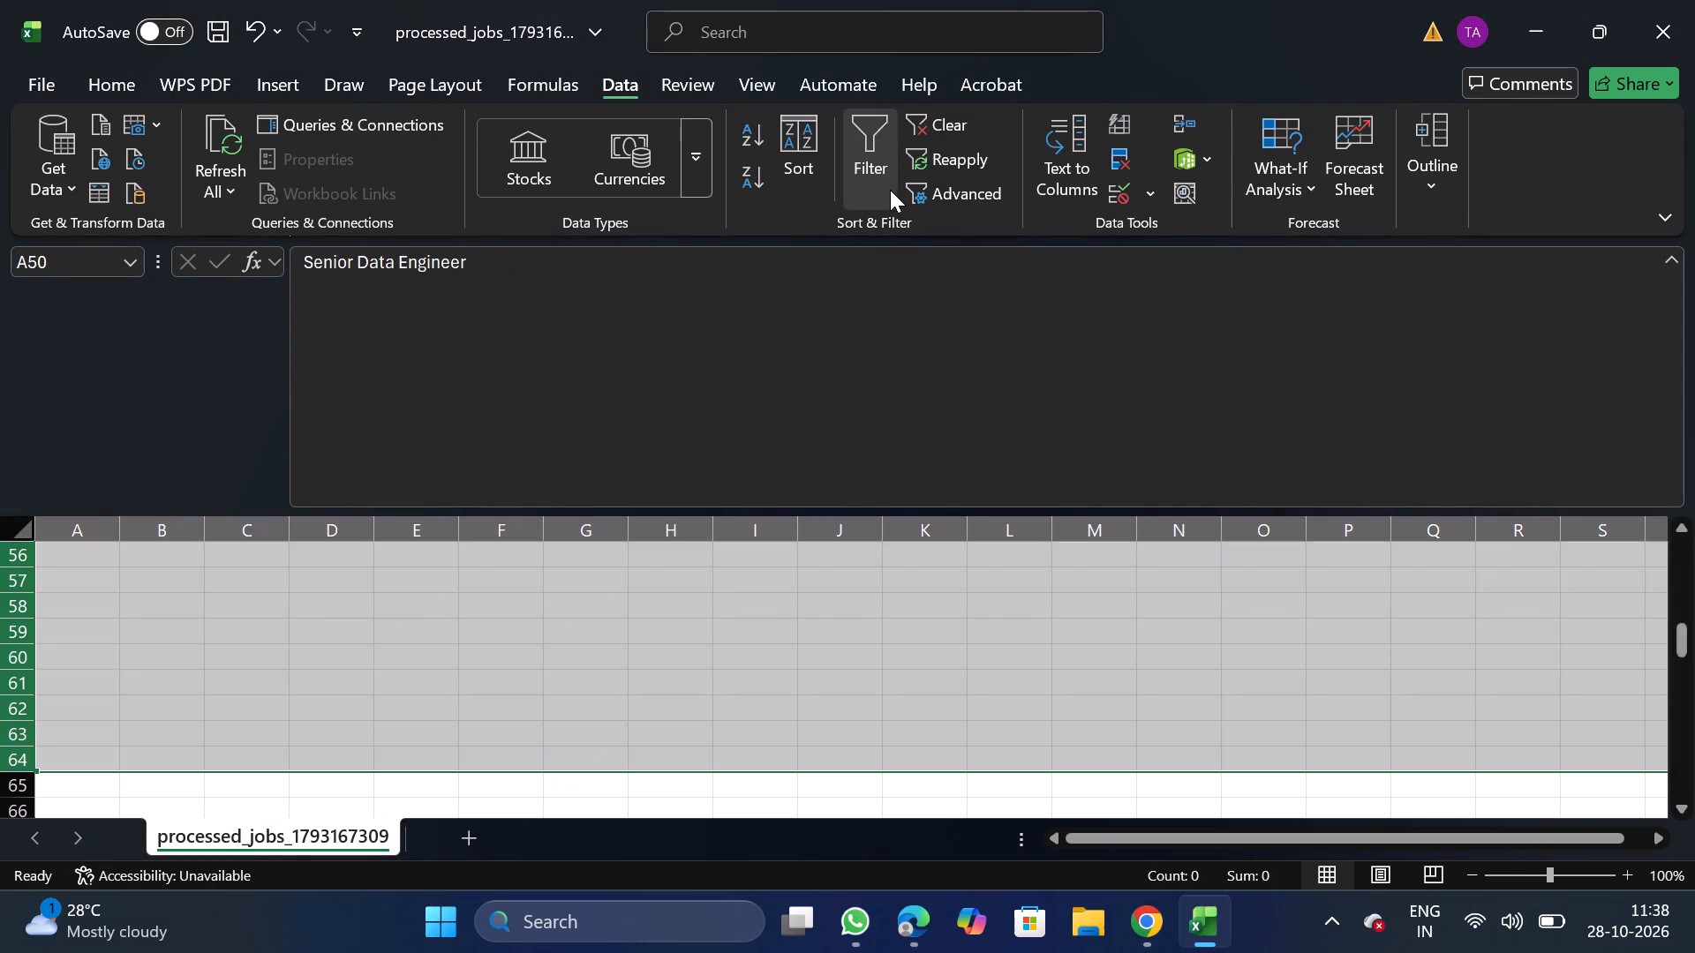
{"action": "left_click_drag", "start_coordinate": [1684, 774], "coordinate": [1664, 563]}
{"action": "left_click_drag", "start_coordinate": [1676, 576], "coordinate": [1677, 458]}
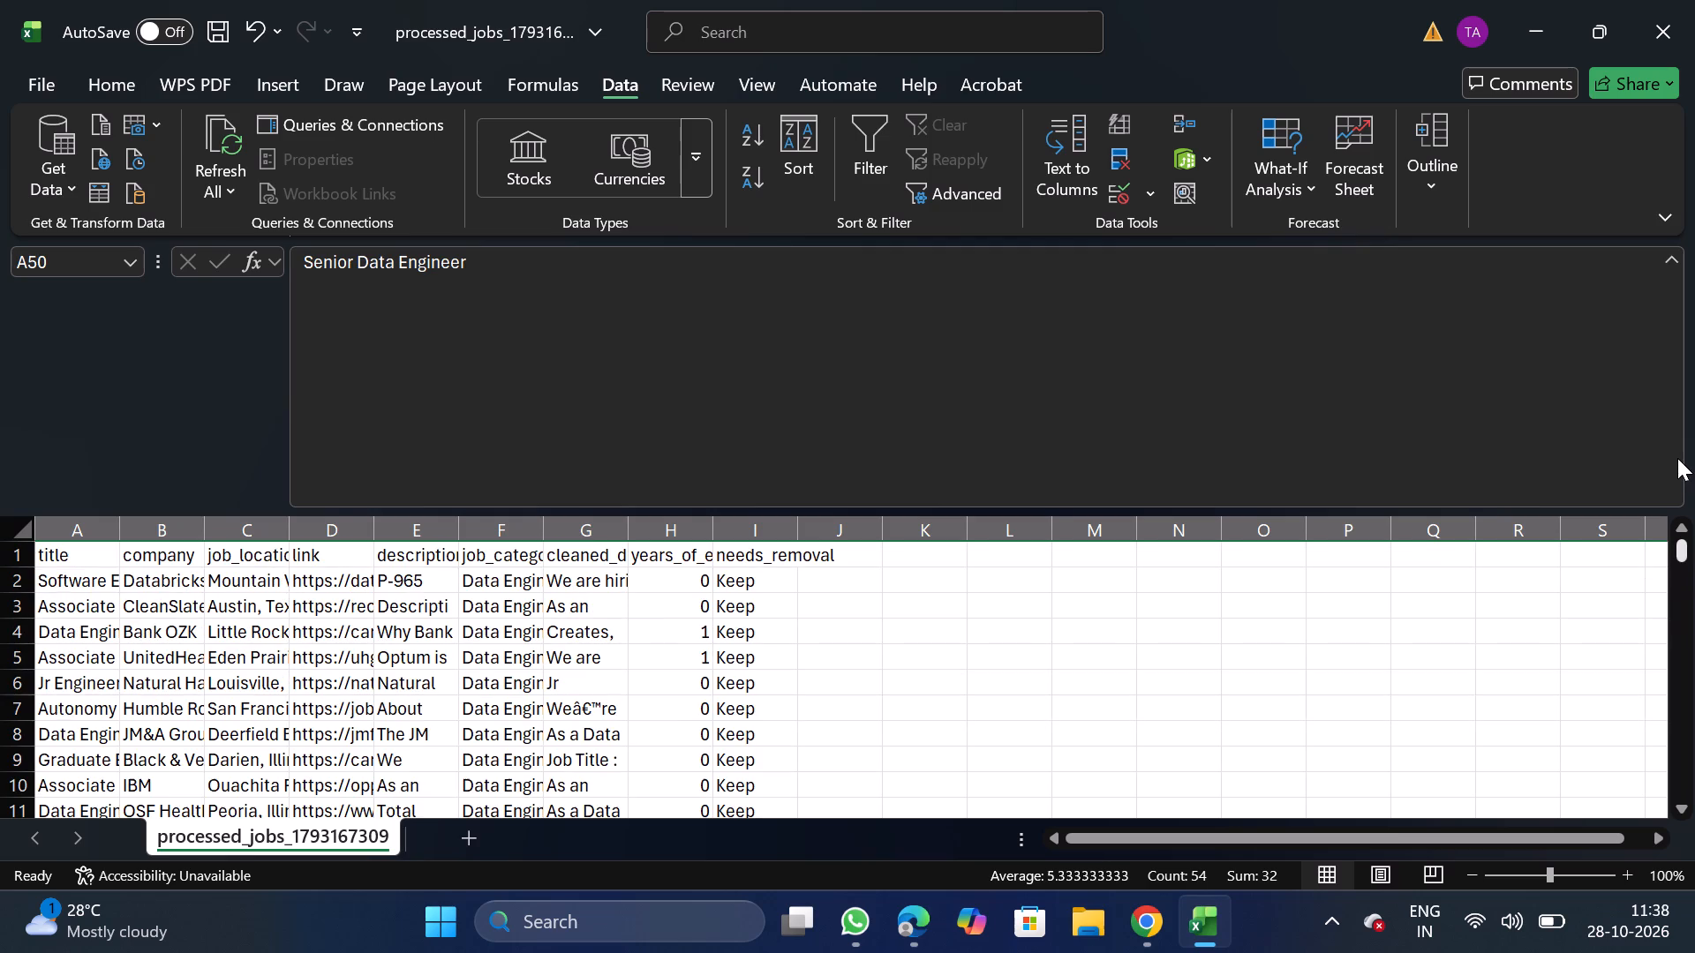
Review the values in the years_of_experience column with a temporary filter, and turn the filter off.
{"action": "left_click", "coordinate": [645, 559]}
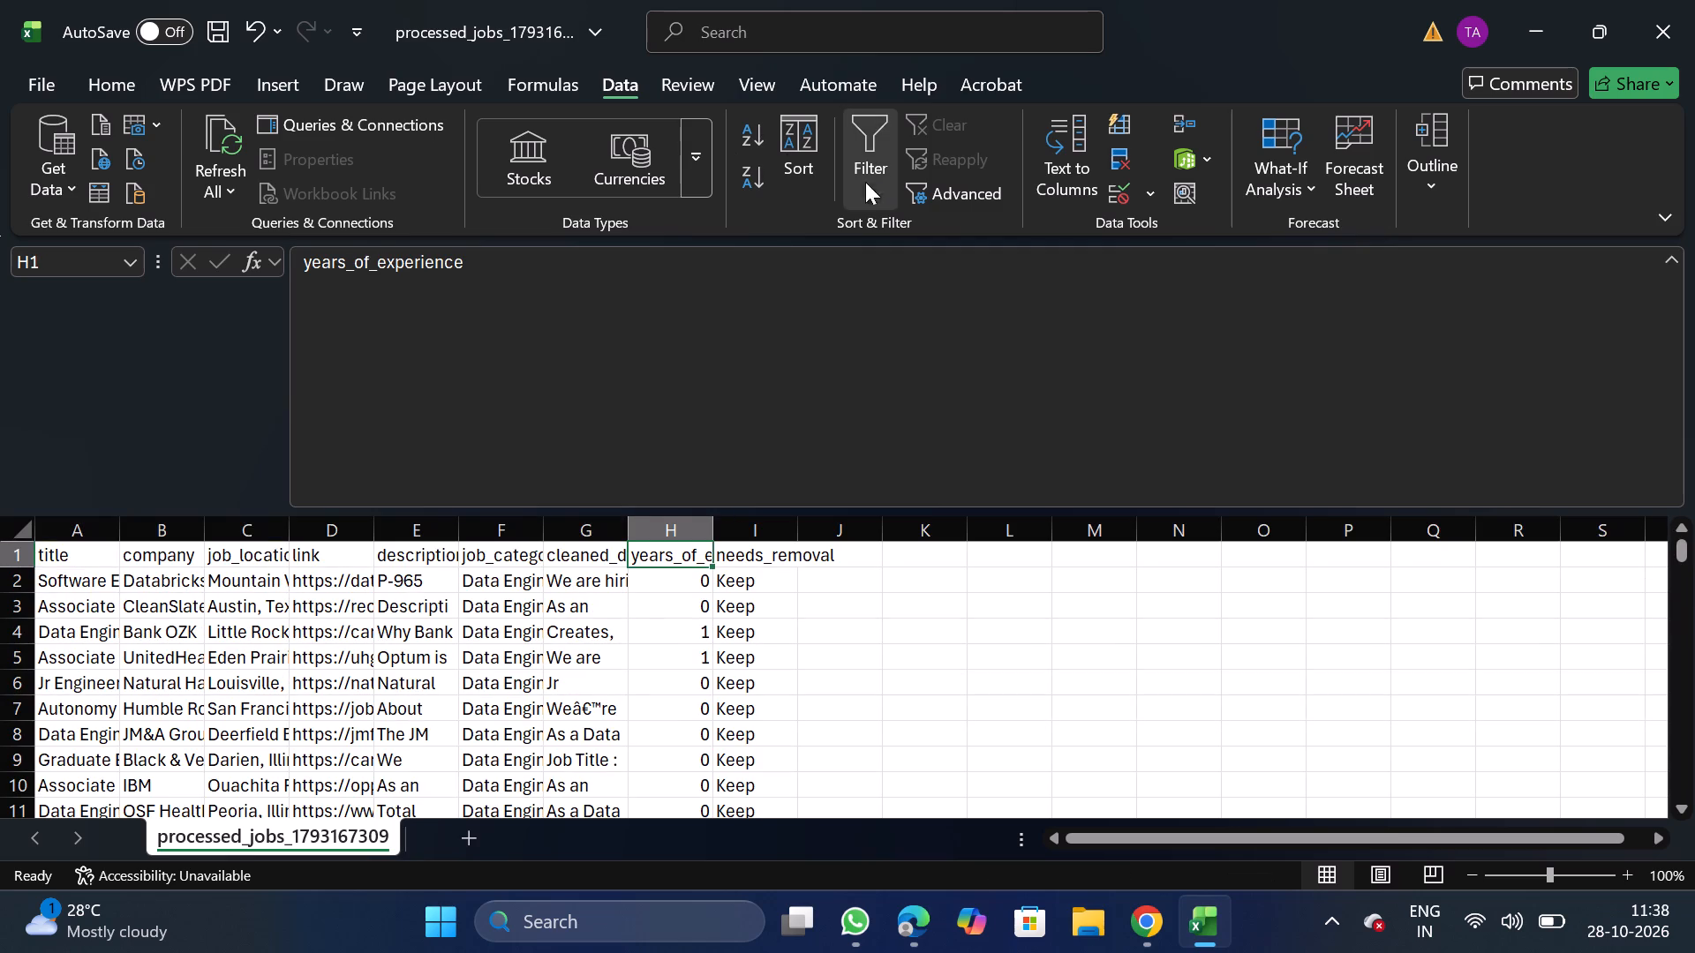
{"action": "left_click", "coordinate": [891, 177]}
{"action": "left_click", "coordinate": [703, 561]}
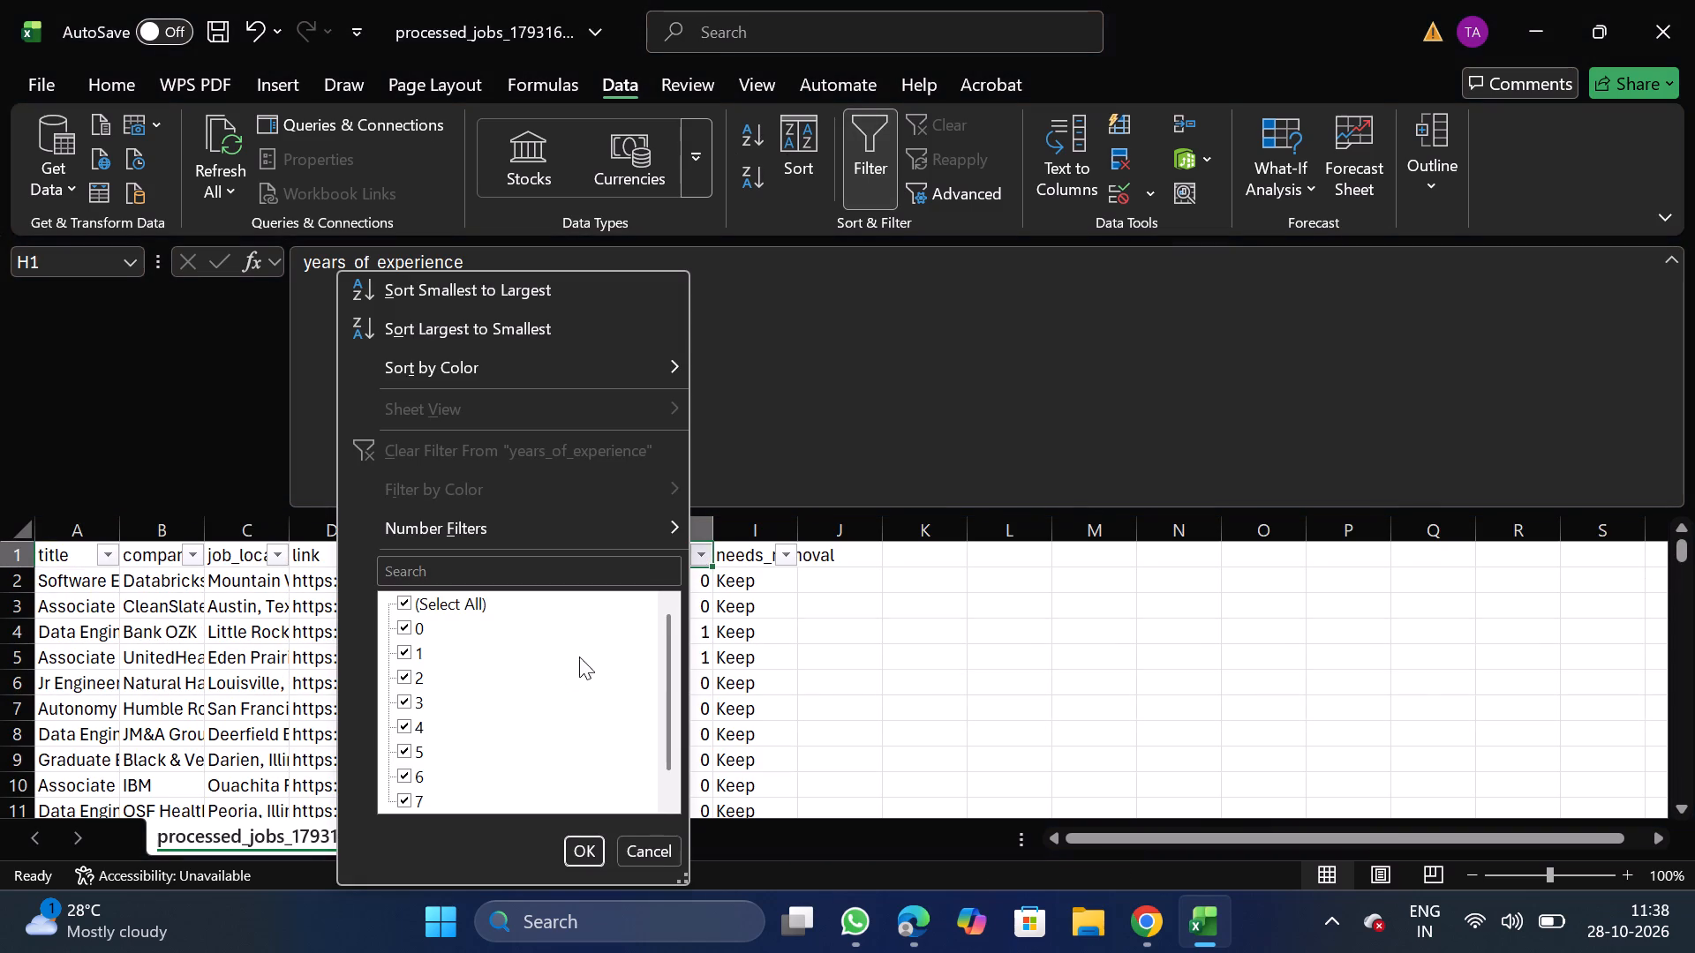
{"action": "scroll", "coordinate": [549, 696], "scroll_direction": "down", "scroll_amount": 1}
{"action": "left_click", "coordinate": [798, 626]}
{"action": "left_click", "coordinate": [877, 174]}
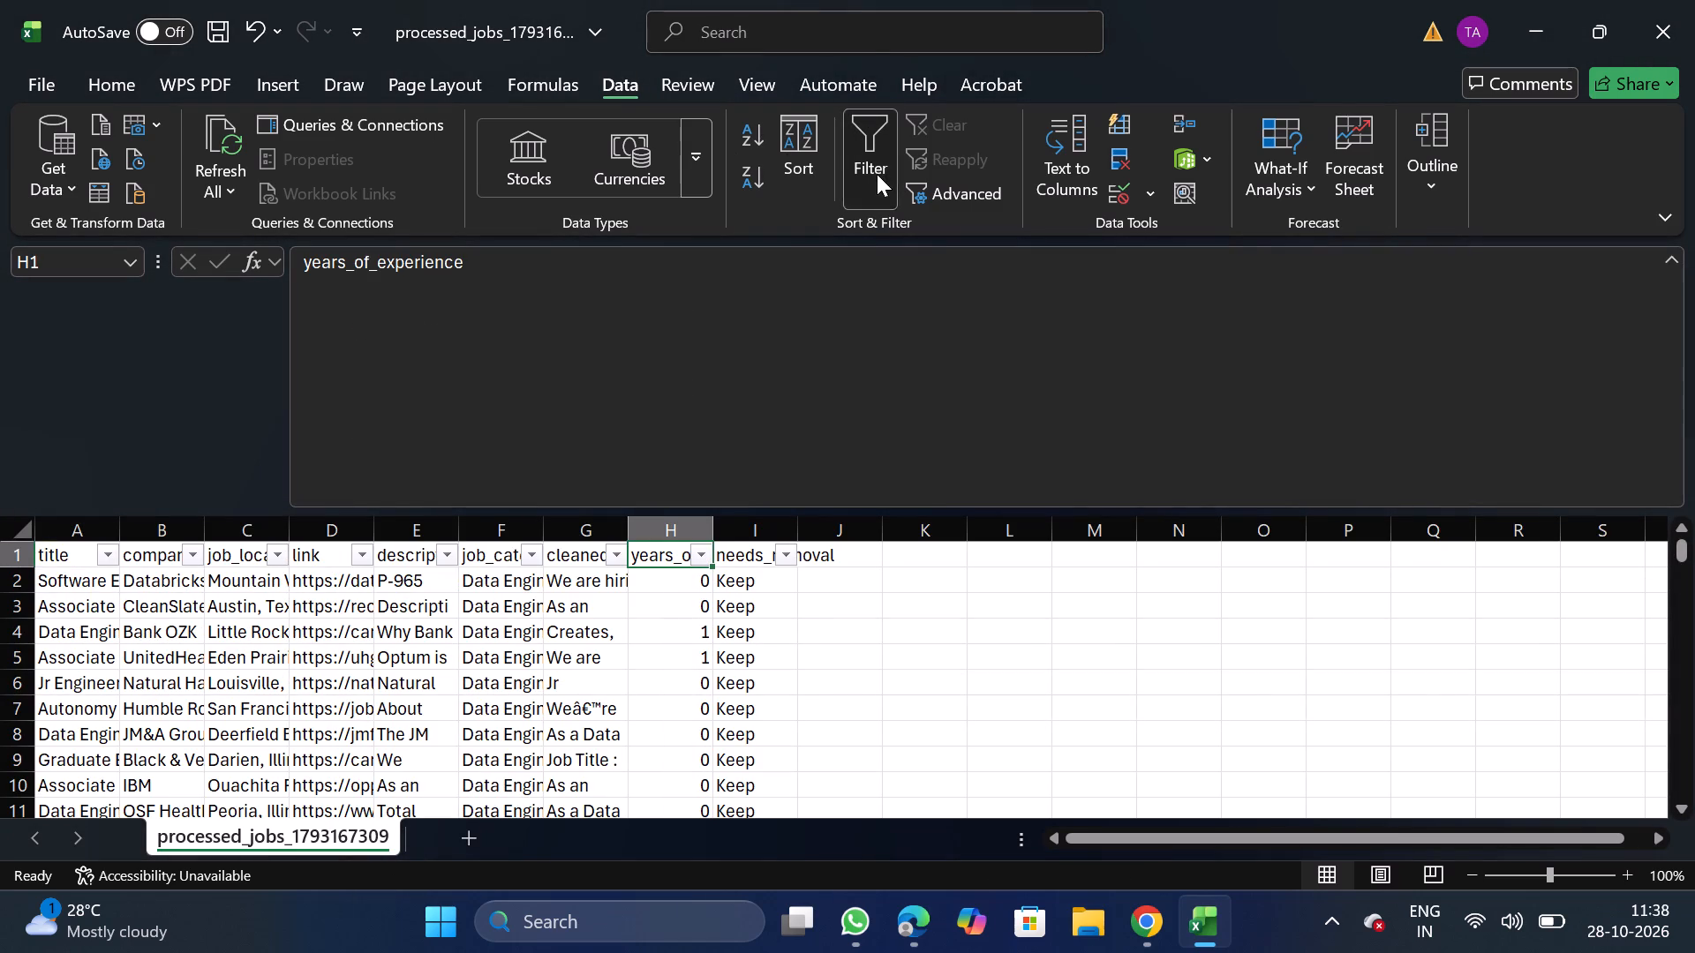
Delete the entire needs_removal column.
{"action": "left_click_drag", "start_coordinate": [745, 525], "coordinate": [757, 625]}
{"action": "right_click", "coordinate": [757, 625]}
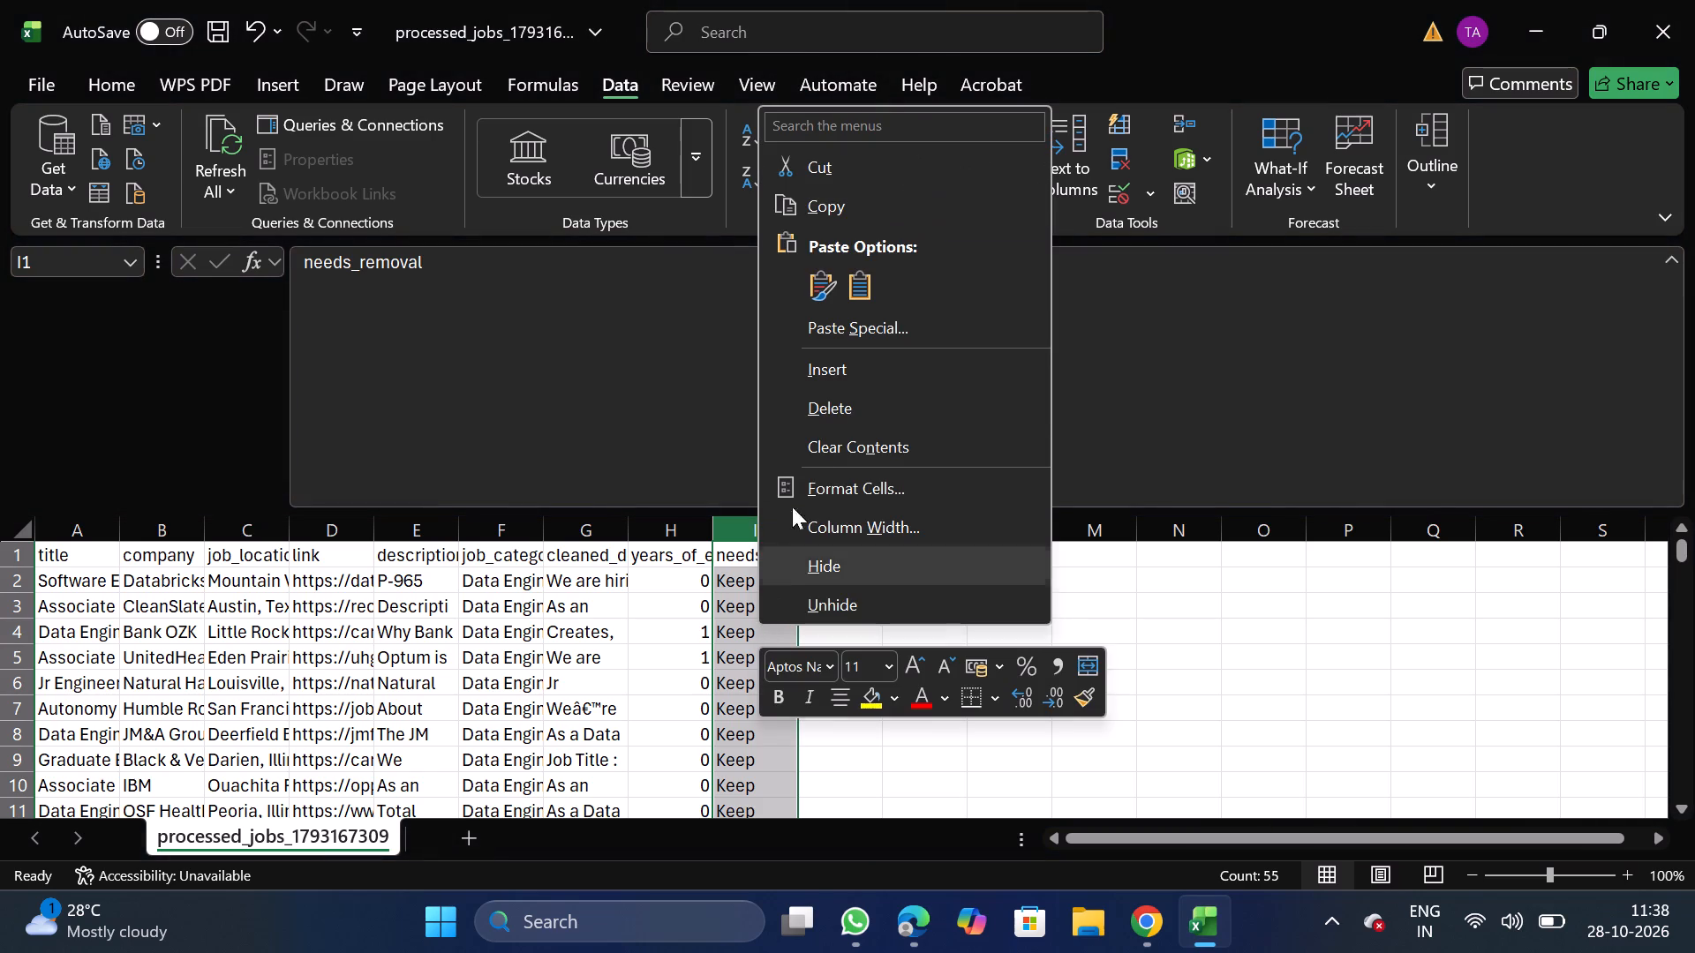
{"action": "left_click", "coordinate": [863, 412]}
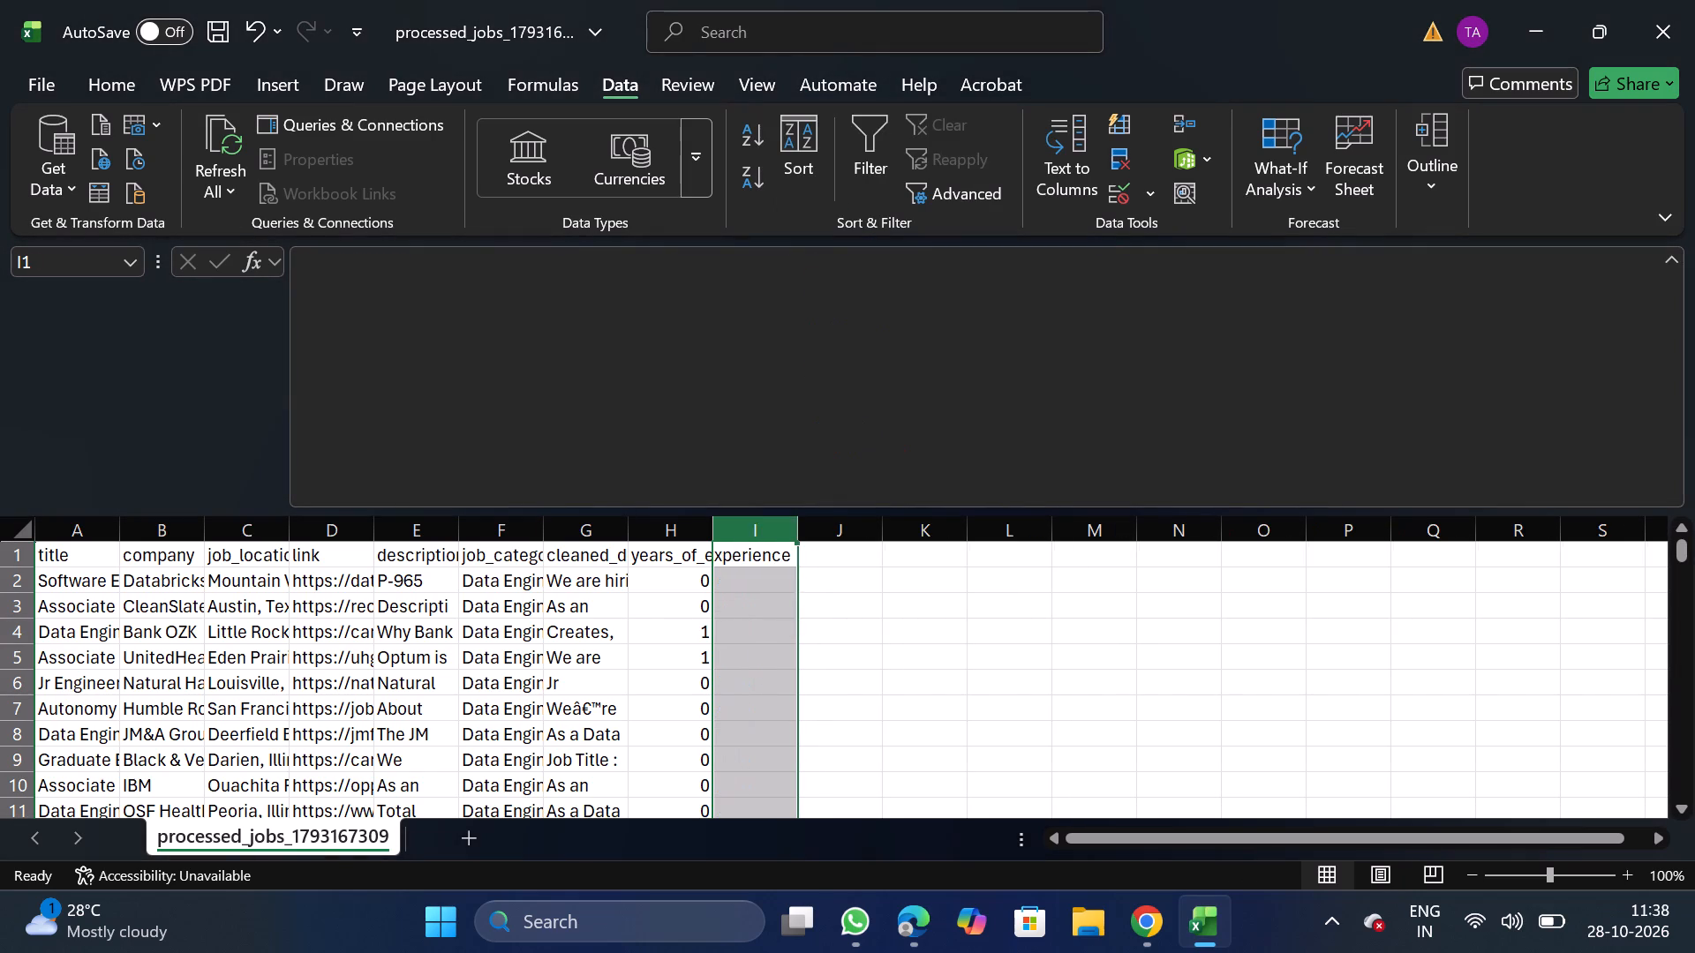
Move the job_category column in front of the title column so it becomes column A.
{"action": "left_click", "coordinate": [485, 522]}
{"action": "key", "text": "ctrl+x"}
{"action": "left_click", "coordinate": [73, 520]}
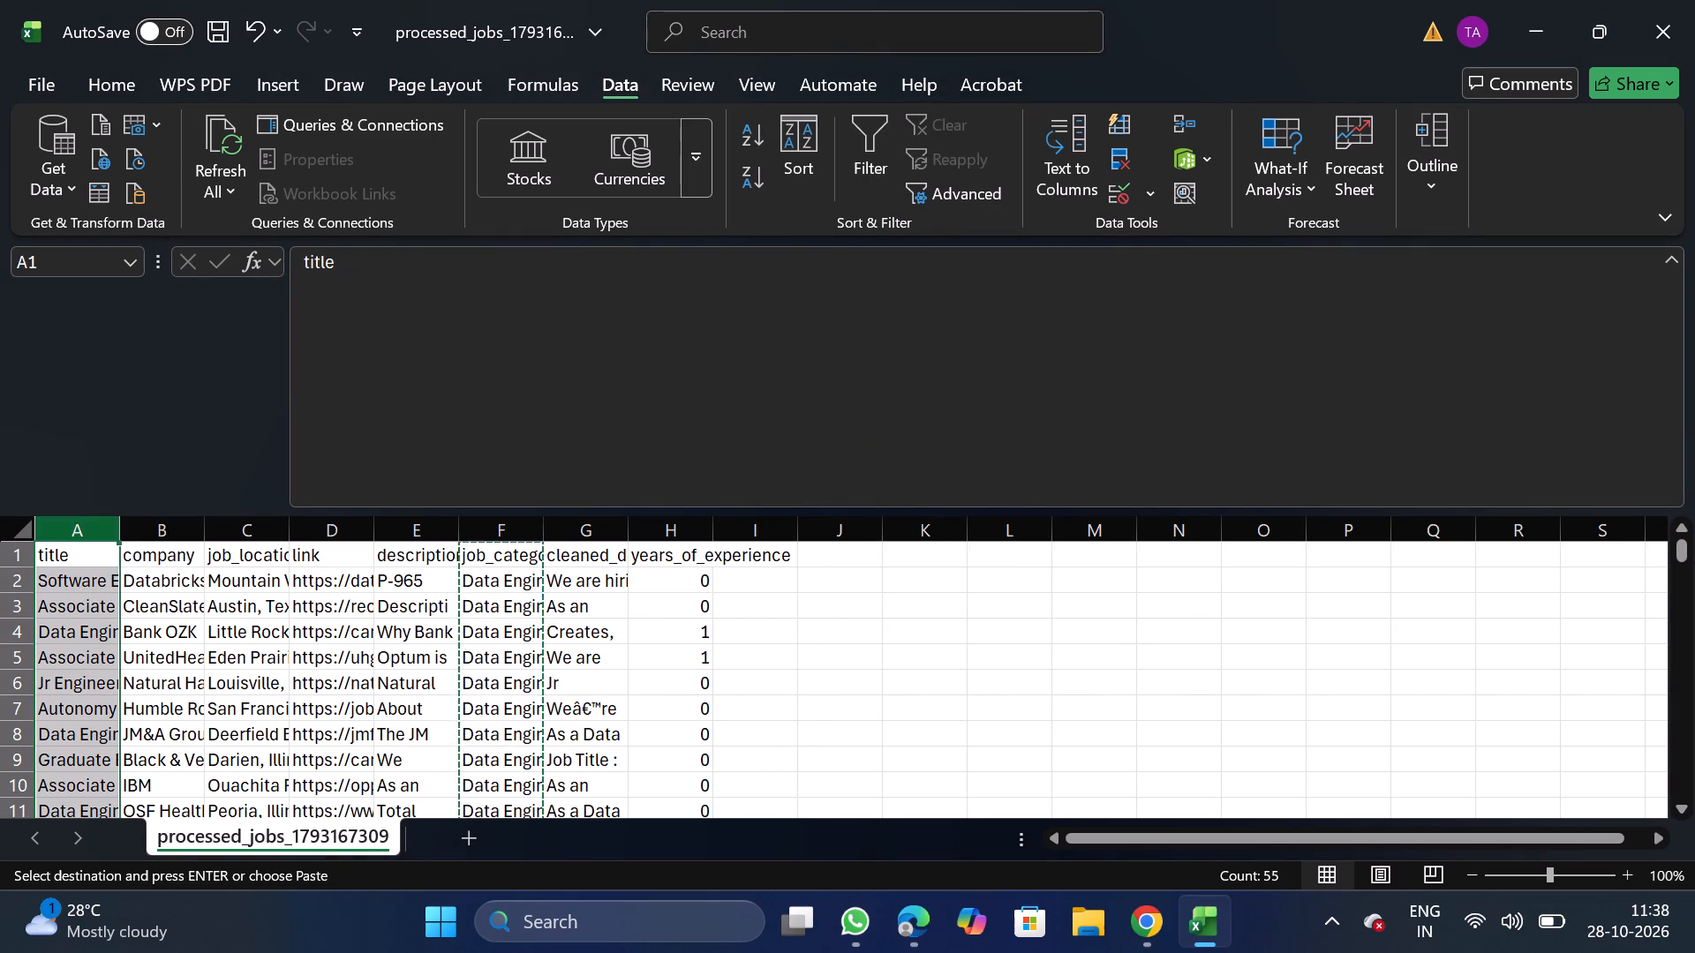
{"action": "right_click", "coordinate": [73, 597]}
{"action": "left_click", "coordinate": [190, 333]}
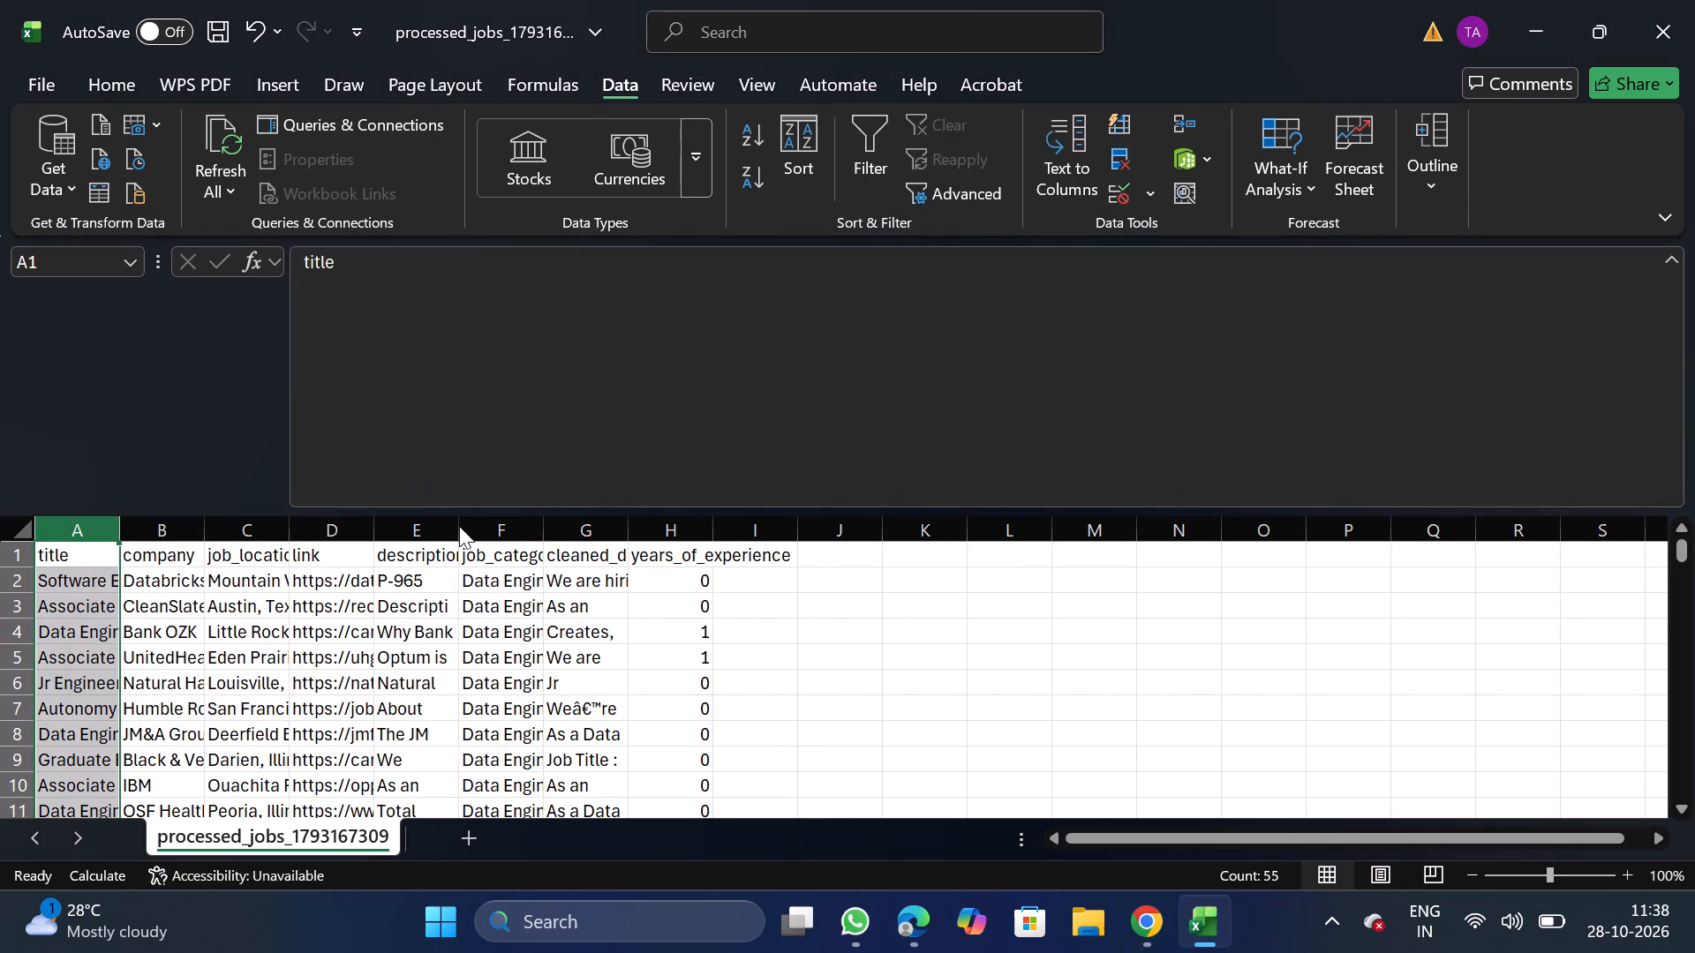
Turn off text wrapping for the description column and the cleaned description column beside it.
{"action": "left_click", "coordinate": [480, 526]}
{"action": "key", "text": "shift+Right"}
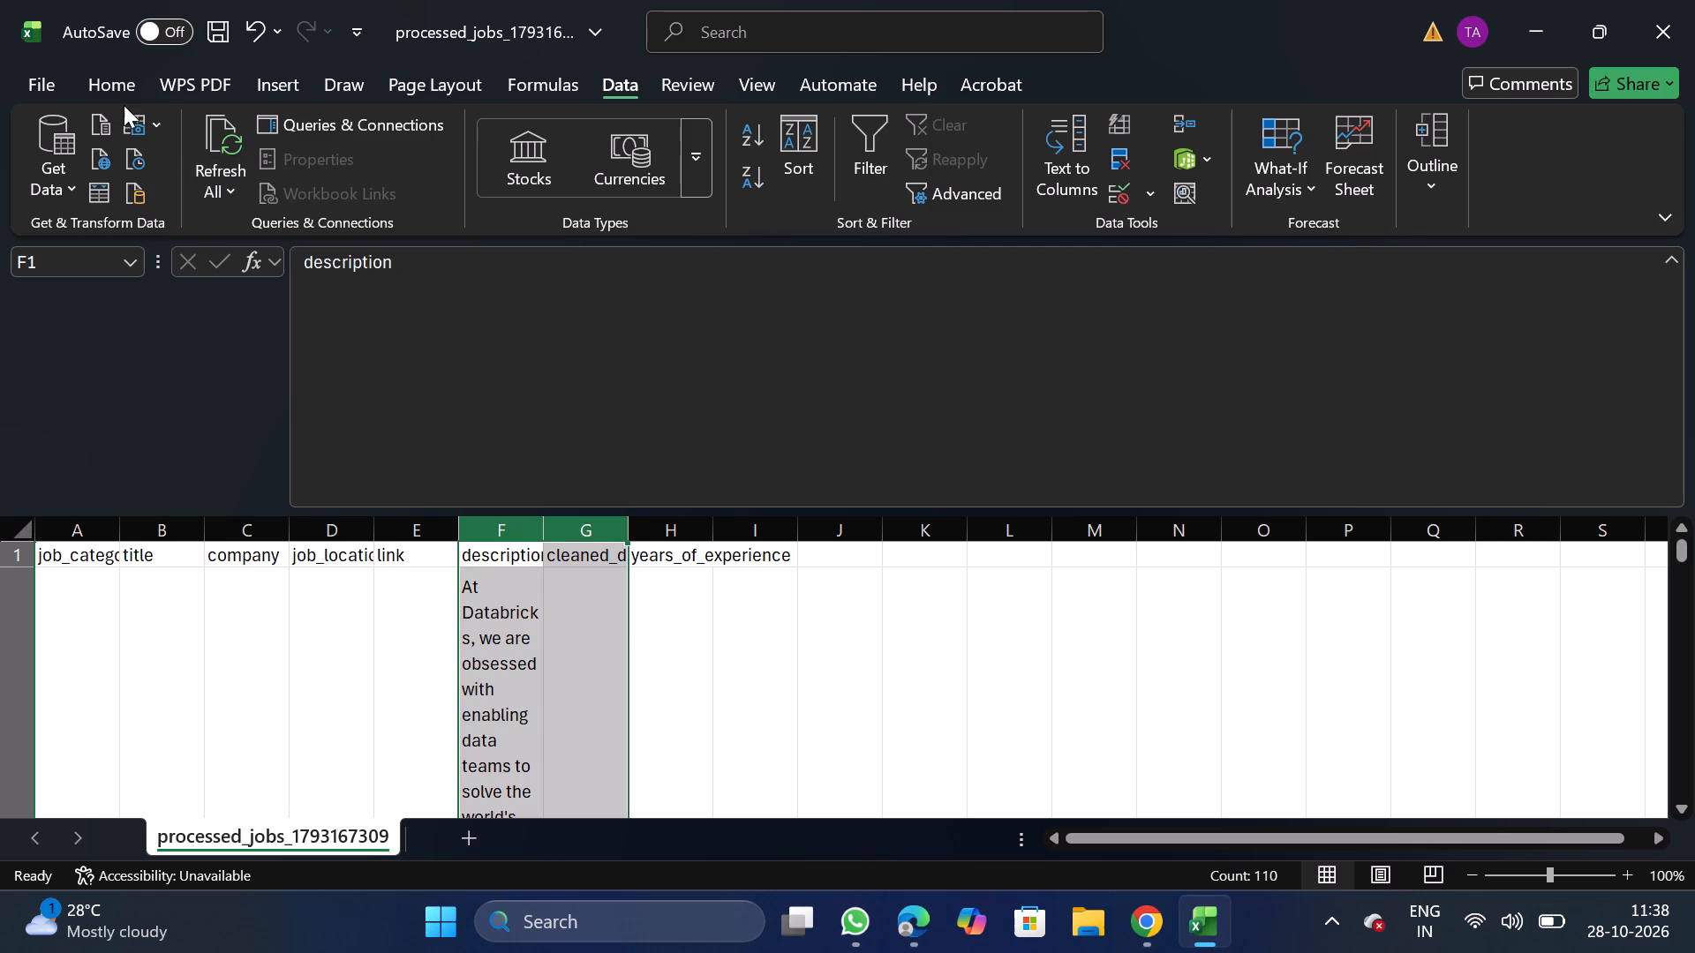
{"action": "left_click_drag", "start_coordinate": [124, 105], "coordinate": [106, 92]}
{"action": "left_click", "coordinate": [106, 92]}
{"action": "left_click", "coordinate": [544, 222]}
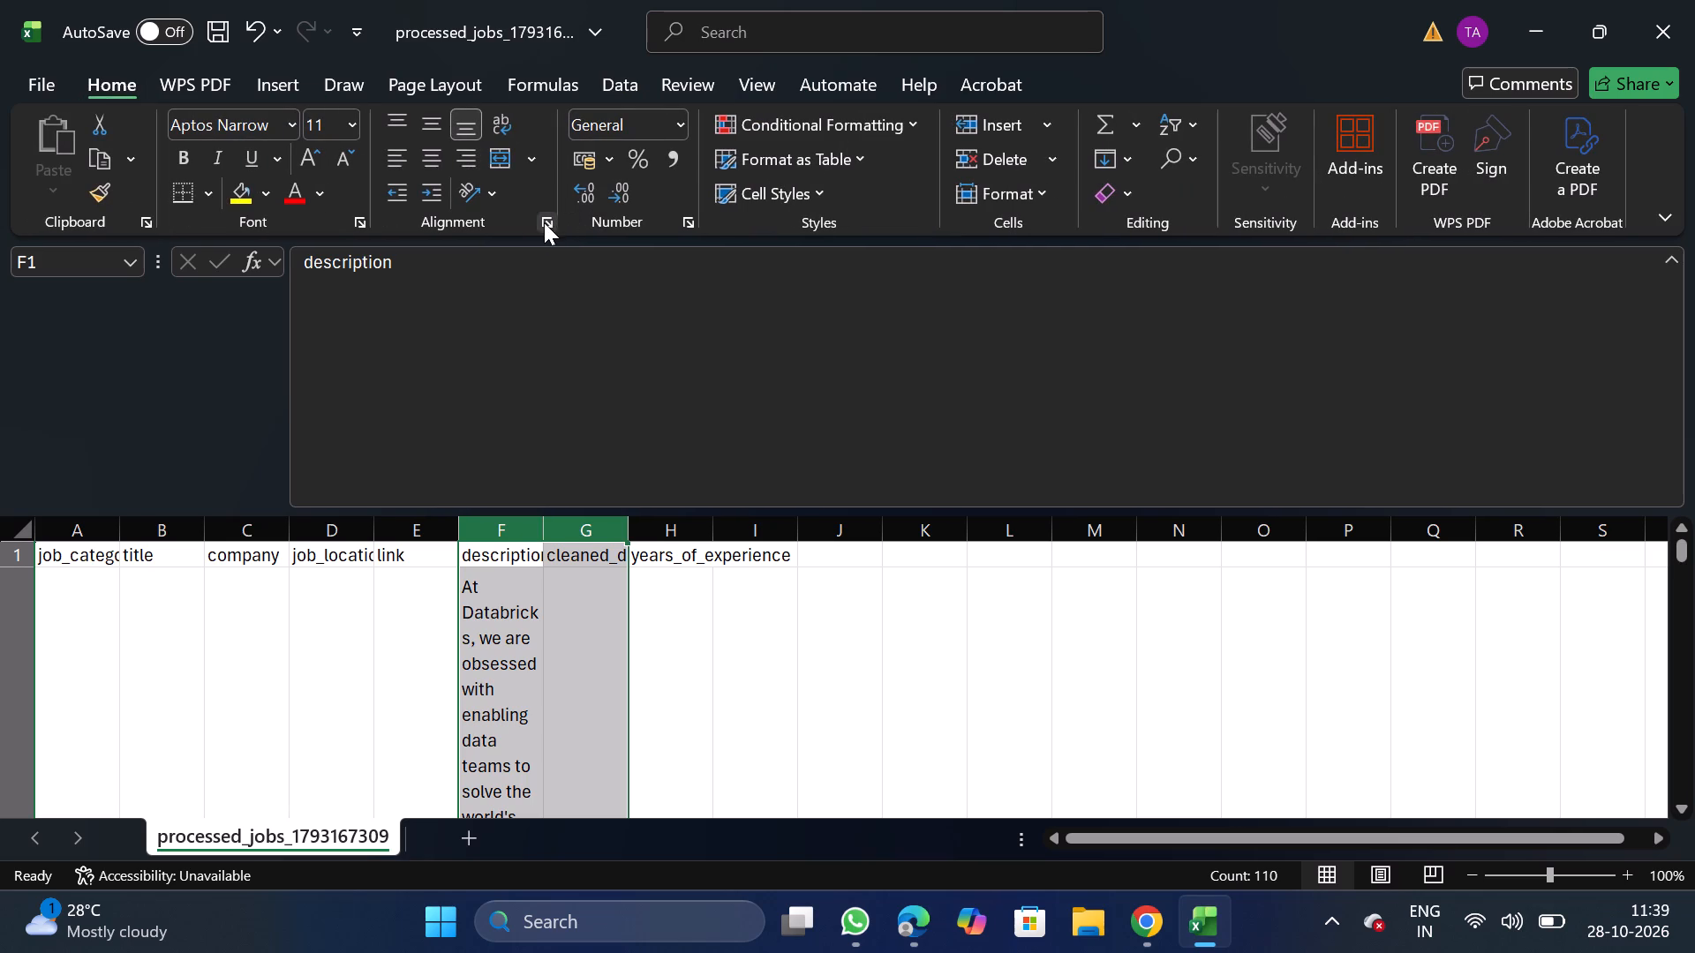
{"action": "double_click", "coordinate": [136, 417]}
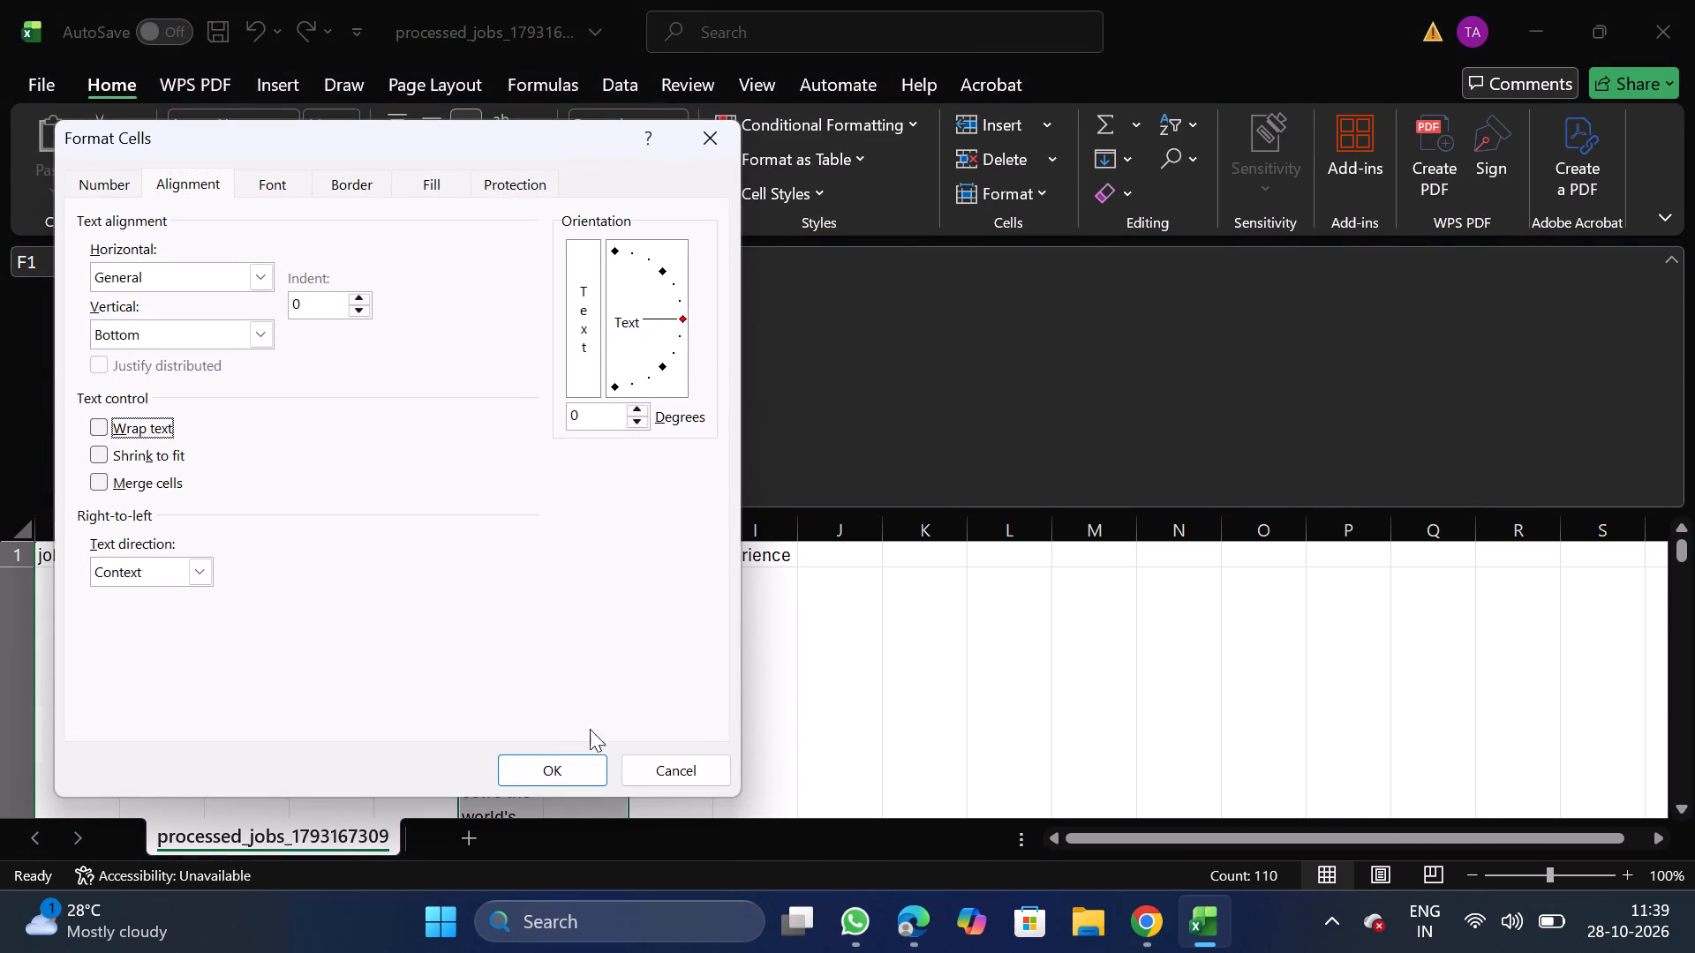
{"action": "left_click", "coordinate": [581, 776]}
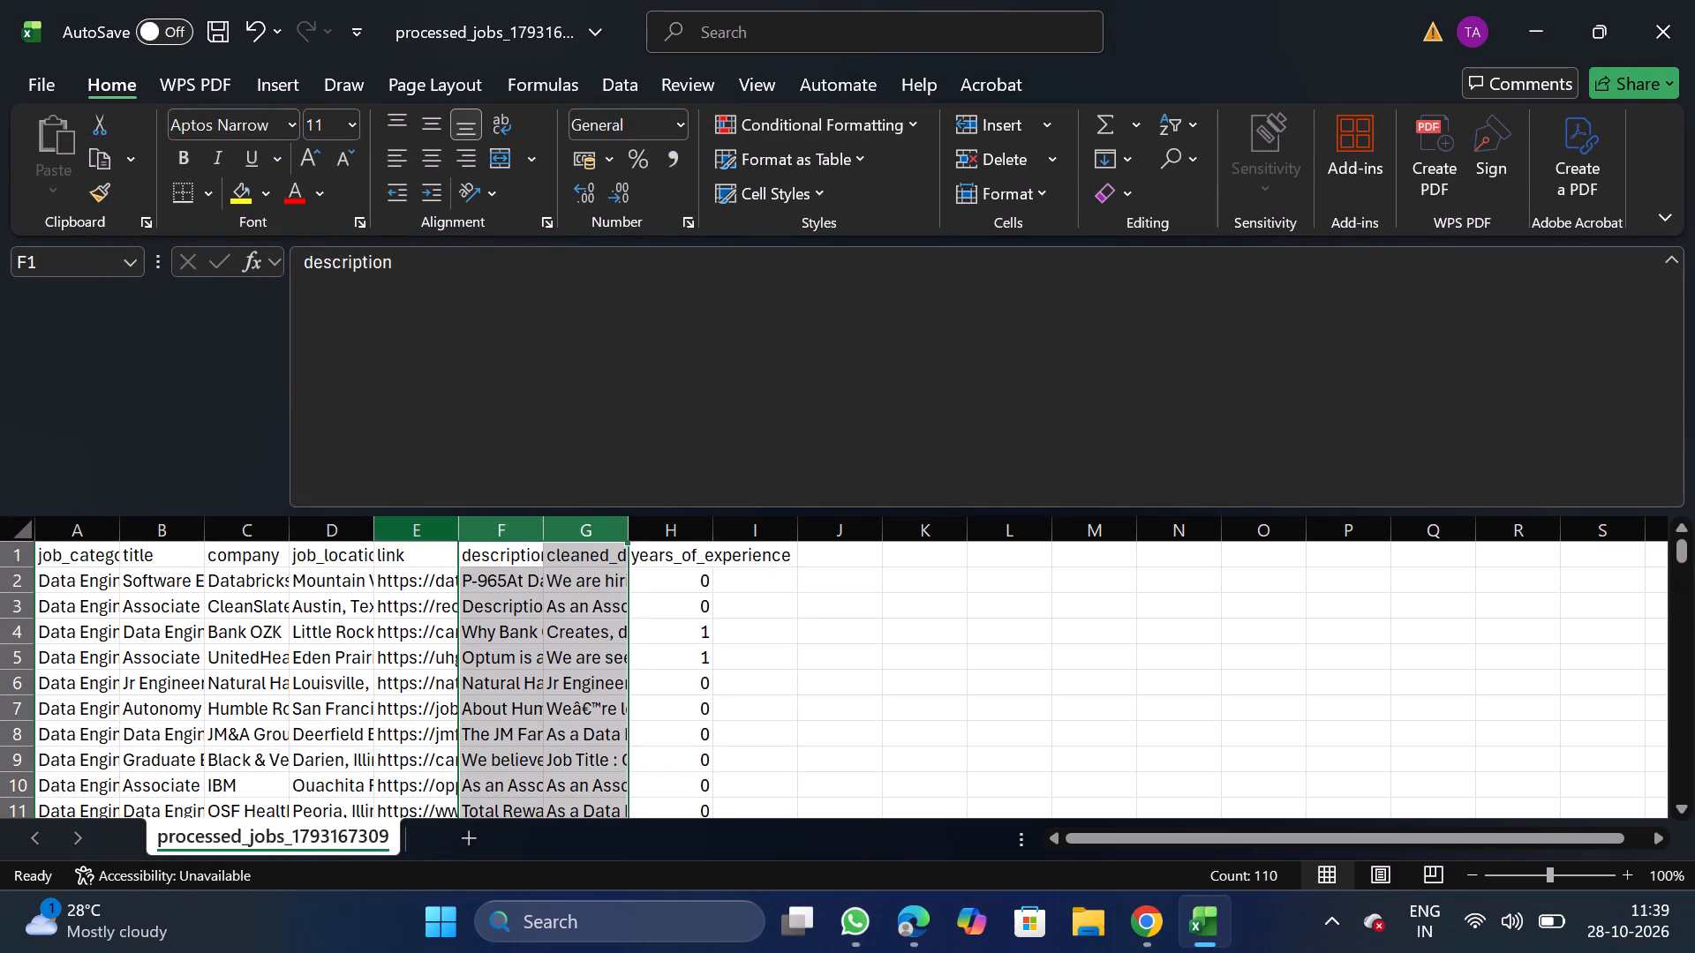
Move the link column to the end of the table, after years_of_experience.
{"action": "left_click", "coordinate": [431, 527]}
{"action": "key", "text": "ctrl+x"}
{"action": "left_click", "coordinate": [745, 545]}
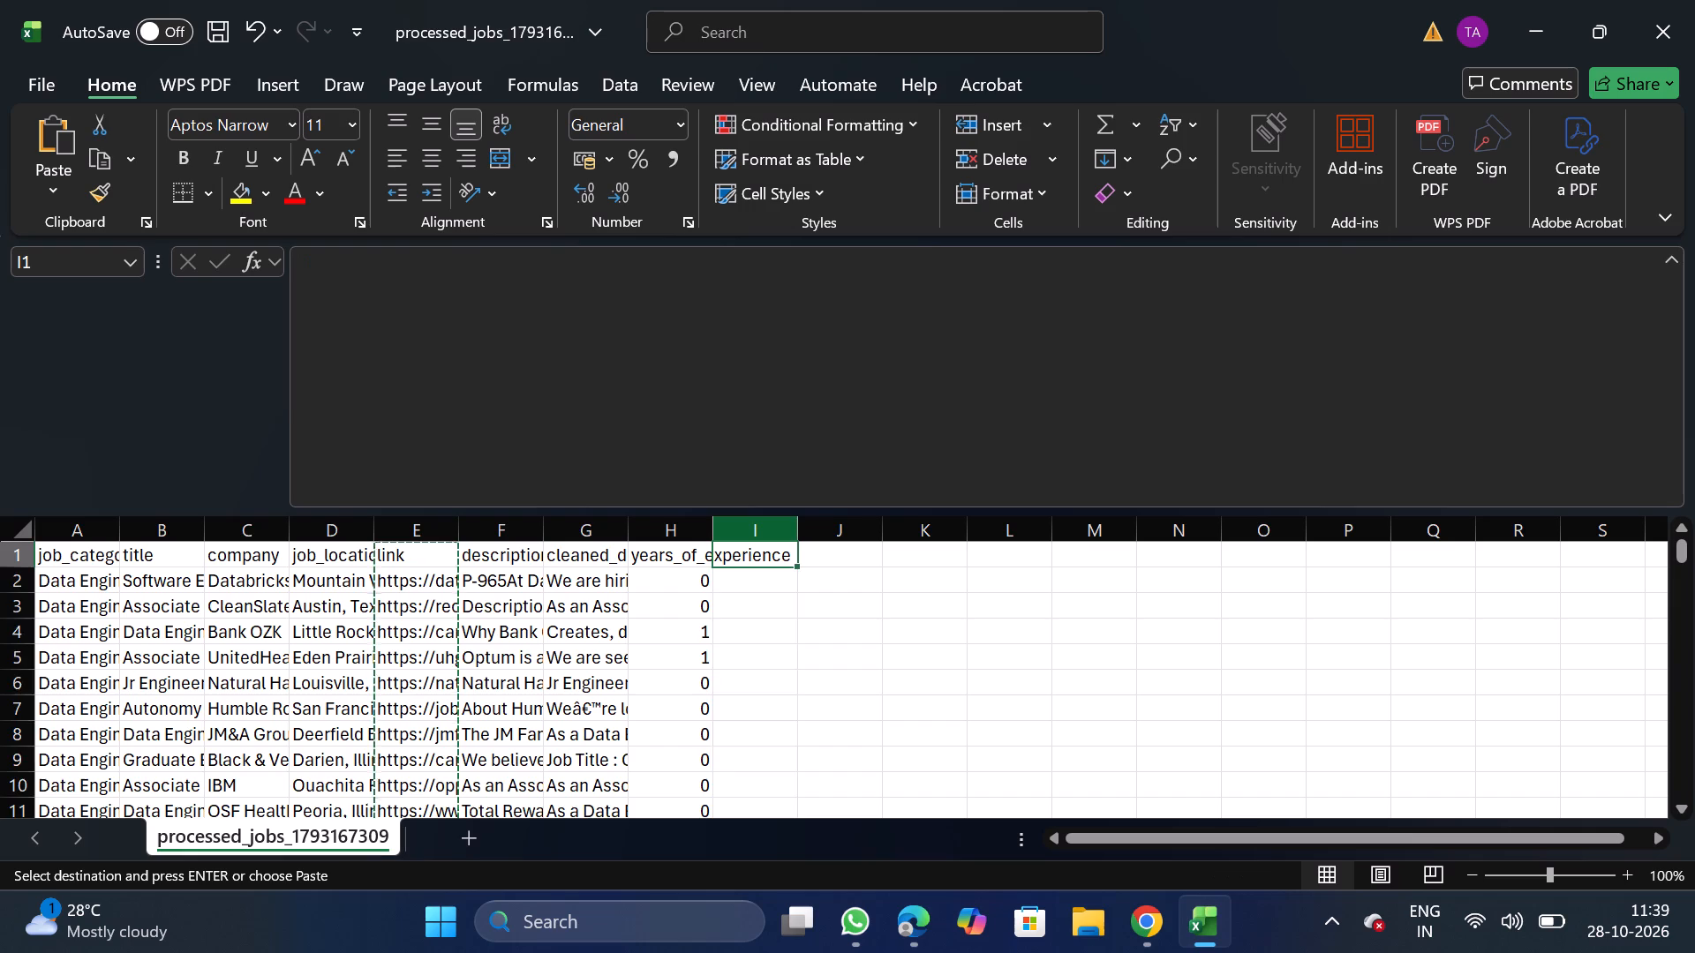
{"action": "left_click", "coordinate": [761, 522]}
{"action": "right_click", "coordinate": [765, 689]}
{"action": "left_click", "coordinate": [866, 444]}
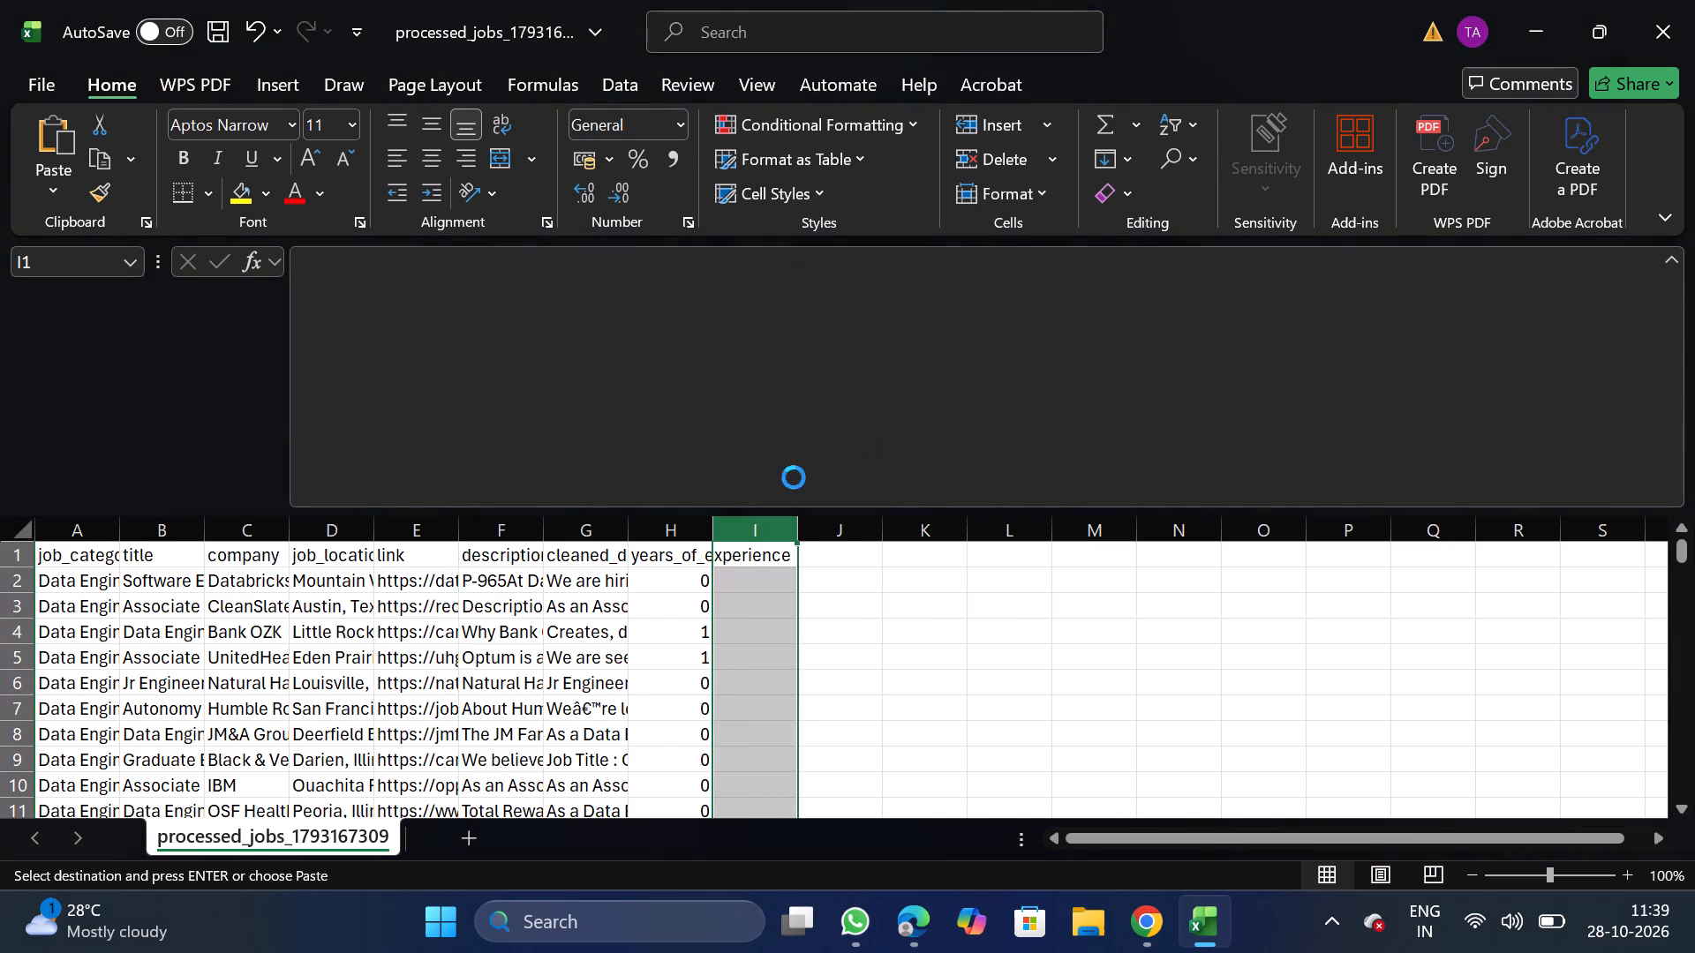
Move the years_of_experience column in front of the description column.
{"action": "left_click", "coordinate": [578, 532]}
{"action": "key", "text": "ctrl+x"}
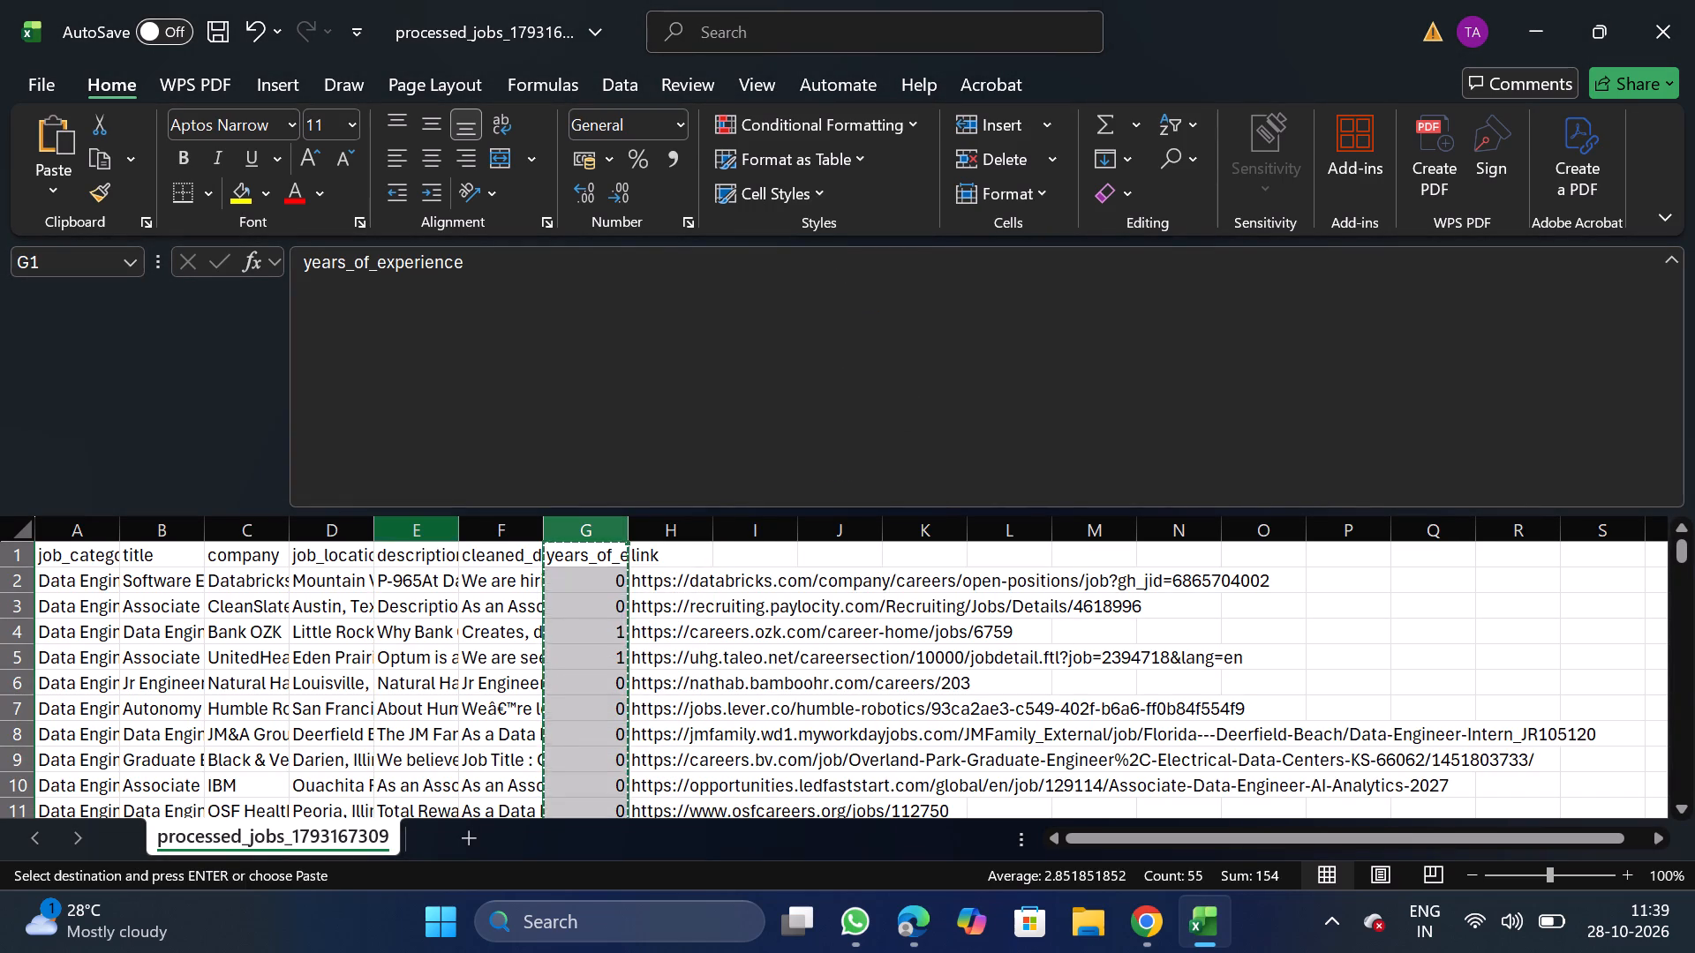
{"action": "left_click_drag", "start_coordinate": [424, 539], "coordinate": [419, 679]}
{"action": "right_click", "coordinate": [419, 679]}
{"action": "left_click", "coordinate": [521, 436]}
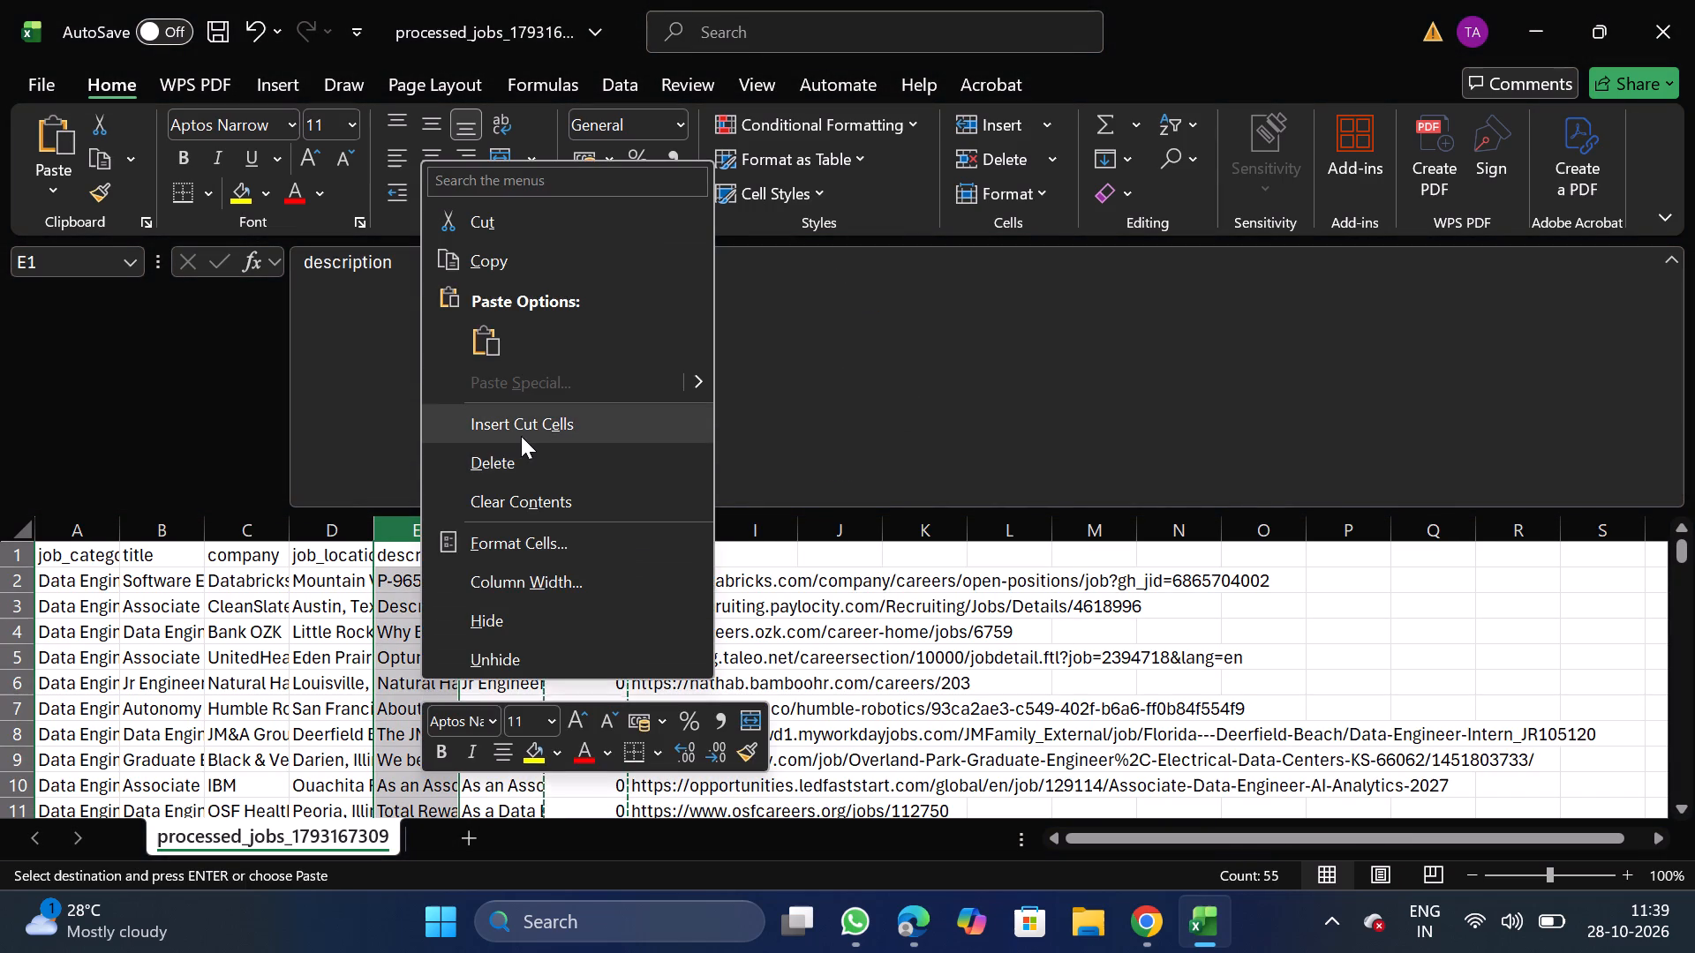
Copy the description header text from F1 and replace the cleaned description header in G1 with it.
{"action": "left_click", "coordinate": [484, 557]}
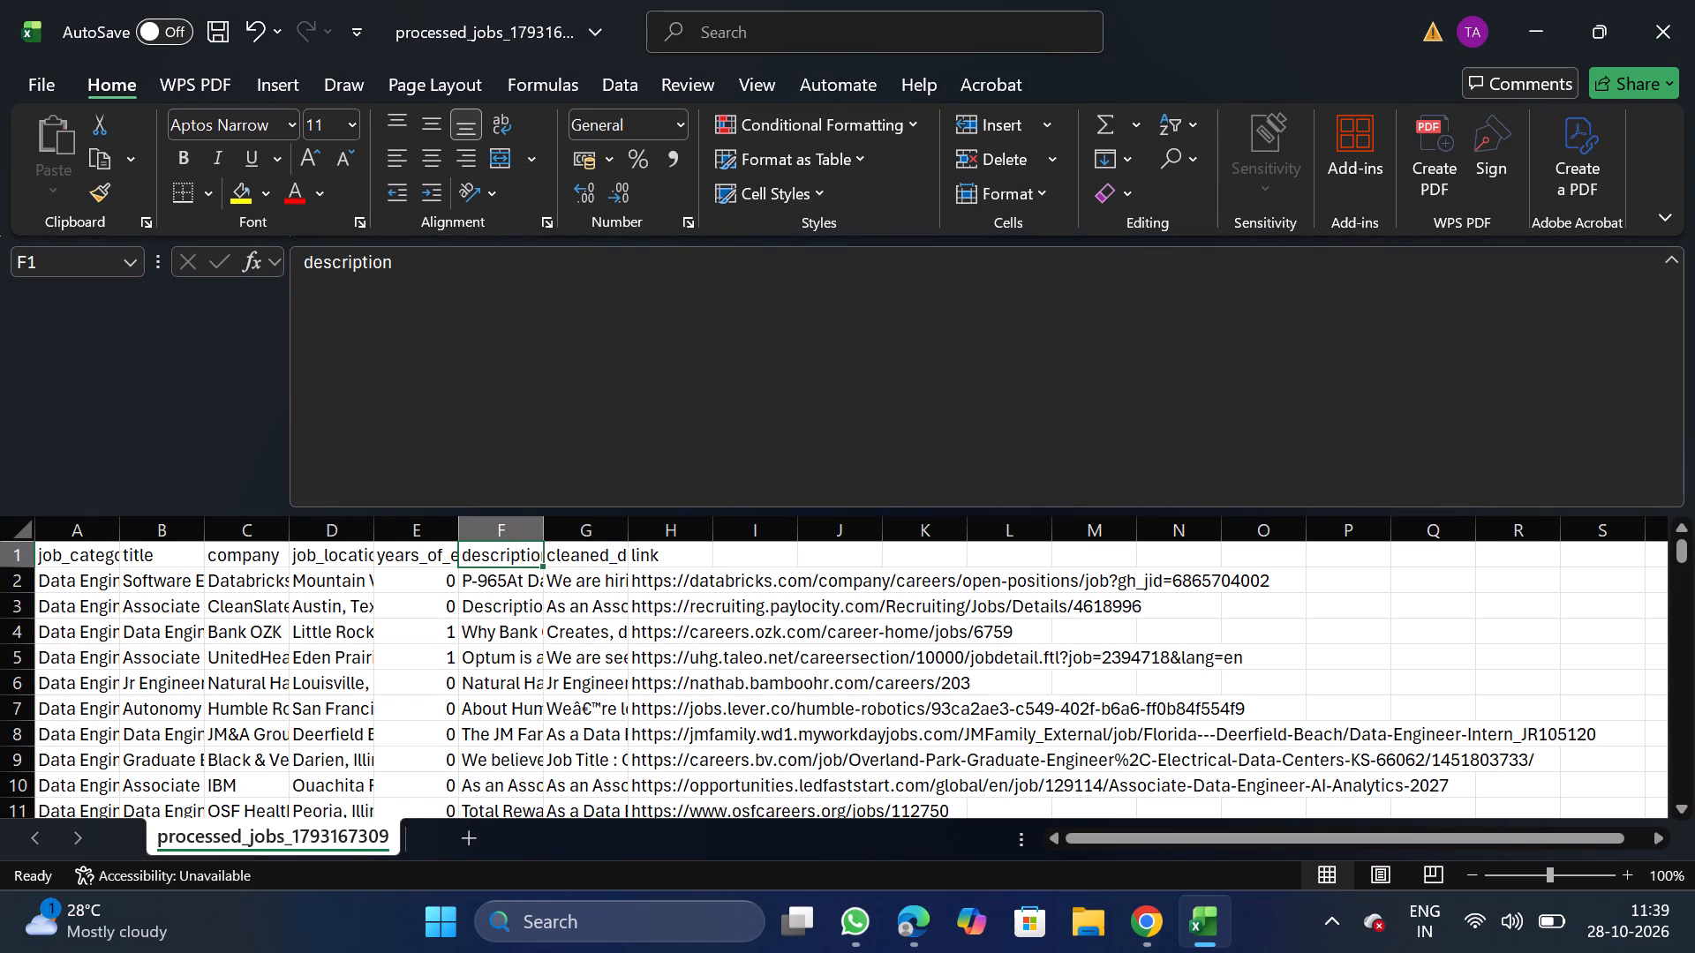
{"action": "left_click_drag", "start_coordinate": [298, 255], "coordinate": [414, 263]}
{"action": "key", "text": "ctrl+c"}
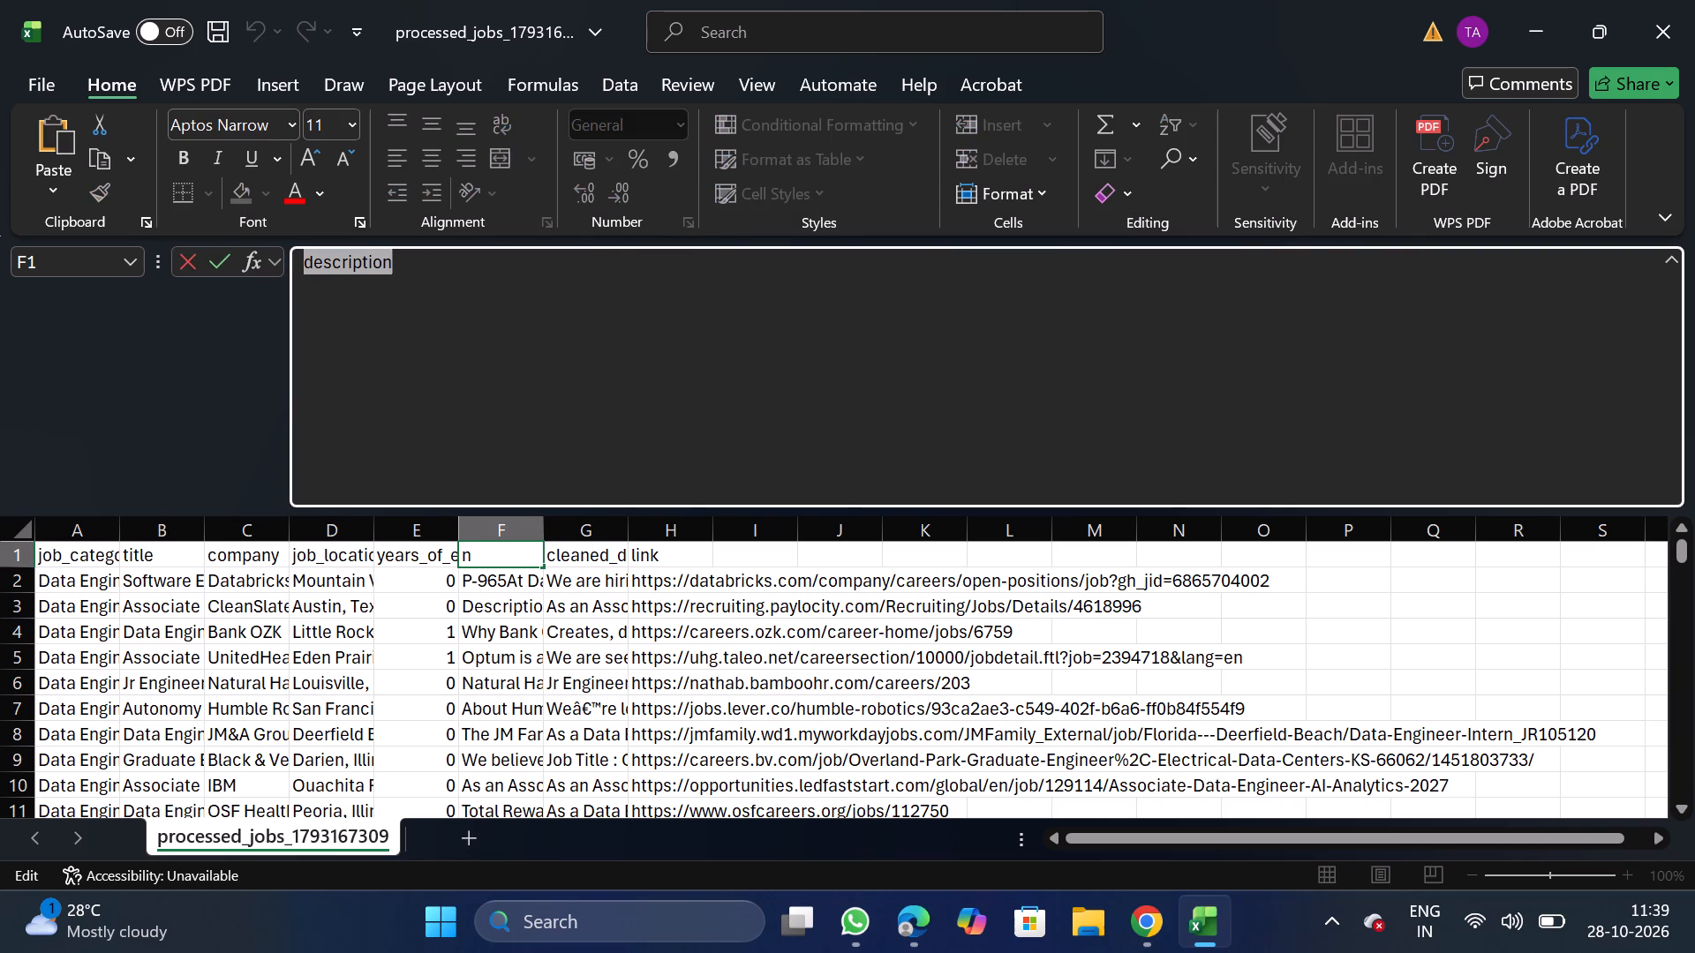
{"action": "left_click", "coordinate": [575, 551]}
{"action": "left_click", "coordinate": [750, 431]}
{"action": "key", "text": "BackSpace"}
{"action": "key", "text": "BackSpace"}
{"action": "key", "text": "BackSpace"}
{"action": "key", "text": "BackSpace"}
{"action": "key", "text": "BackSpace"}
{"action": "key", "text": "BackSpace"}
{"action": "key", "text": "BackSpace"}
{"action": "key", "text": "BackSpace"}
{"action": "key", "text": "BackSpace"}
{"action": "key", "text": "BackSpace"}
{"action": "key", "text": "BackSpace"}
{"action": "key", "text": "BackSpace"}
{"action": "key", "text": "BackSpace"}
{"action": "key", "text": "BackSpace"}
{"action": "key", "text": "BackSpace"}
{"action": "key", "text": "BackSpace"}
{"action": "key", "text": "BackSpace"}
{"action": "key", "text": "BackSpace"}
{"action": "key", "text": "BackSpace"}
{"action": "key", "text": "BackSpace"}
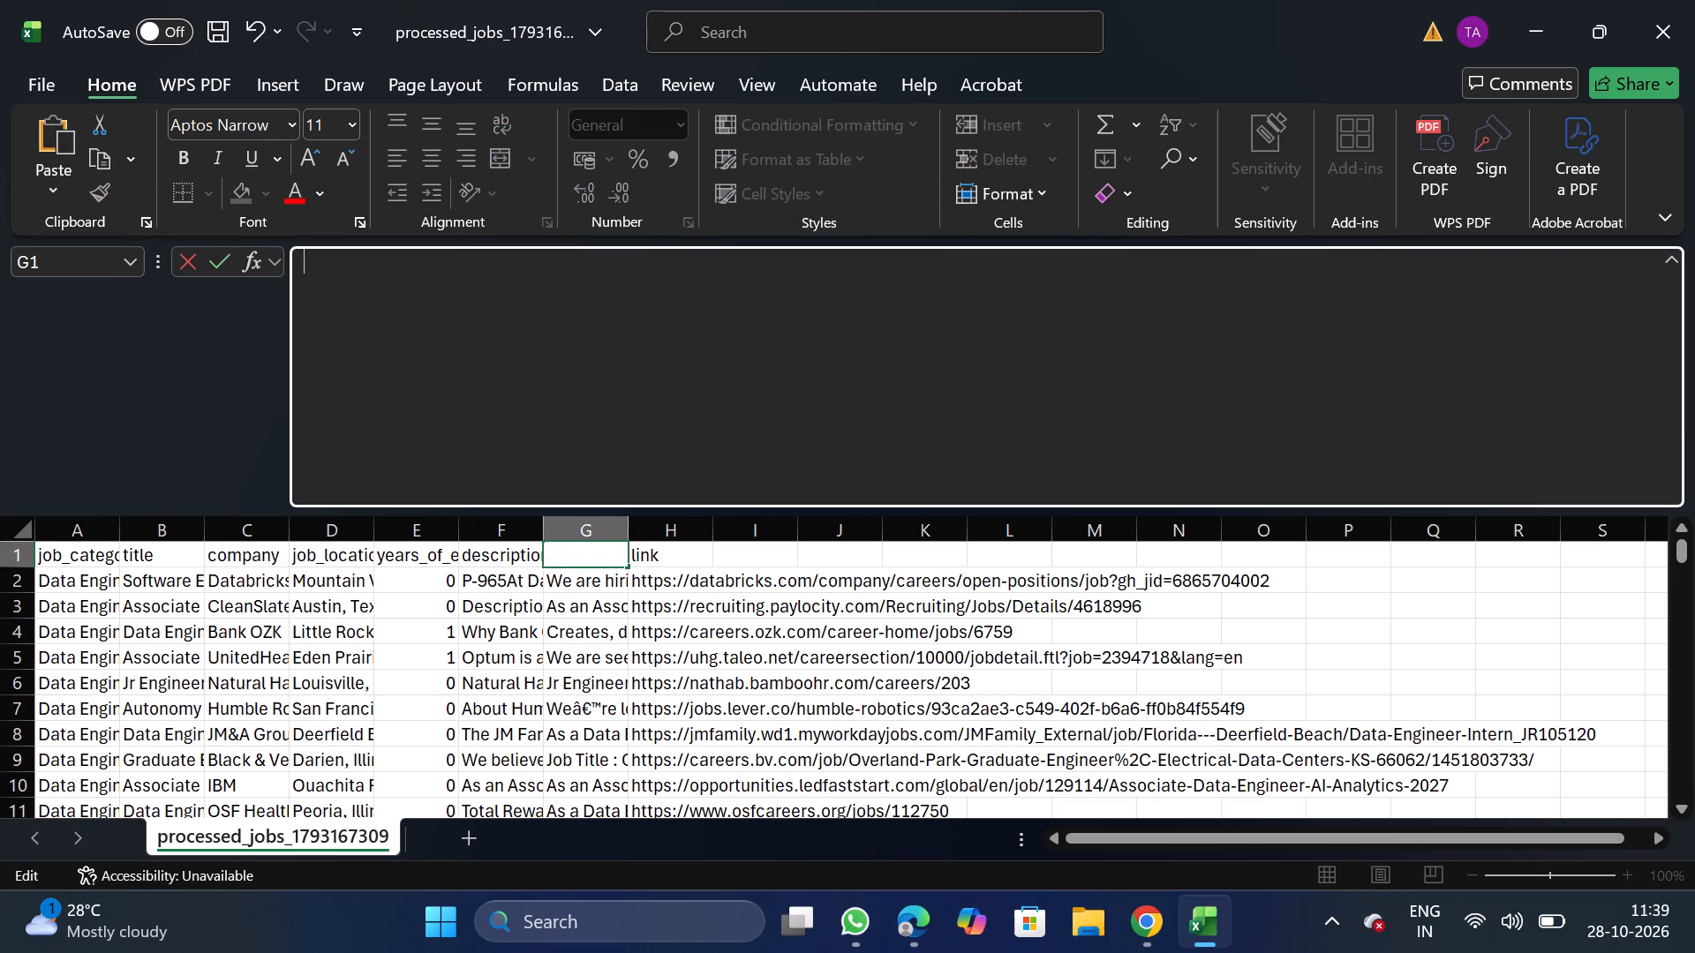
{"action": "key", "text": "ctrl+v"}
Replace the F1 header with original_description, copying the name from NextGenApply's bulk CSV upload format requirements for creating jobs in Chrome.
{"action": "left_click", "coordinate": [475, 545]}
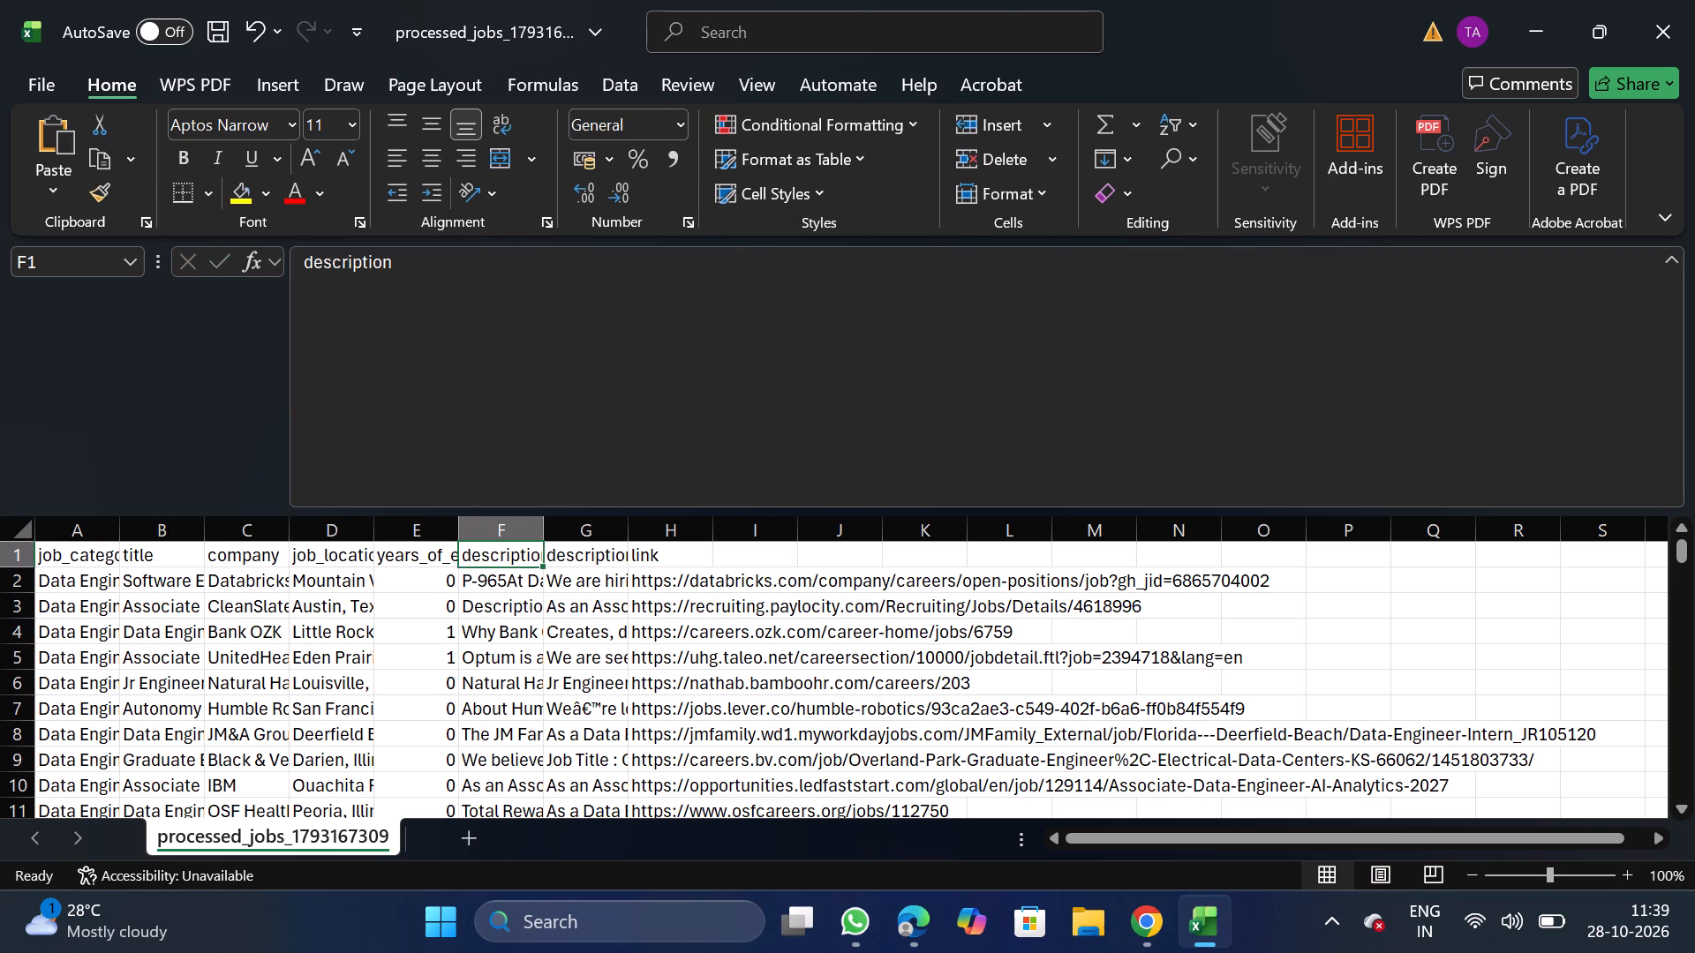
{"action": "left_click", "coordinate": [620, 438]}
{"action": "key", "text": "BackSpace"}
{"action": "key", "text": "BackSpace"}
{"action": "key", "text": "BackSpace"}
{"action": "key", "text": "BackSpace"}
{"action": "key", "text": "BackSpace"}
{"action": "key", "text": "BackSpace"}
{"action": "key", "text": "BackSpace"}
{"action": "key", "text": "BackSpace"}
{"action": "key", "text": "BackSpace"}
{"action": "key", "text": "BackSpace"}
{"action": "key", "text": "BackSpace"}
{"action": "key", "text": "BackSpace"}
{"action": "key", "text": "BackSpace"}
{"action": "key", "text": "BackSpace"}
{"action": "key", "text": "BackSpace"}
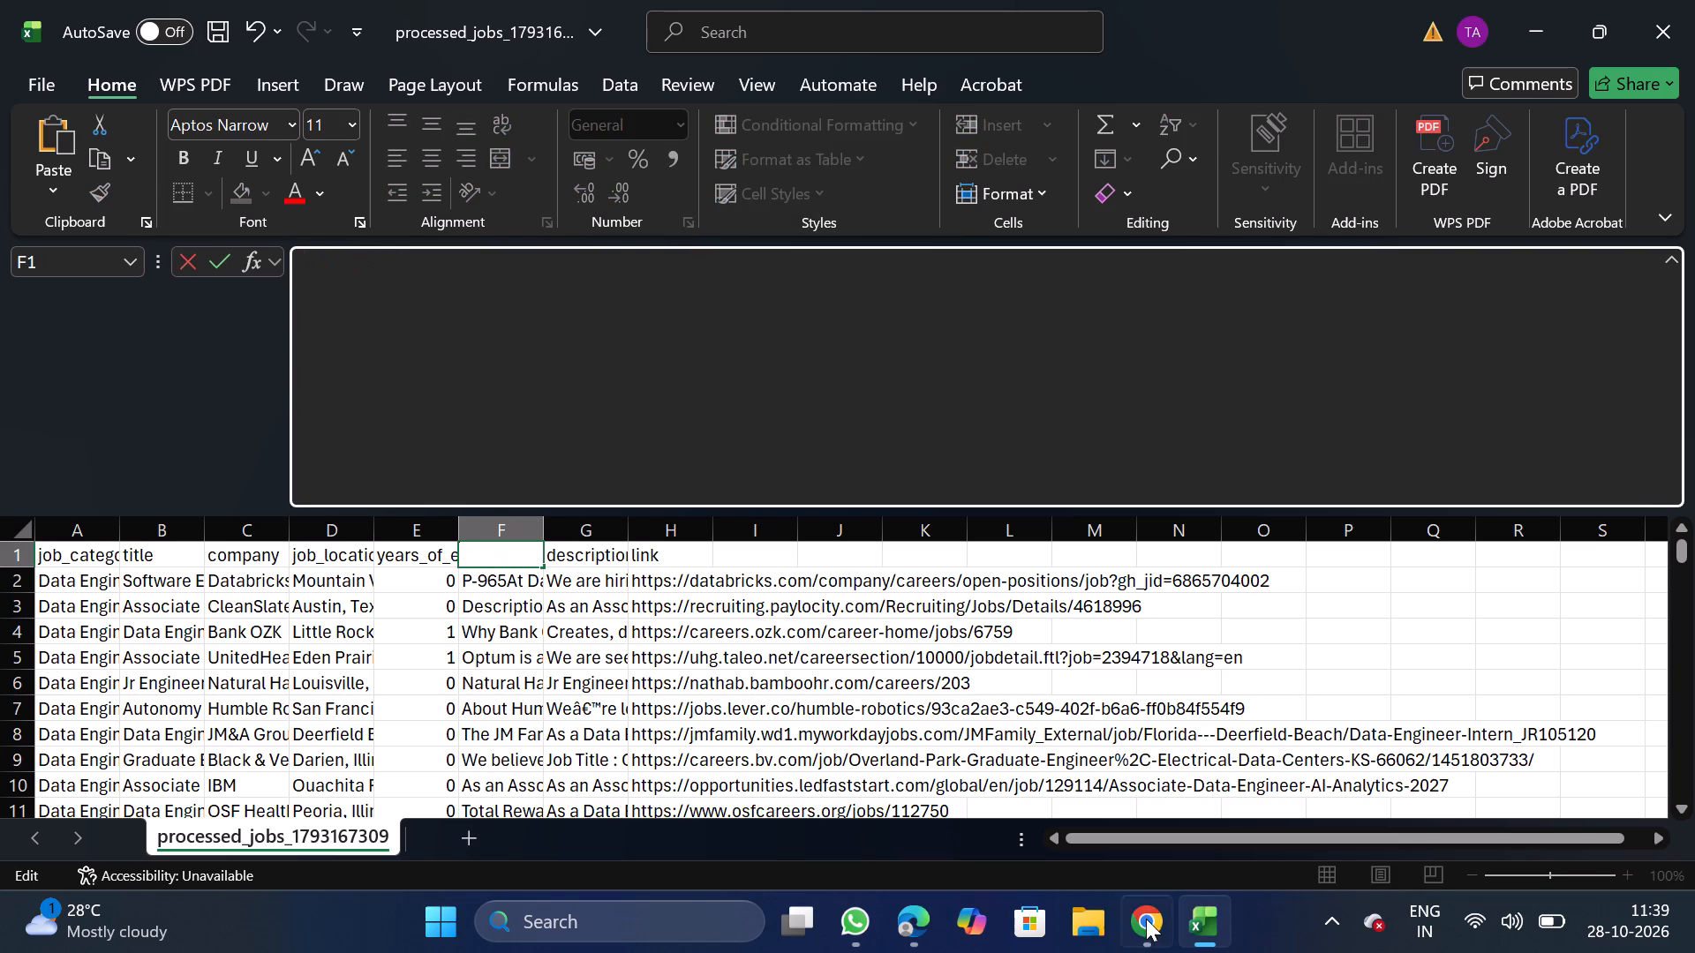
{"action": "left_click", "coordinate": [1137, 927]}
{"action": "left_click", "coordinate": [162, 275]}
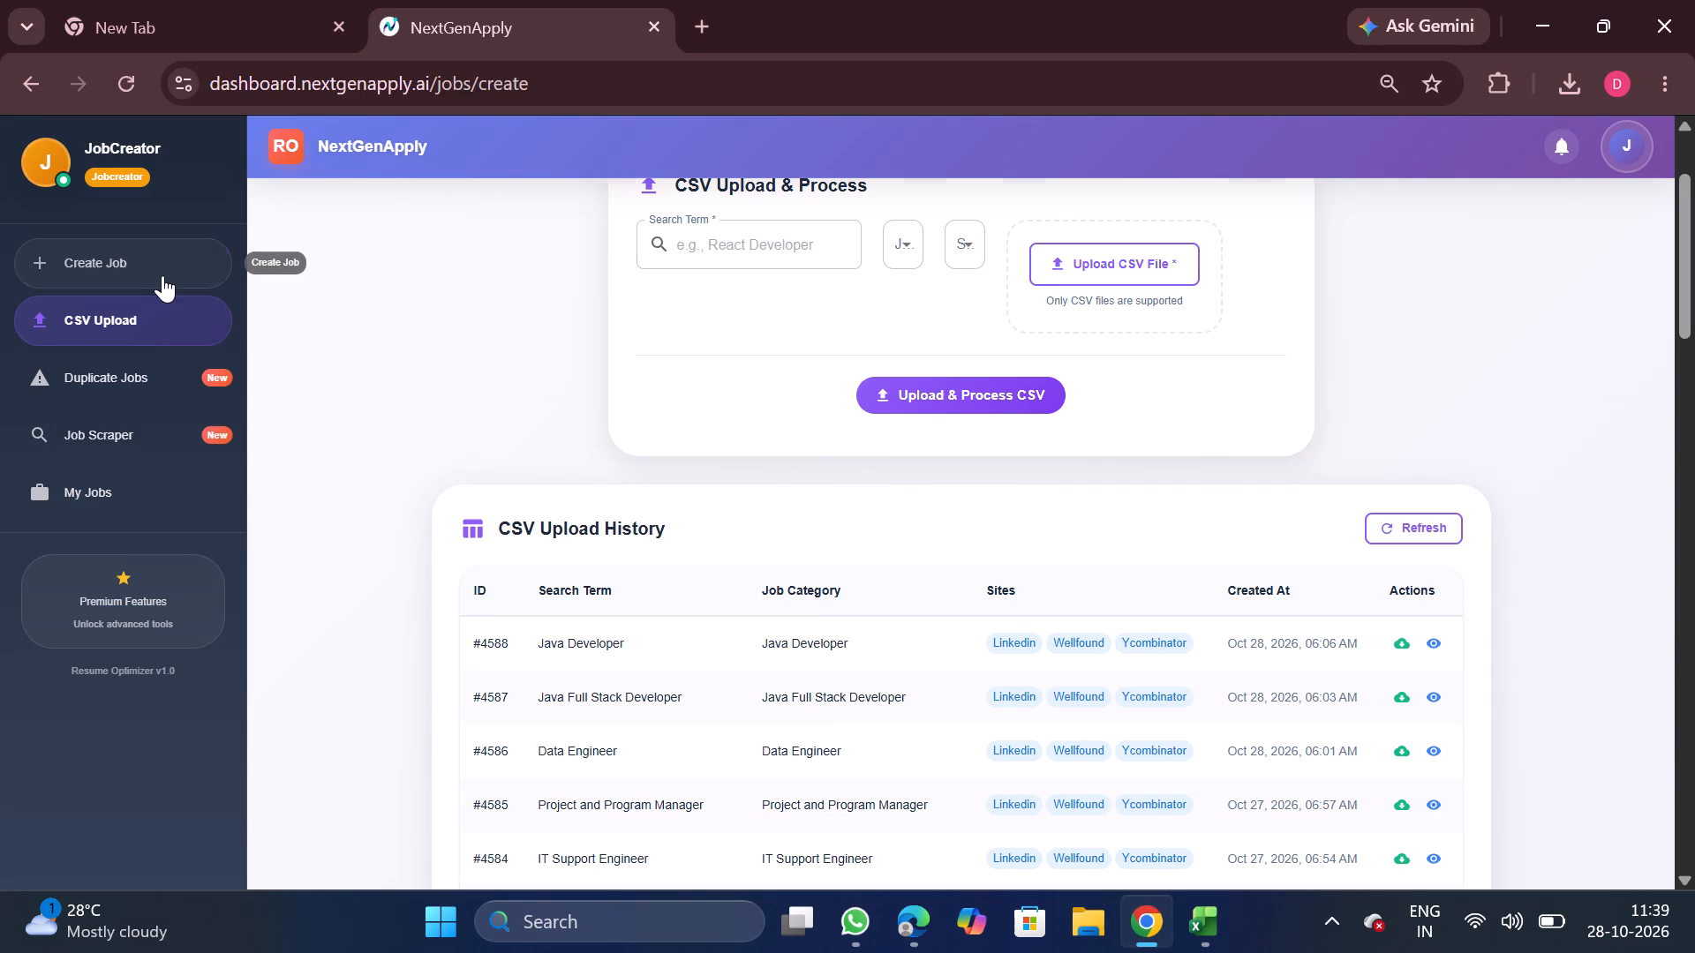
{"action": "left_click", "coordinate": [181, 255]}
{"action": "left_click", "coordinate": [855, 229]}
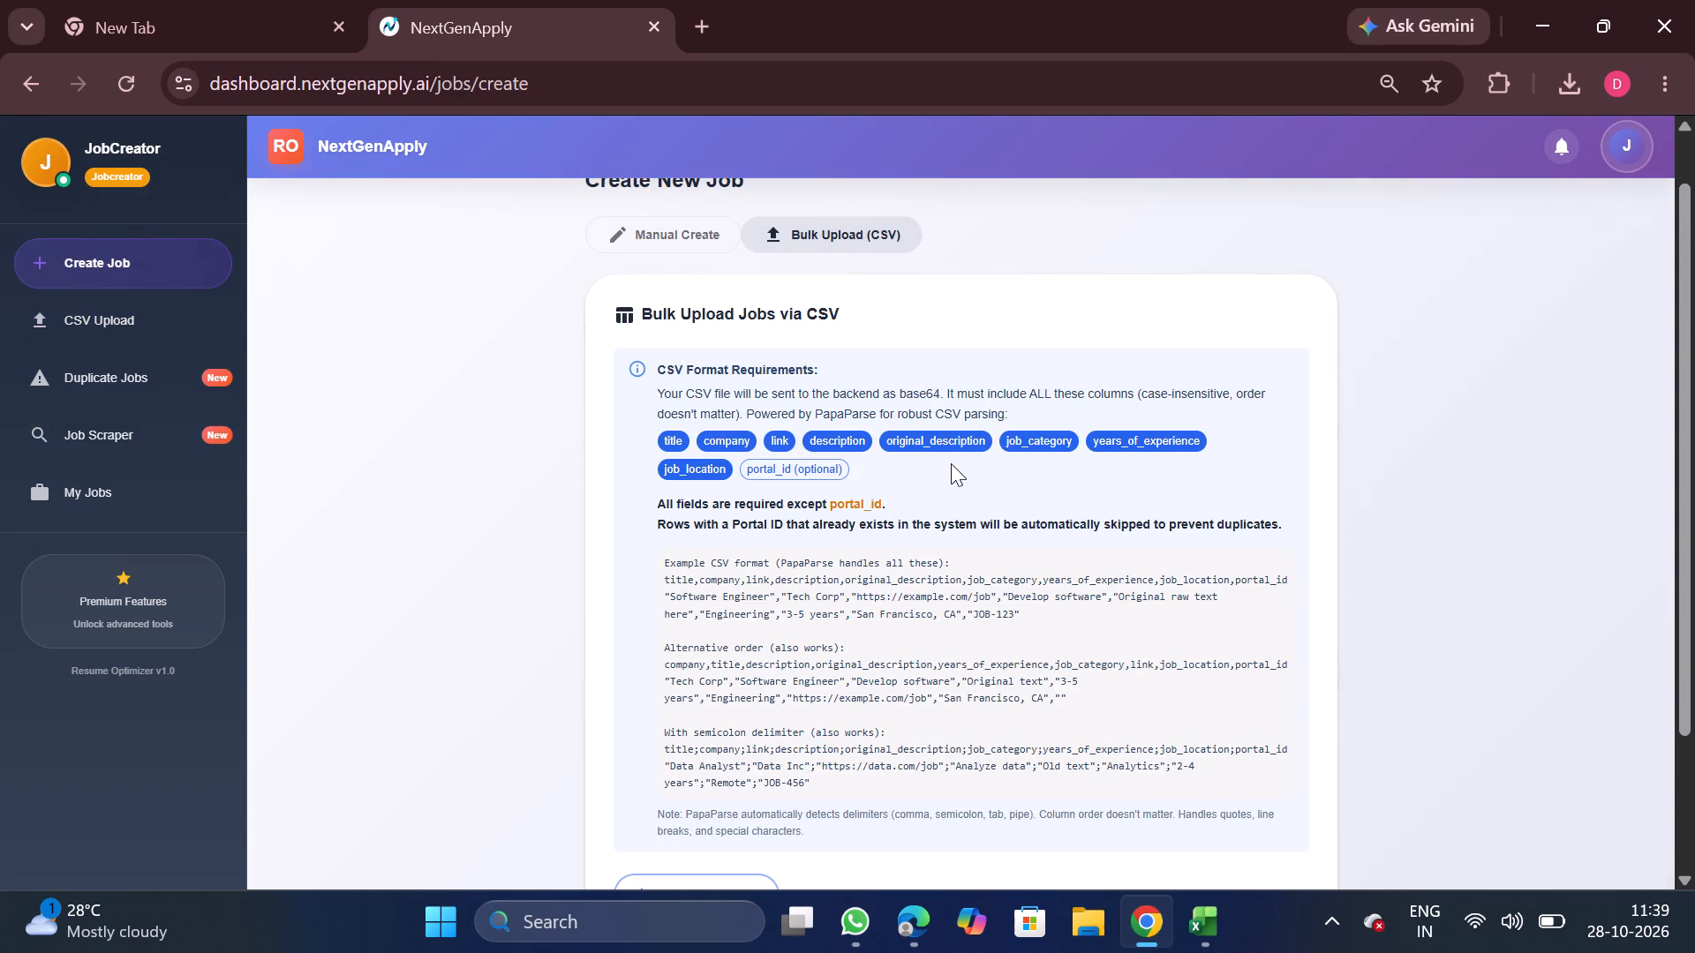
{"action": "double_click", "coordinate": [932, 452]}
{"action": "double_click", "coordinate": [905, 437]}
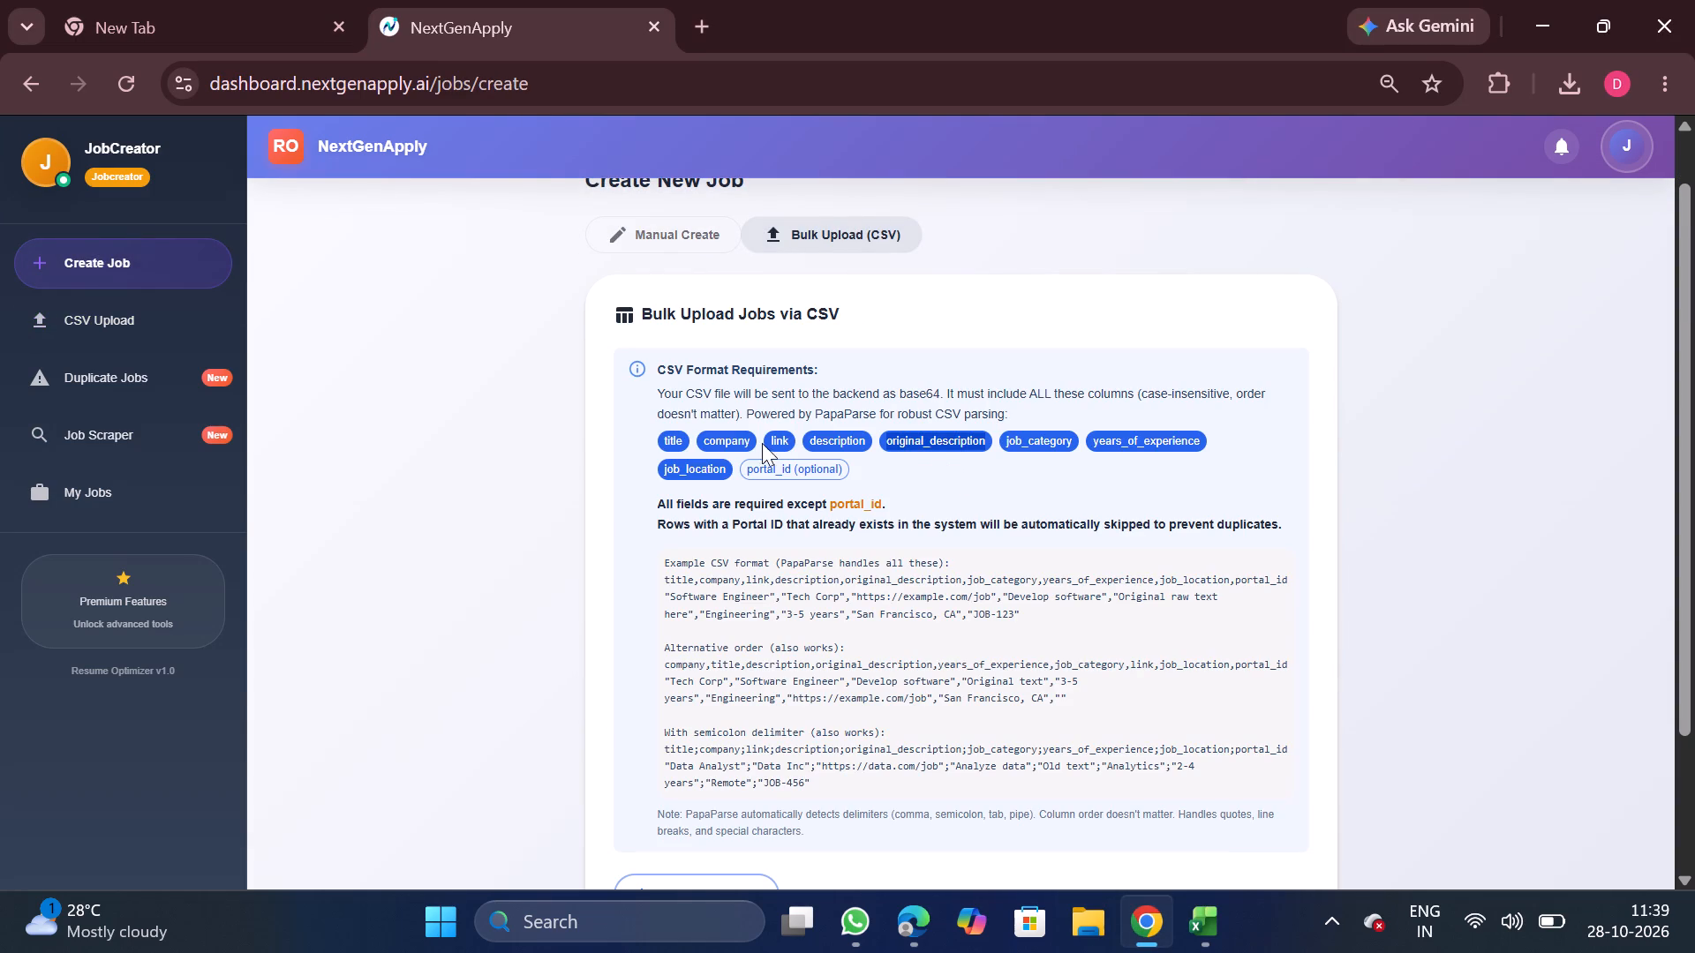
{"action": "key", "text": "ctrl+c"}
{"action": "left_click", "coordinate": [1219, 904]}
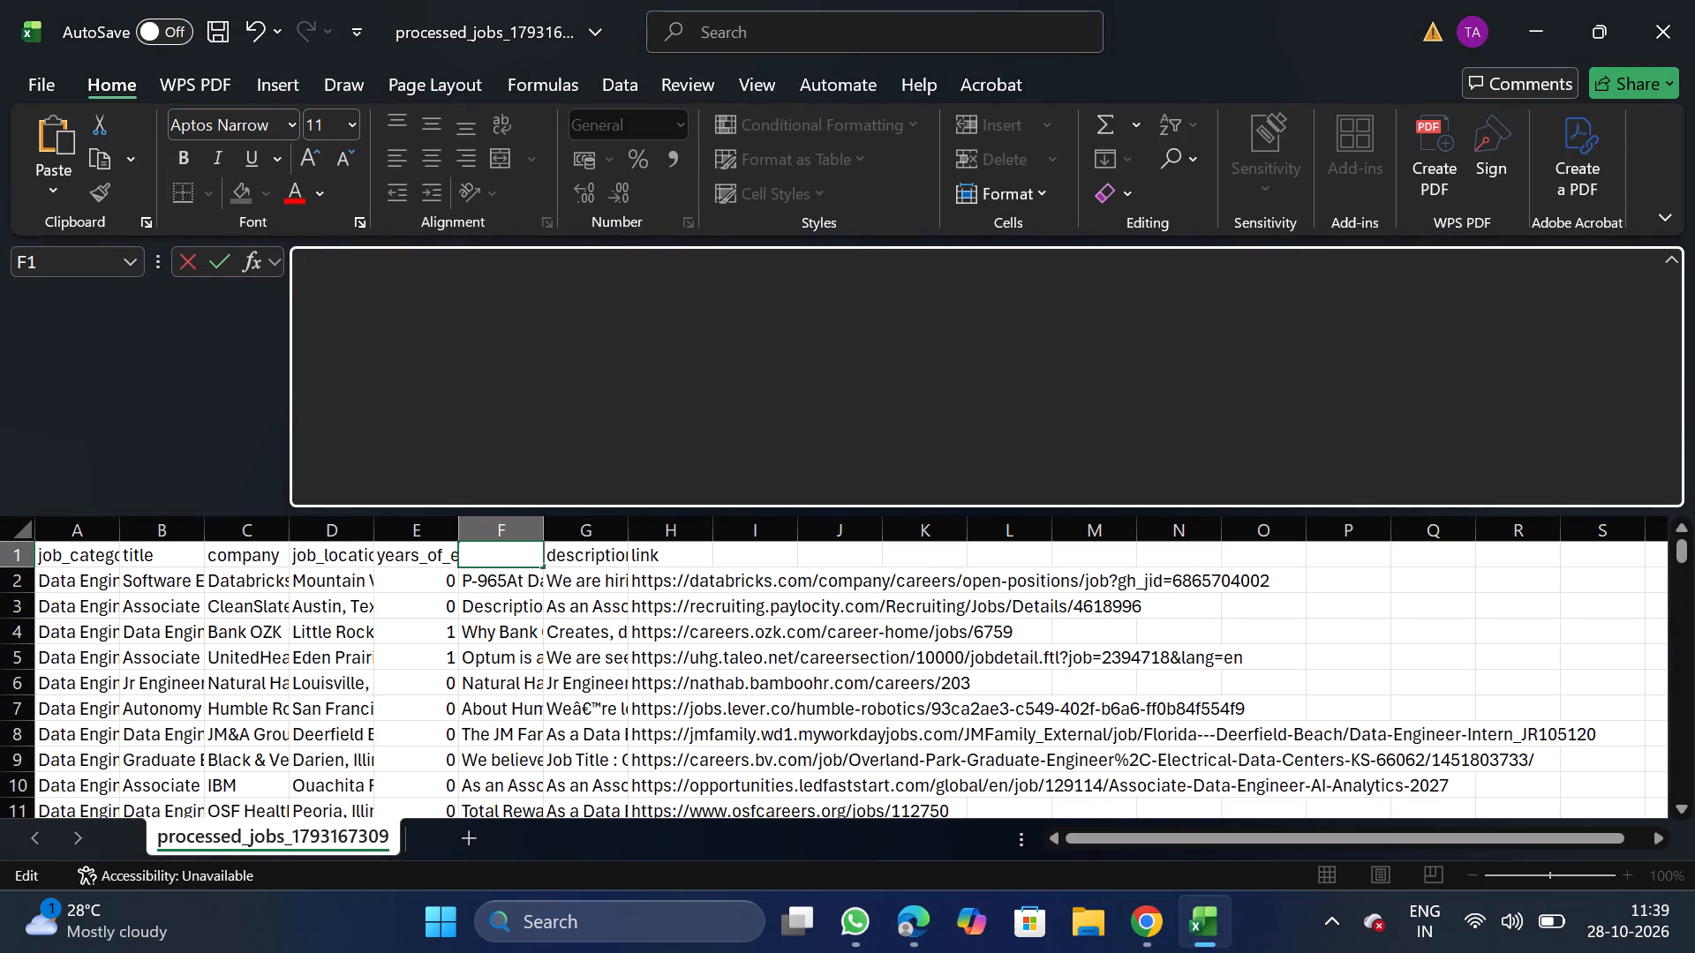
{"action": "key", "text": "ctrl+v"}
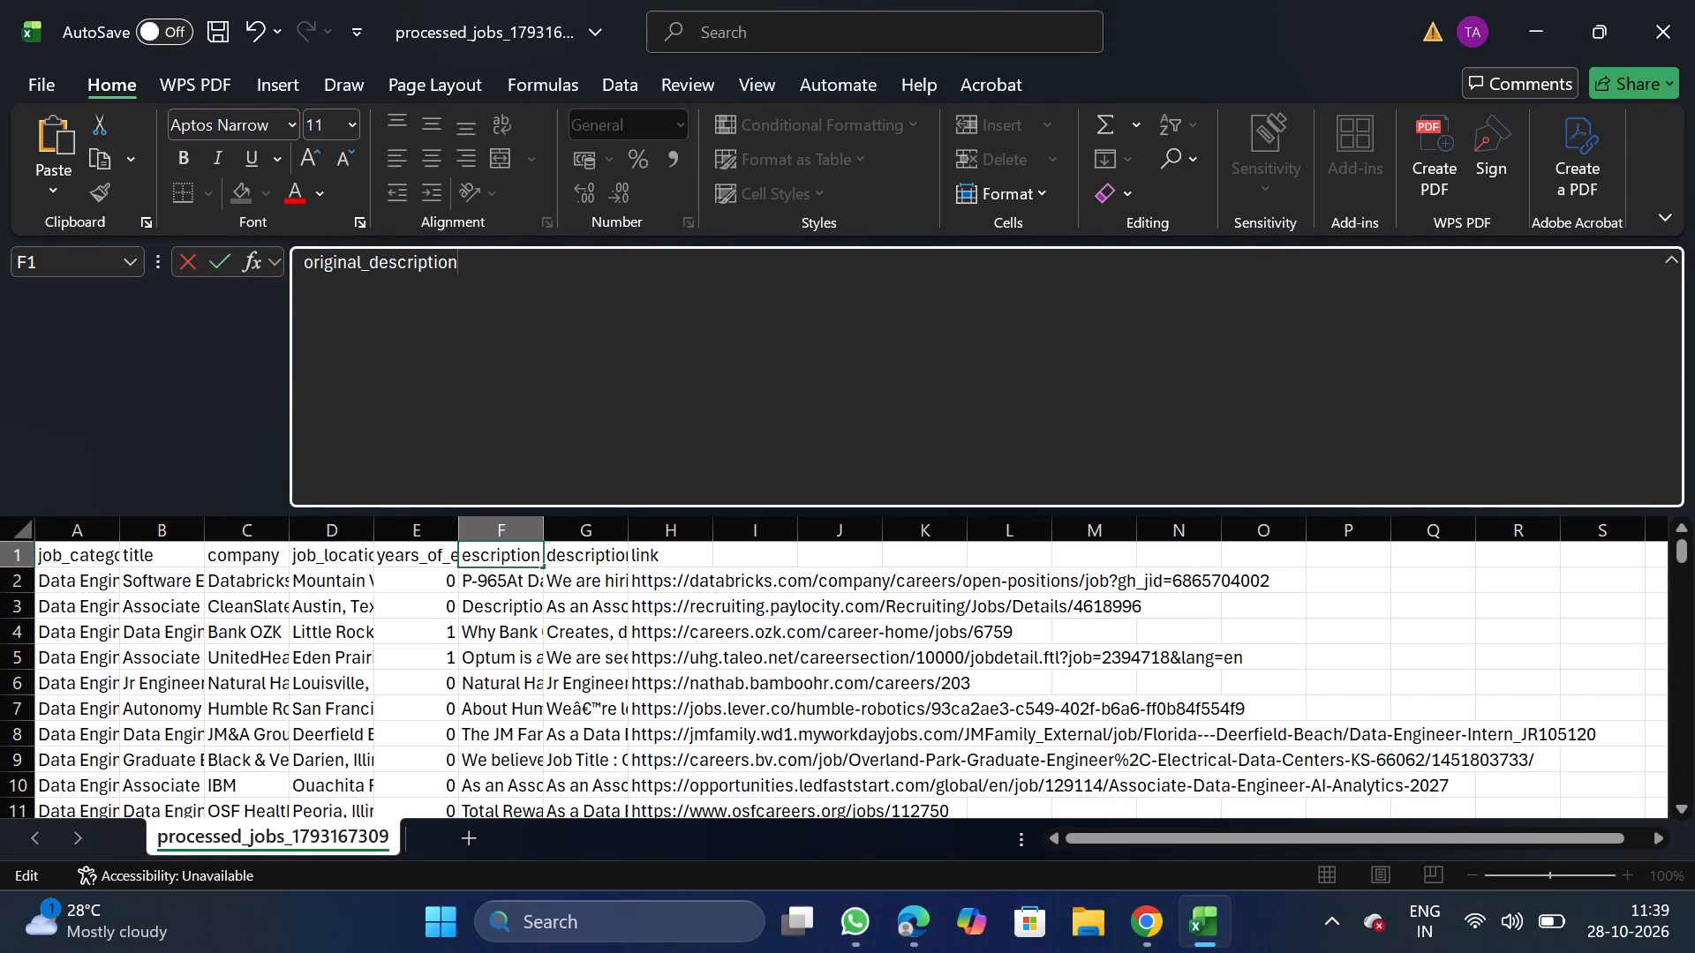
{"action": "left_click", "coordinate": [241, 540]}
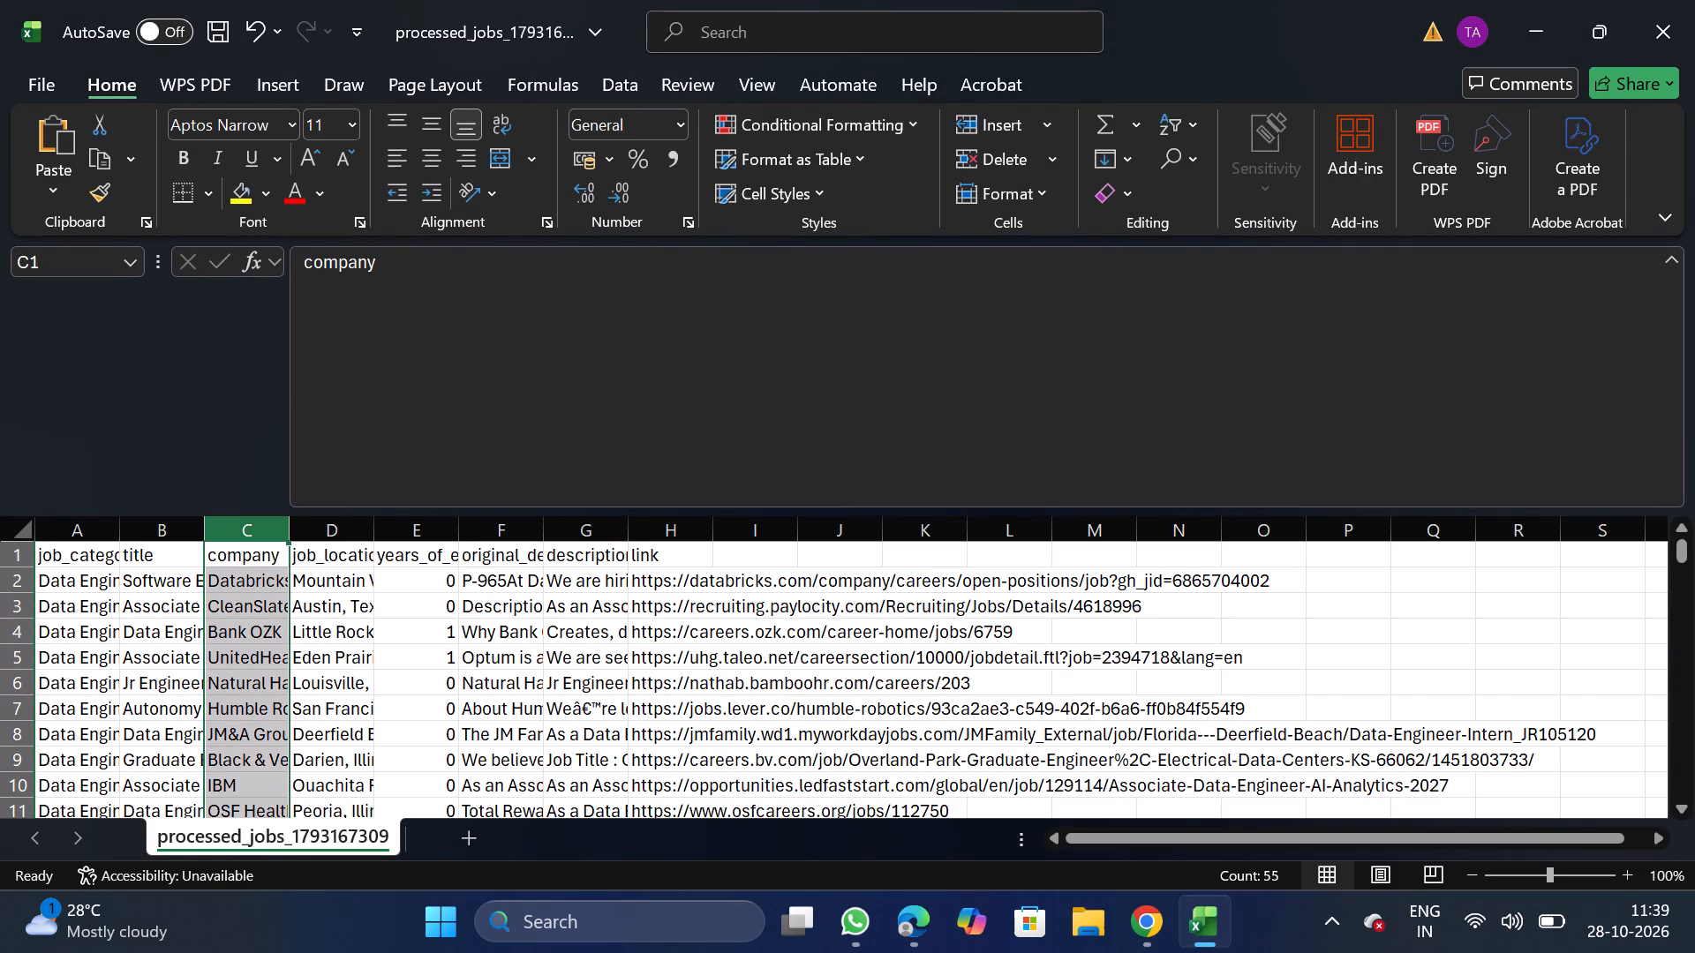
Add a filter to the title column and, in its enlarged value list, clear the selection of all titles.
{"action": "left_click", "coordinate": [162, 516]}
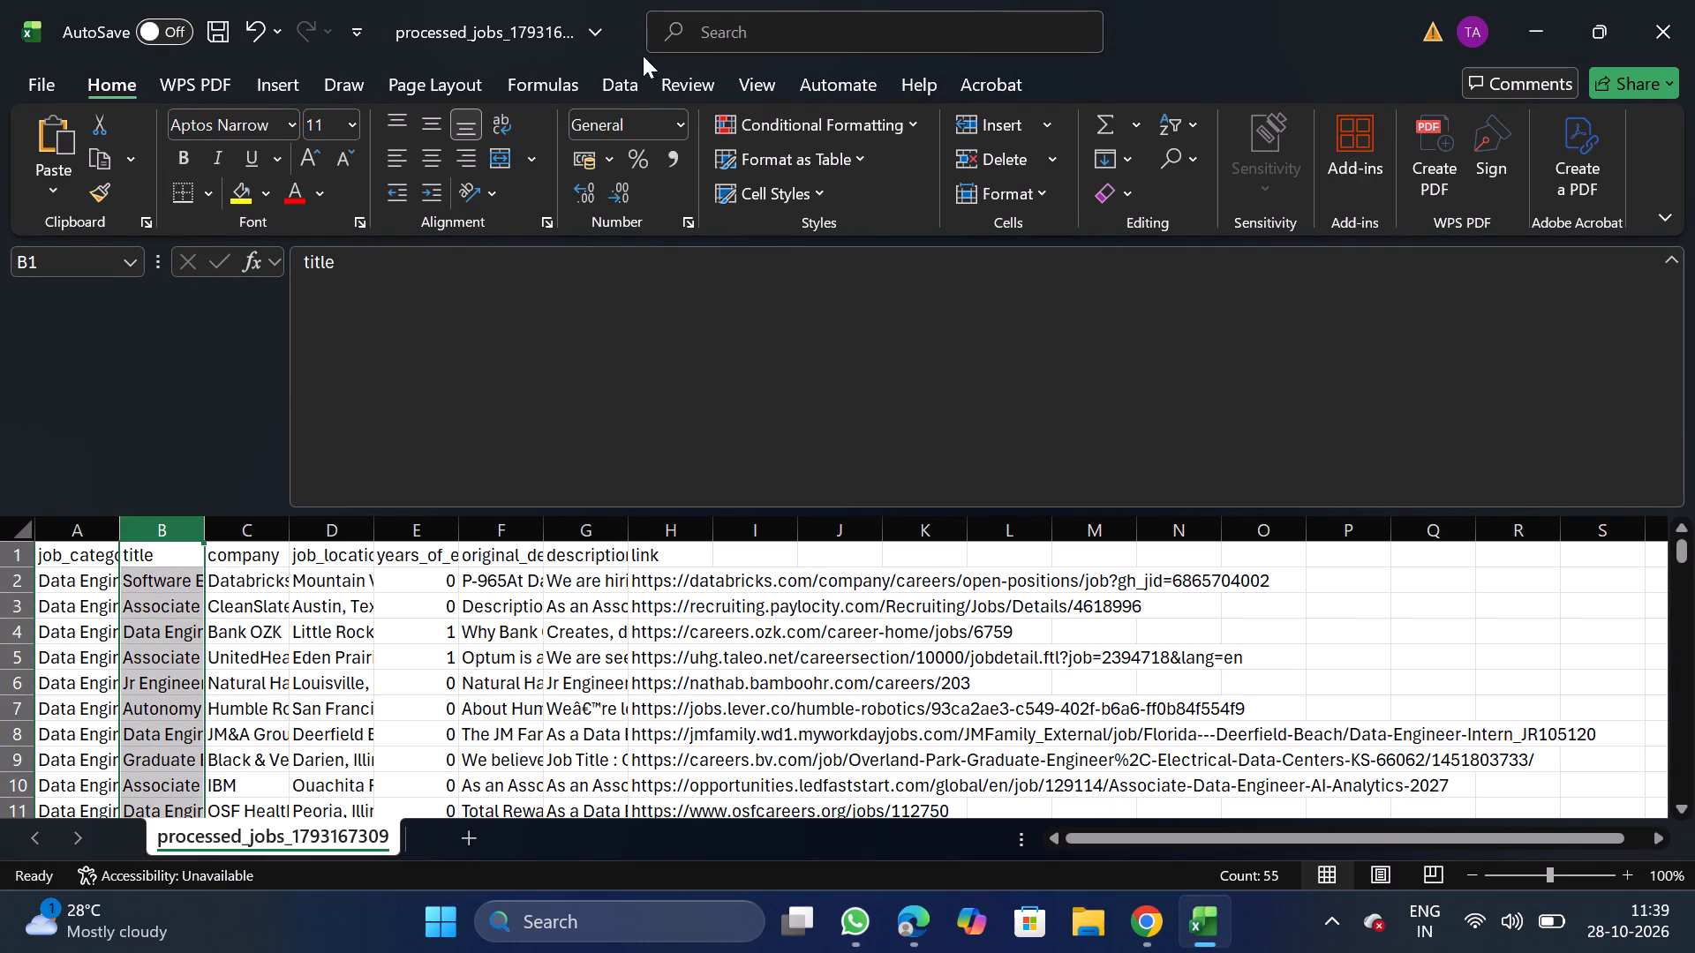
{"action": "left_click", "coordinate": [615, 86]}
{"action": "left_click", "coordinate": [856, 176]}
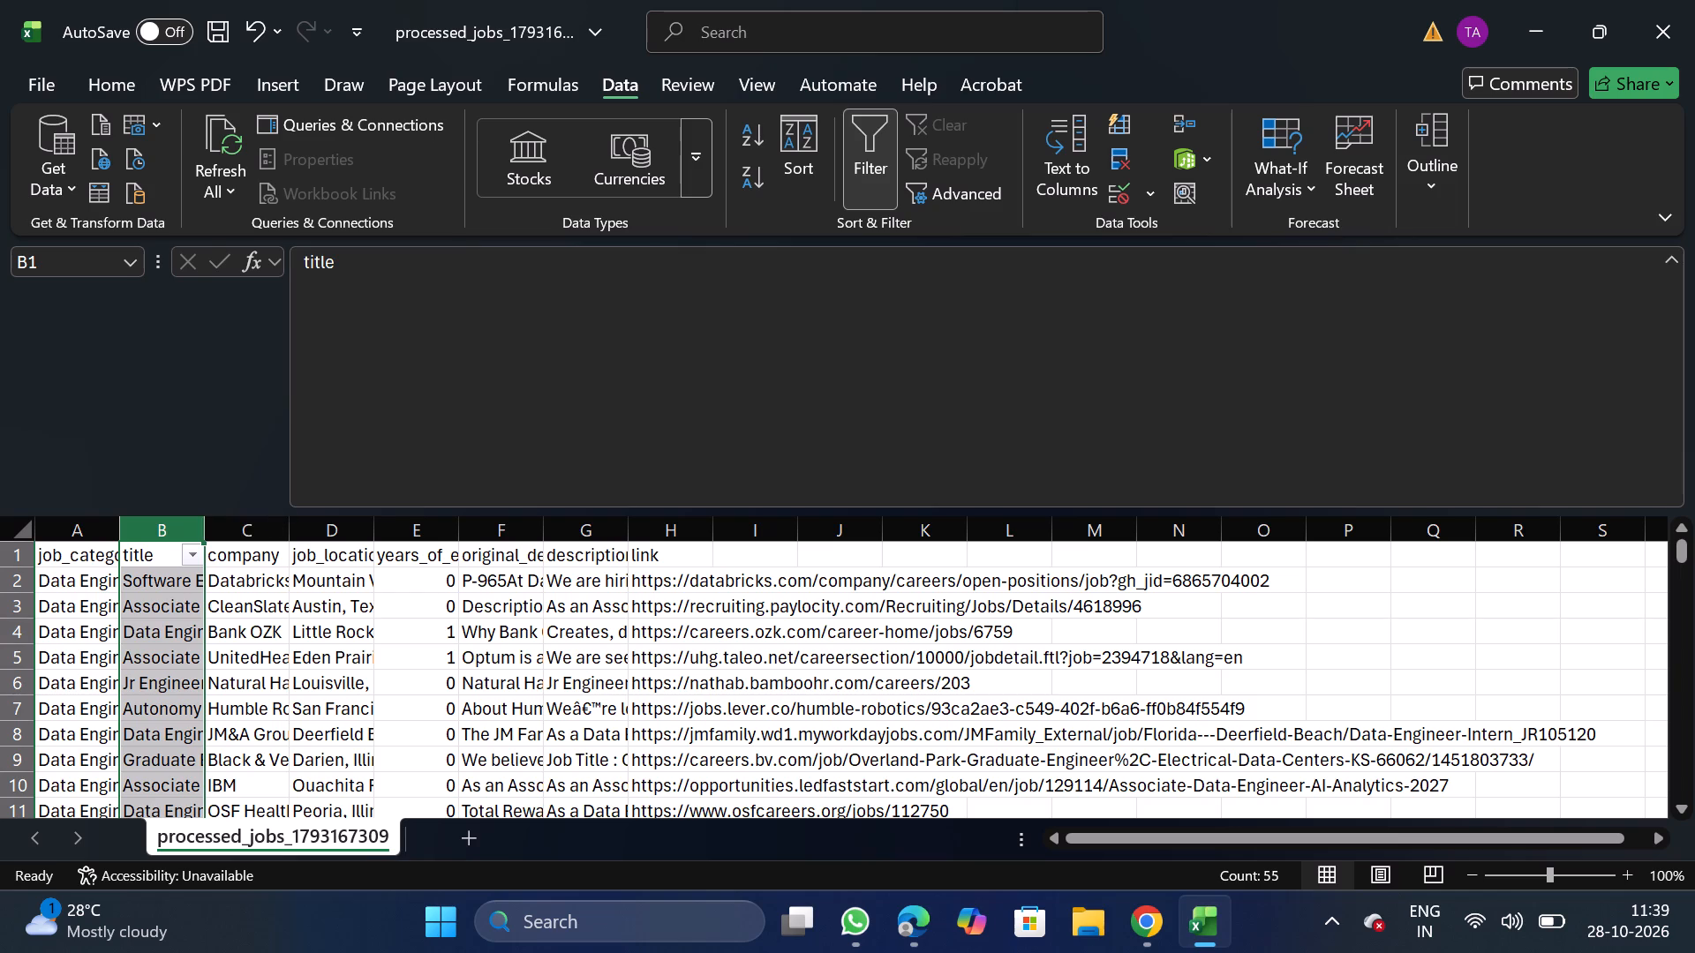
{"action": "left_click", "coordinate": [184, 564]}
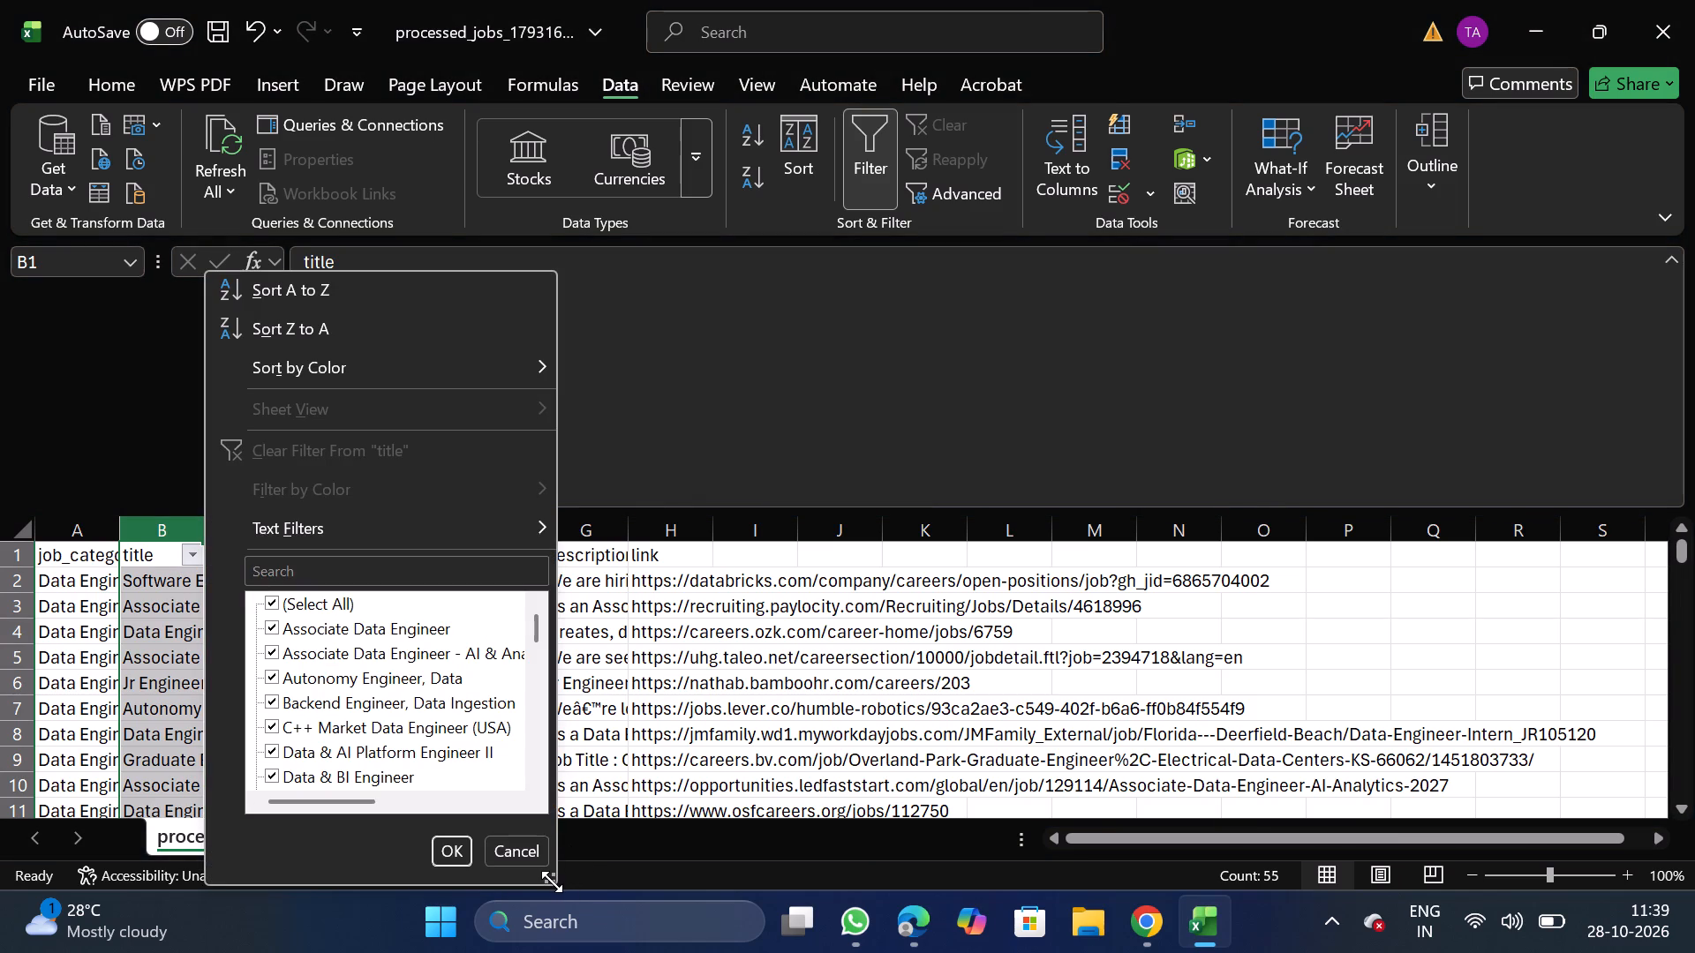
{"action": "double_click", "coordinate": [552, 882]}
{"action": "left_click_drag", "start_coordinate": [552, 882], "coordinate": [1377, 952]}
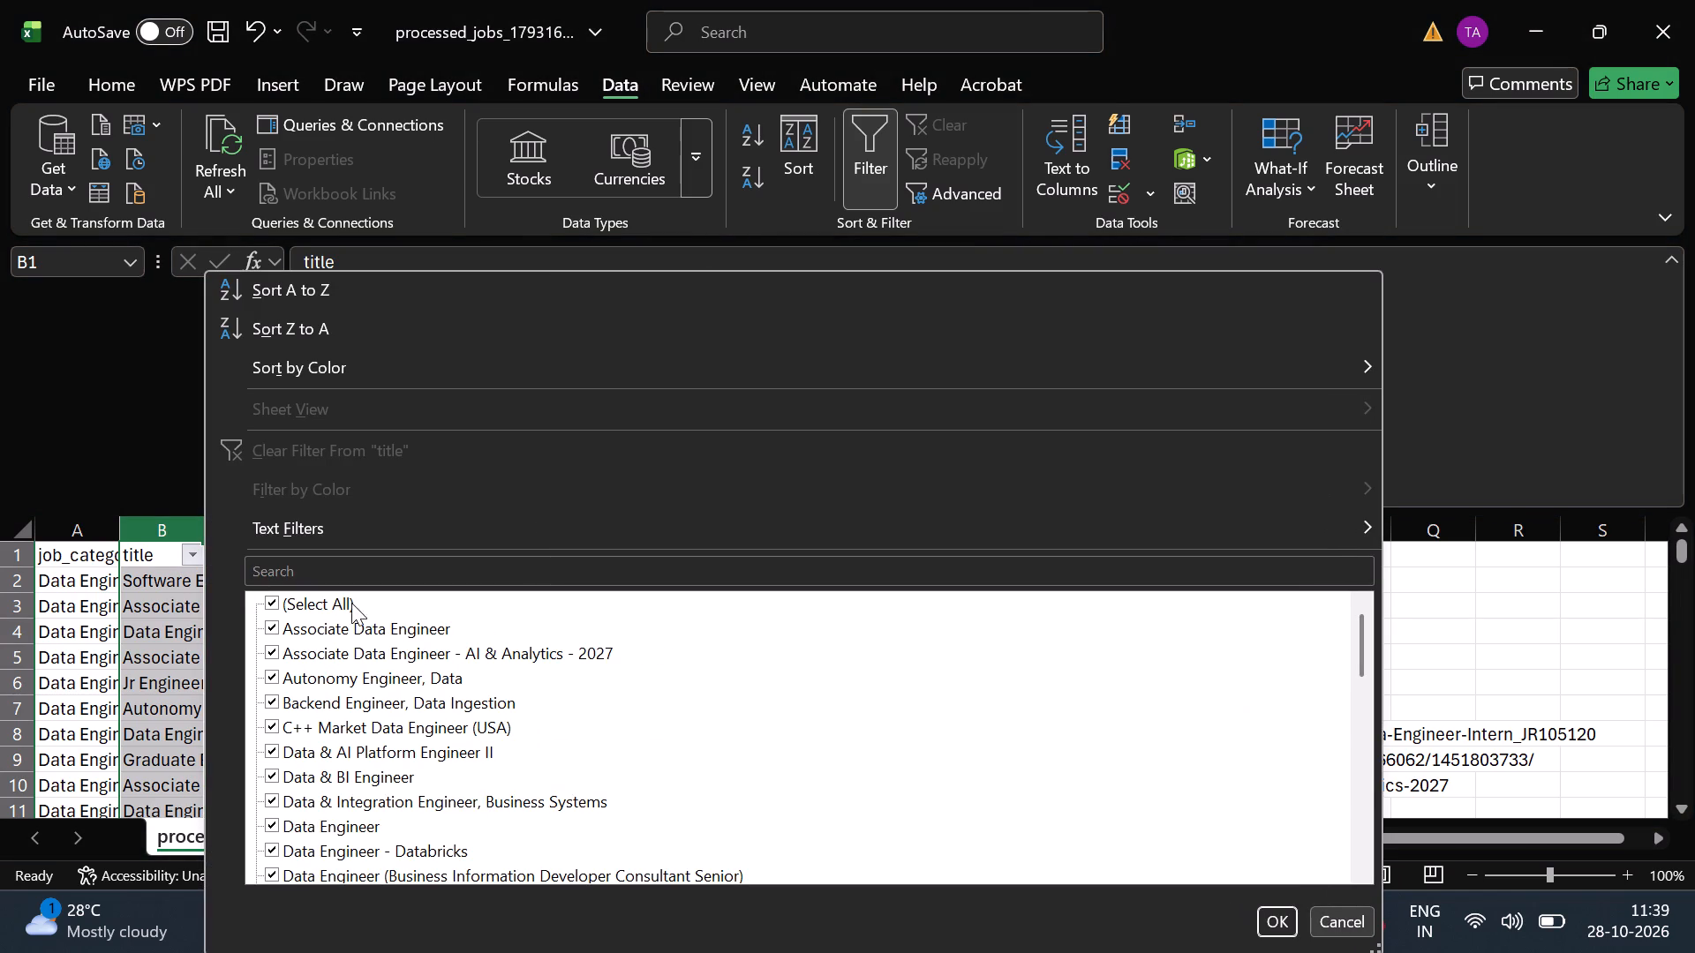
{"action": "left_click", "coordinate": [316, 597]}
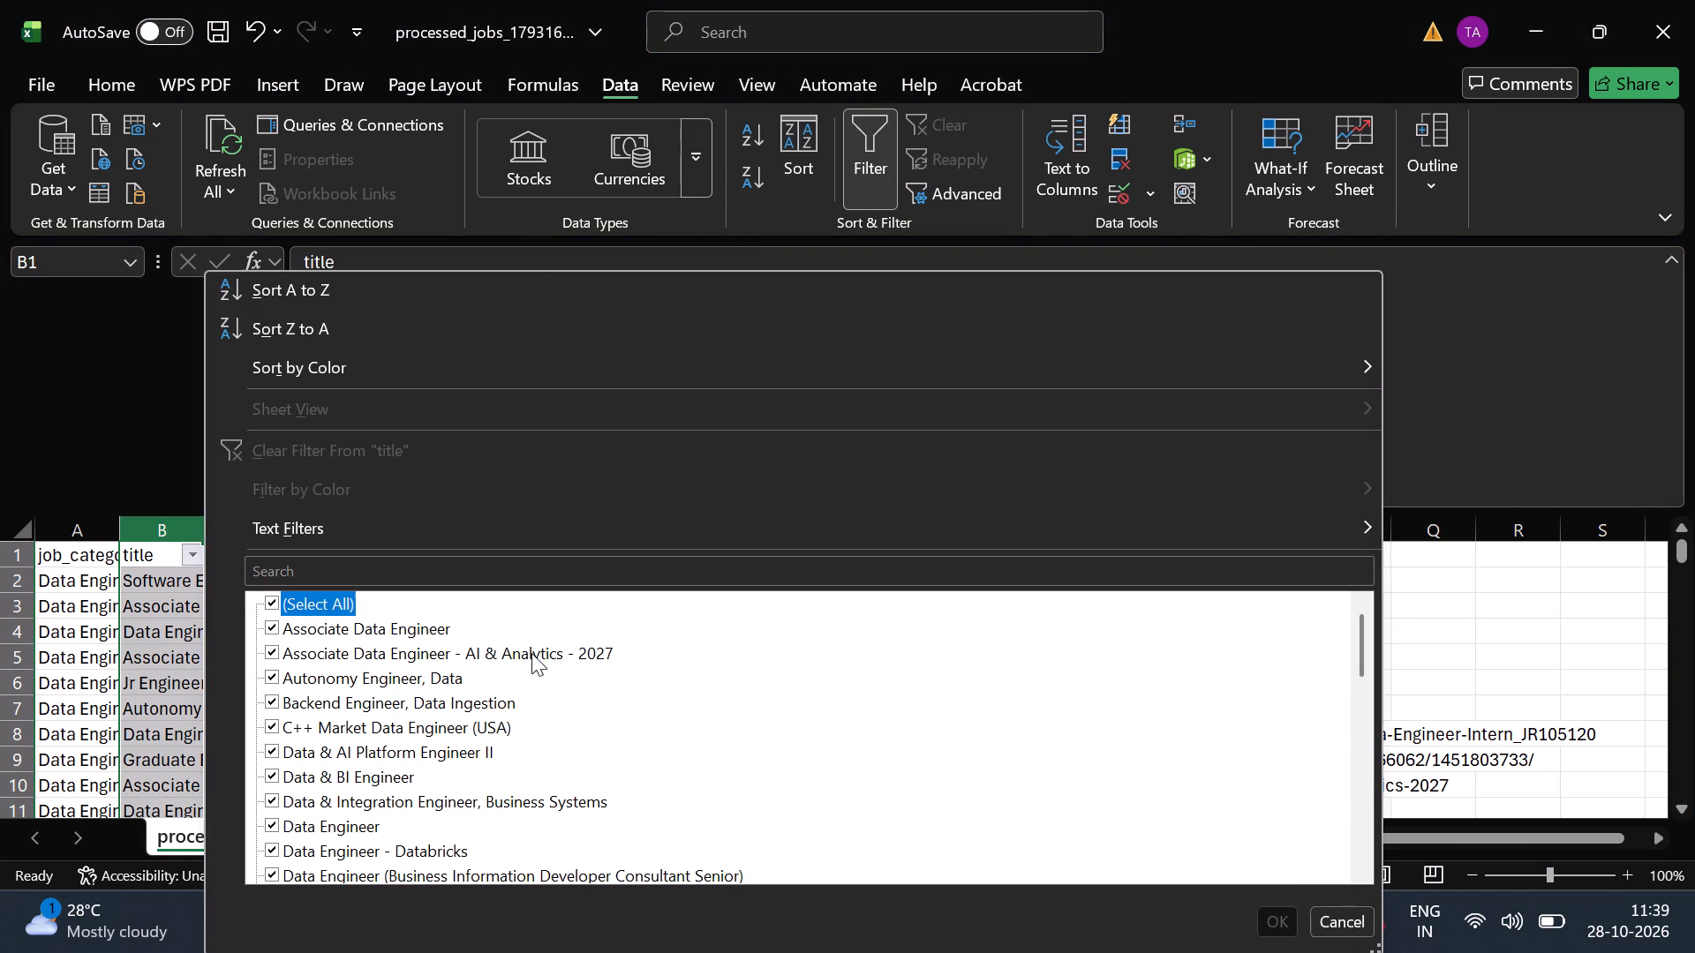
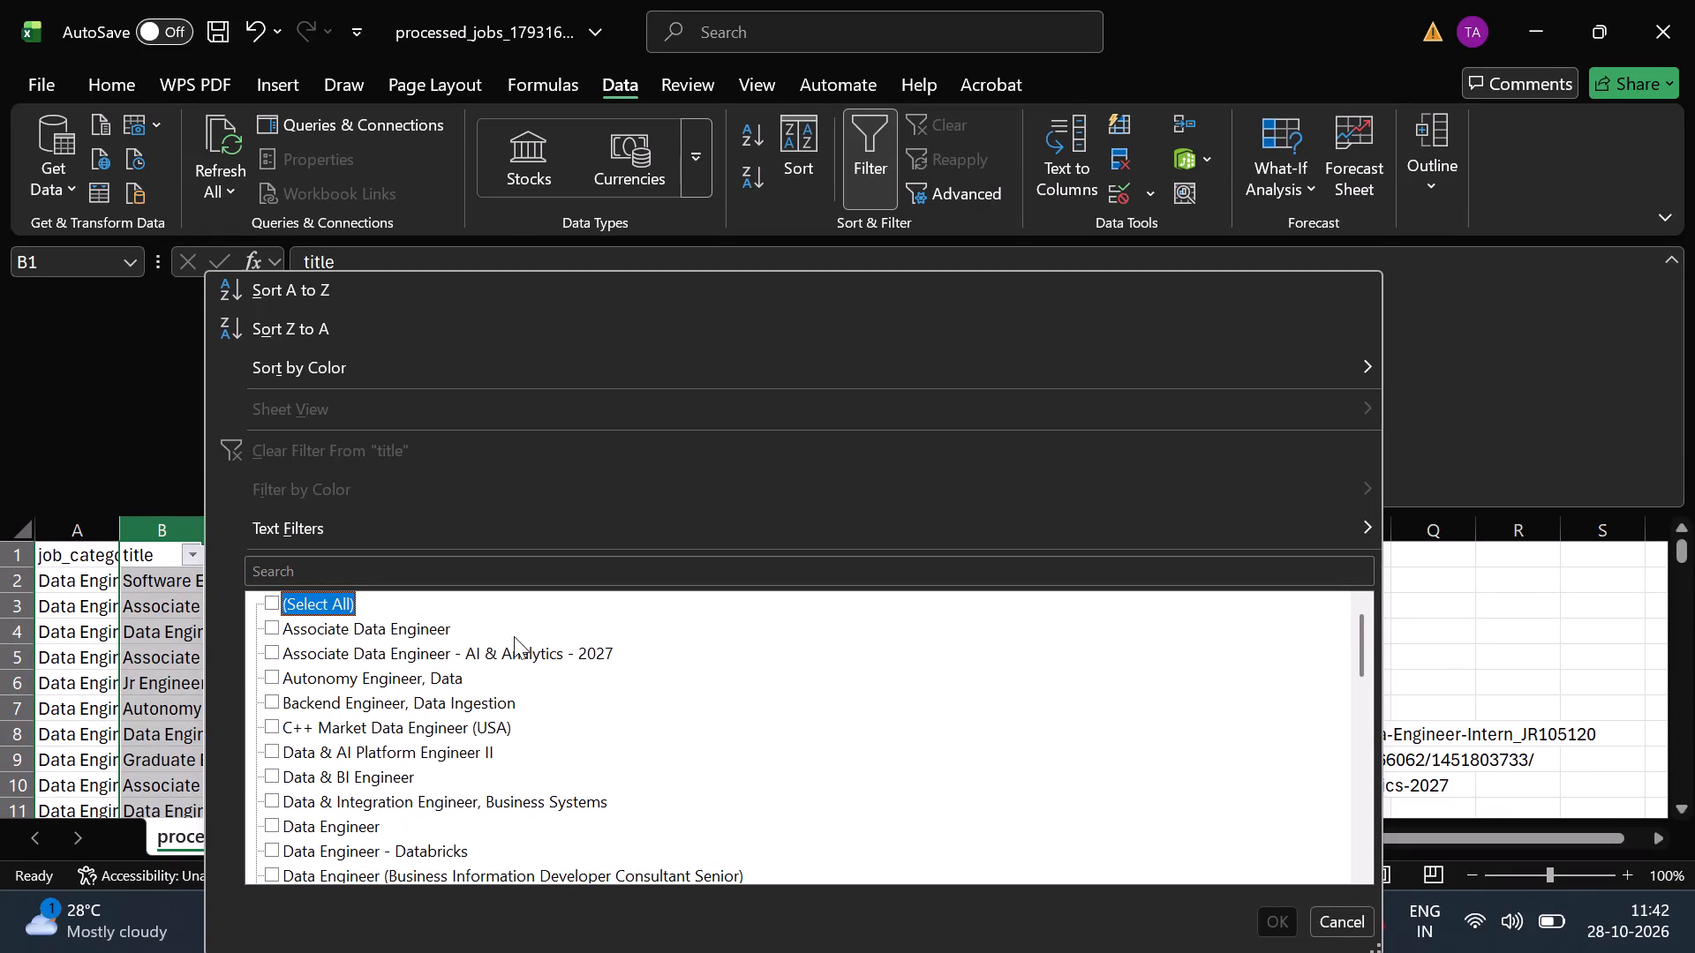
Pick out the unwanted title Associate Data Engineer - AI & Analytics - 2027 in the title column's filter values.
{"action": "left_click", "coordinate": [561, 657]}
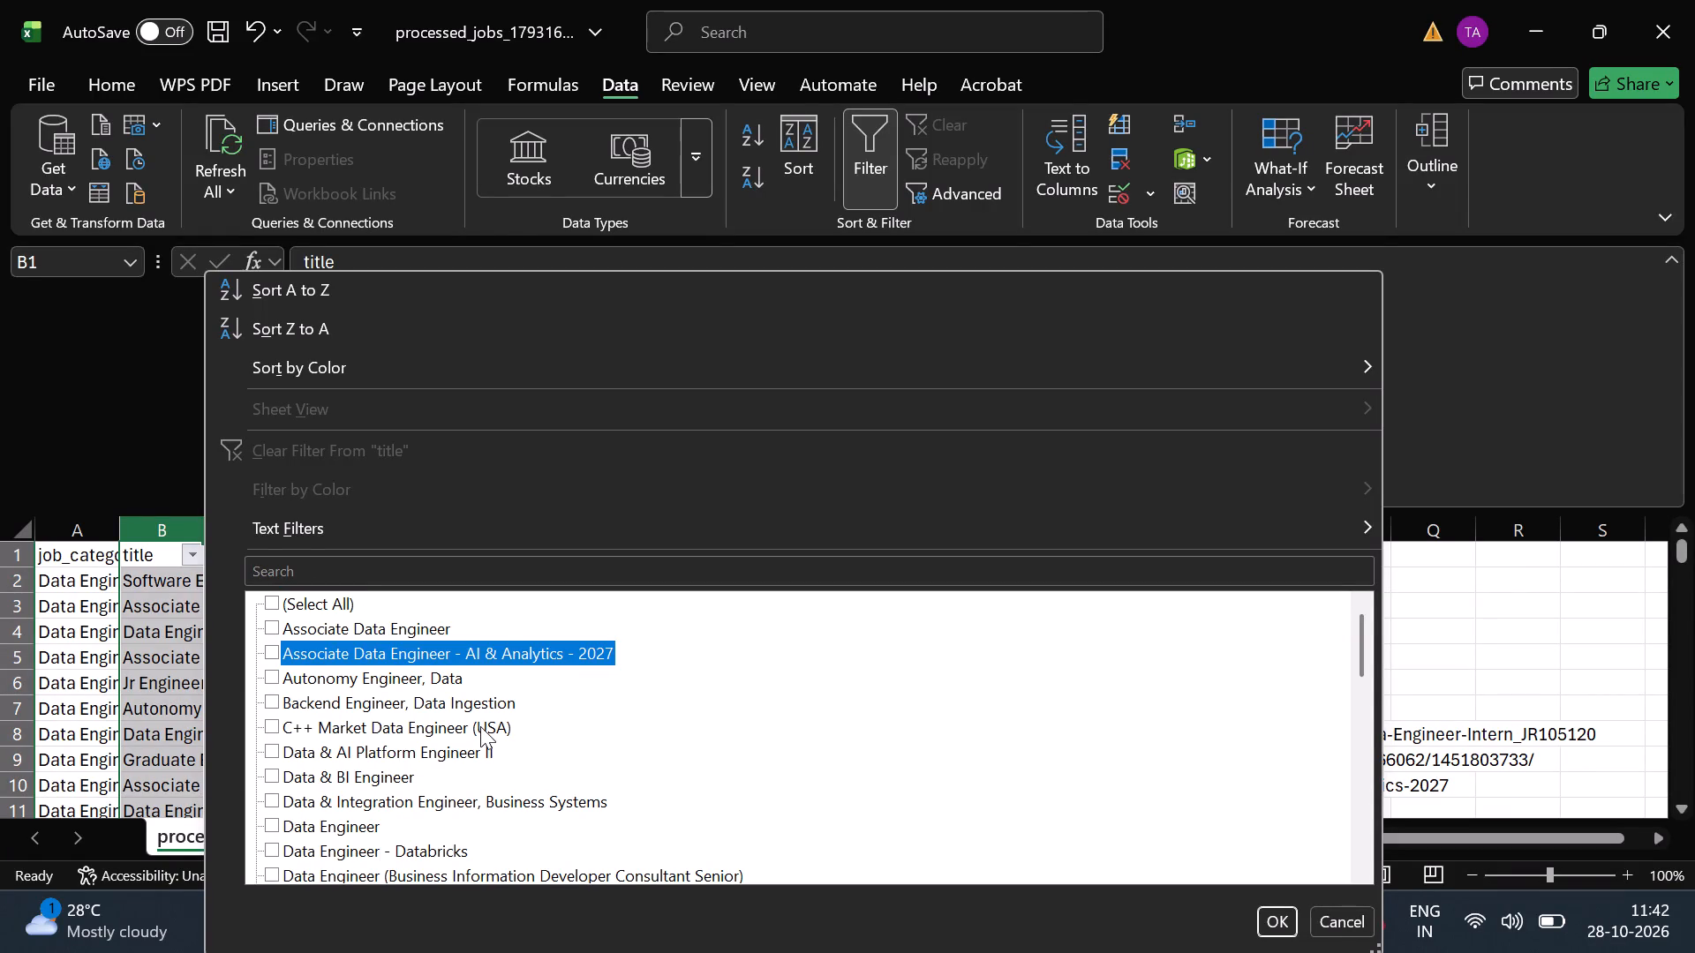
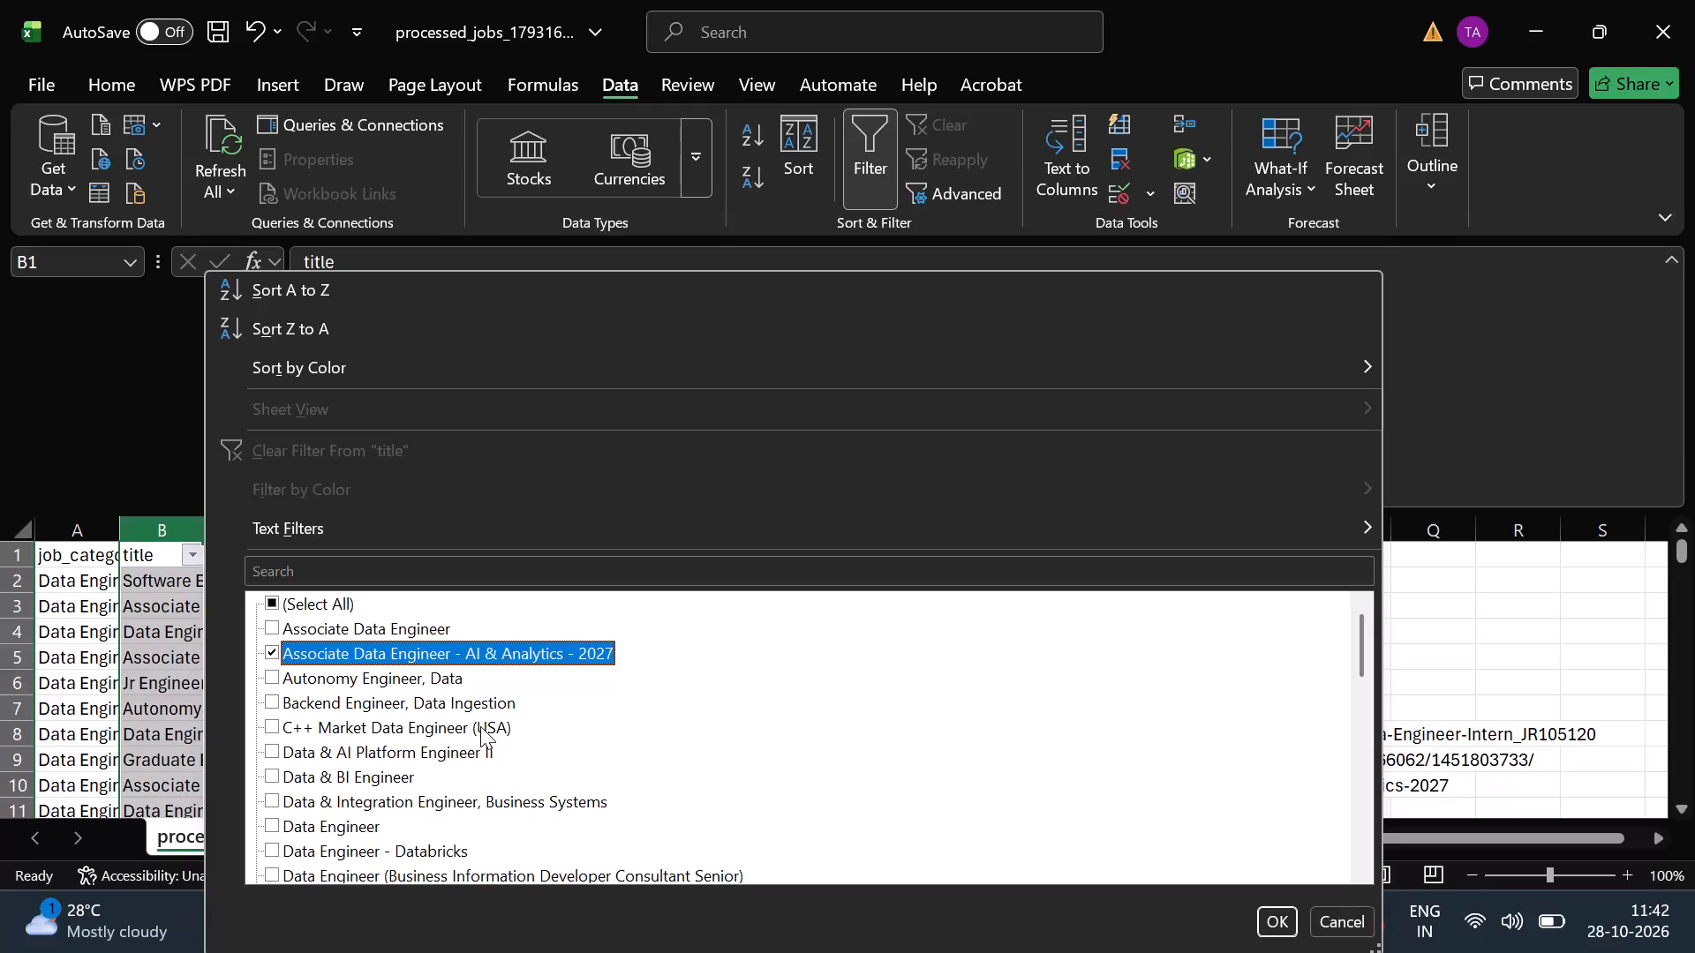
Also pick C++ Market Data Engineer (USA), Data Engineer Intern, ETL SSIS developer and Graduate Engineer, Electrical - Data Centers in the title filter.
{"action": "left_click", "coordinate": [480, 726]}
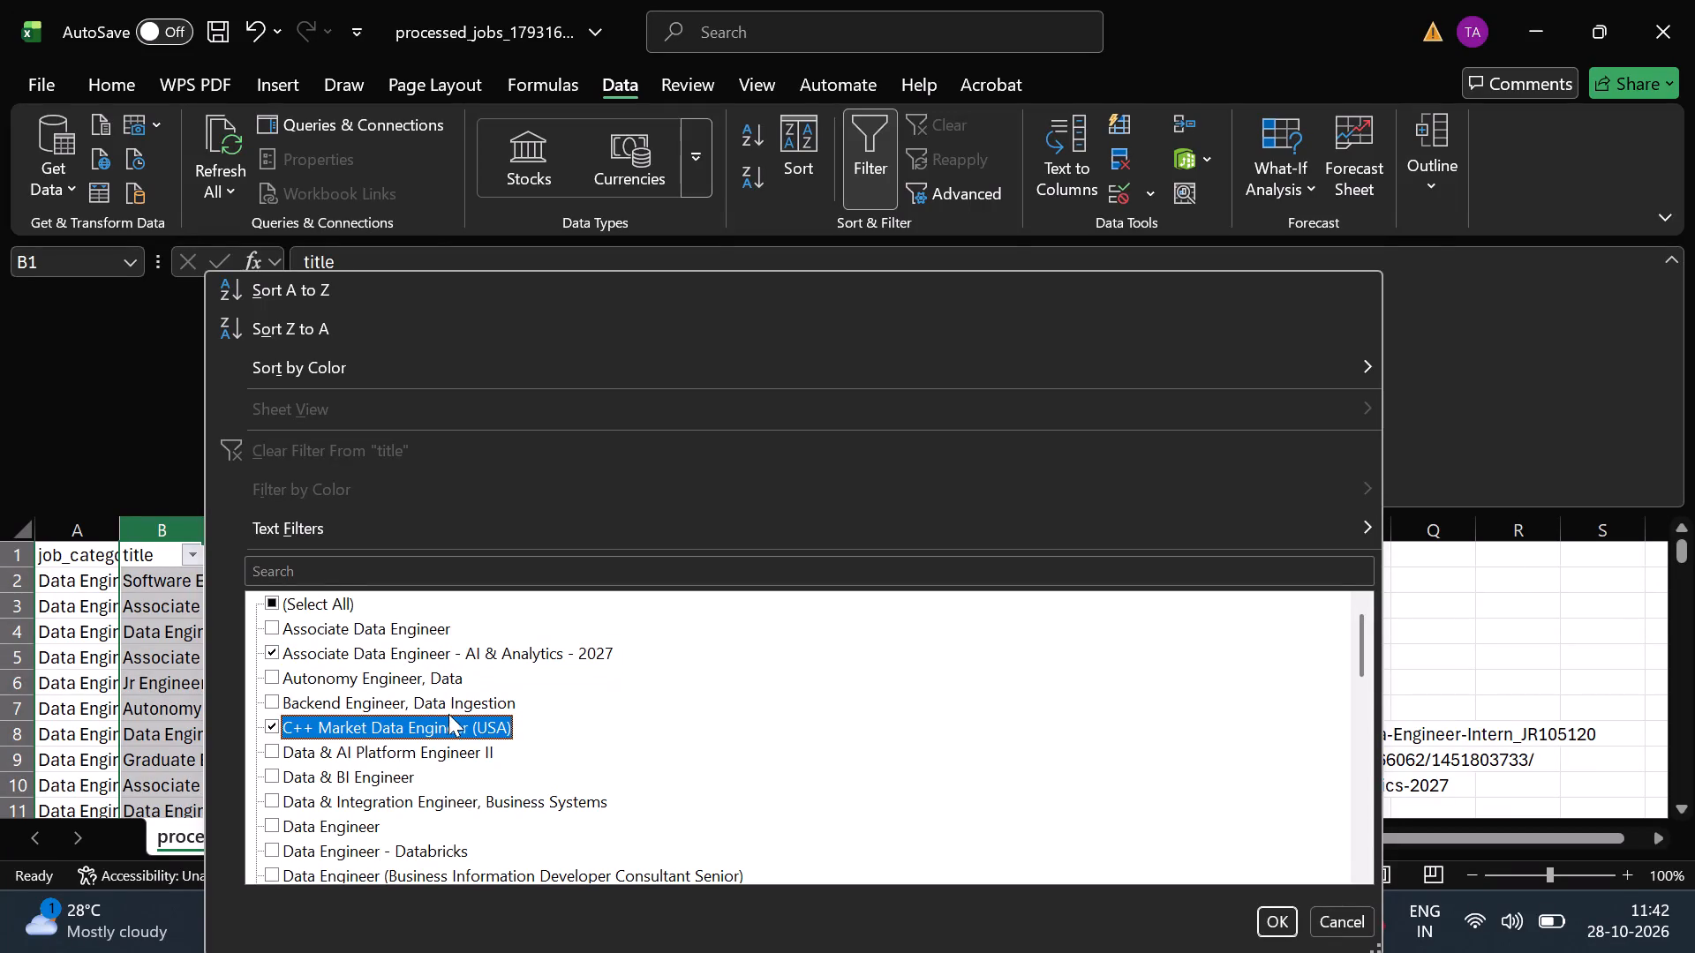
{"action": "left_click", "coordinate": [456, 718]}
{"action": "left_click", "coordinate": [456, 718]}
{"action": "scroll", "coordinate": [445, 848], "scroll_direction": "down", "scroll_amount": 1}
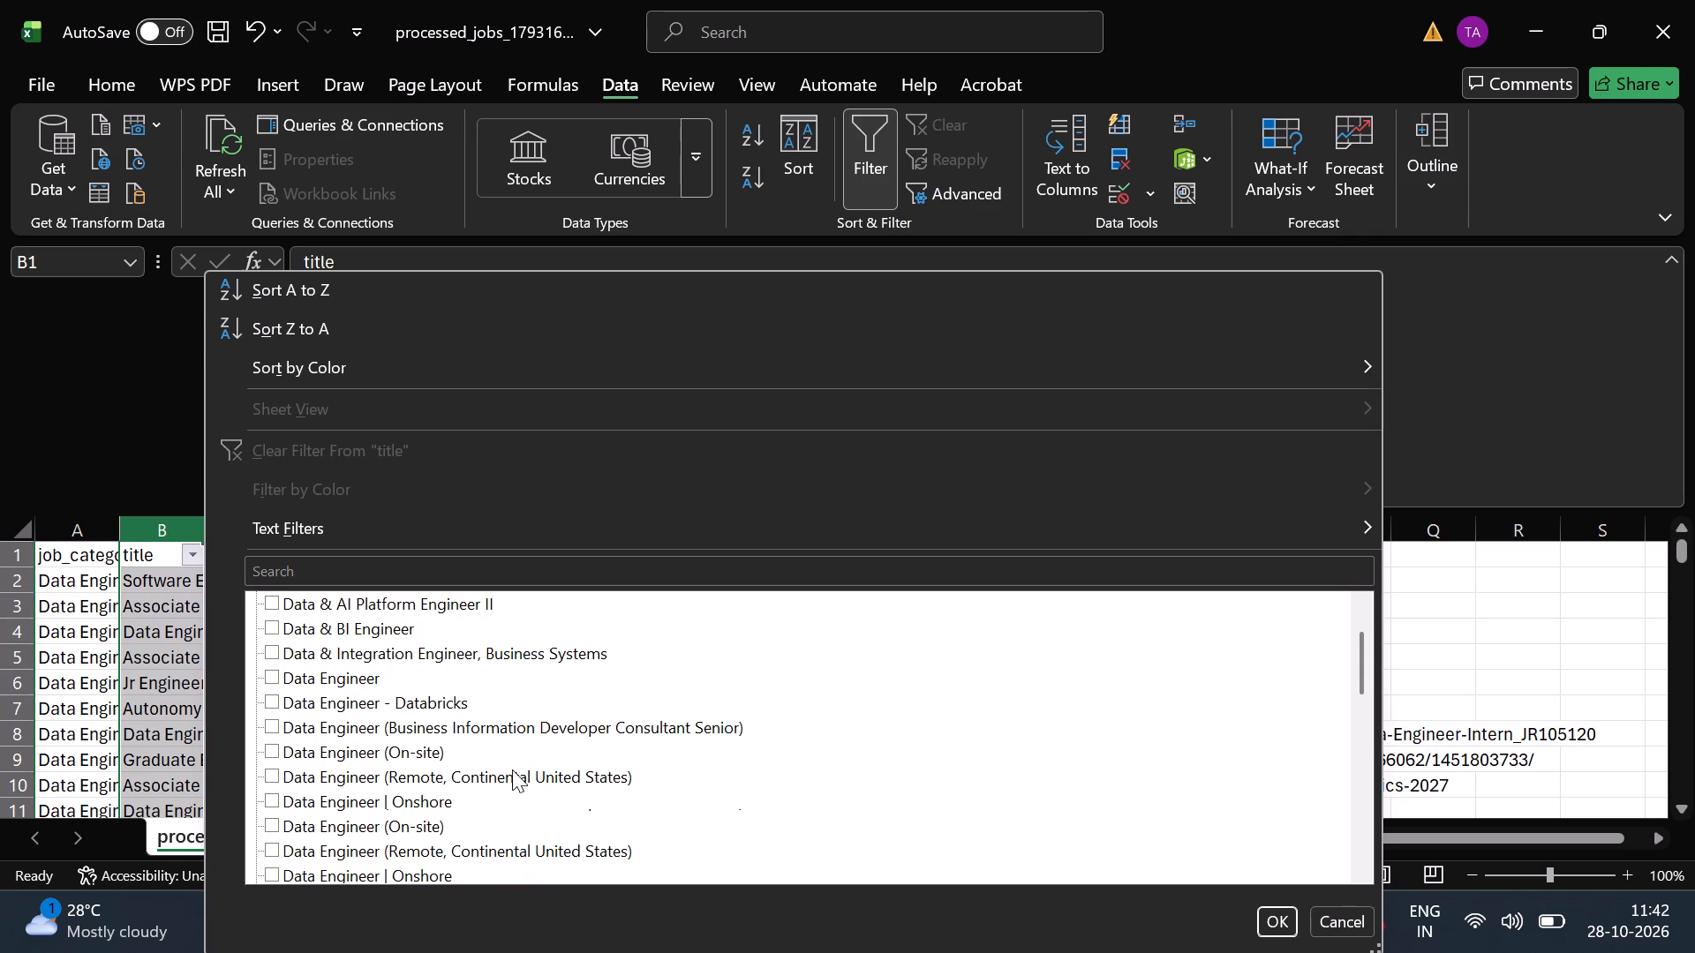
{"action": "right_click", "coordinate": [410, 862]}
{"action": "left_click", "coordinate": [380, 849]}
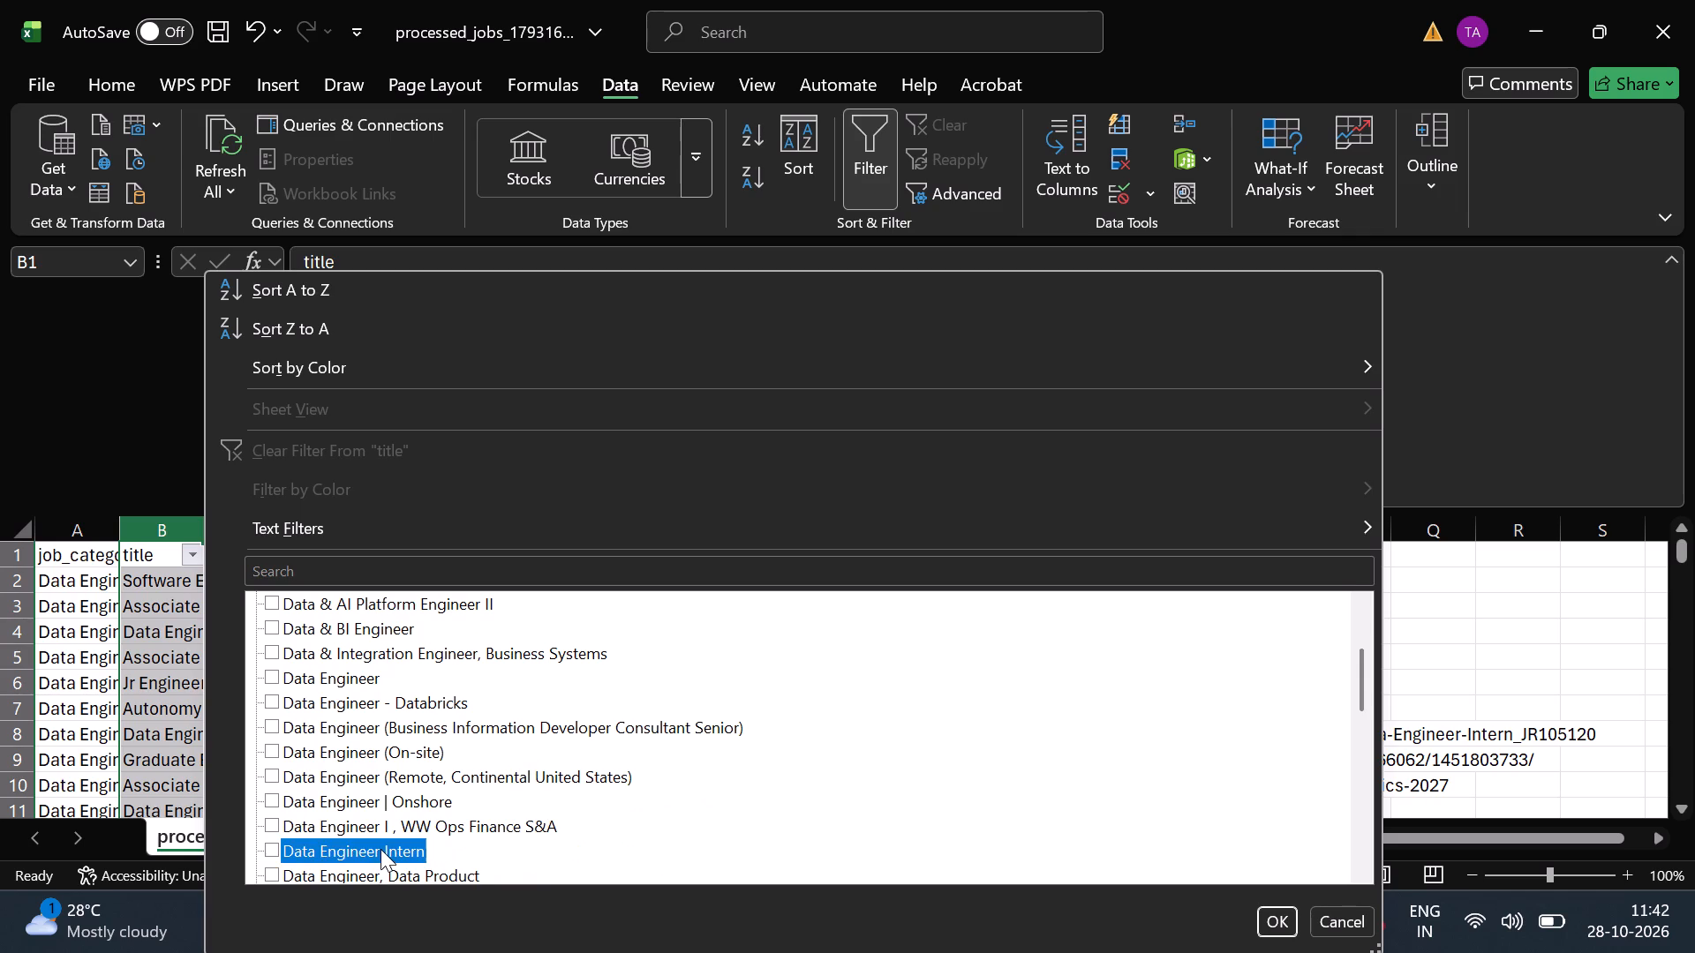
{"action": "scroll", "coordinate": [380, 849], "scroll_direction": "down", "scroll_amount": 1}
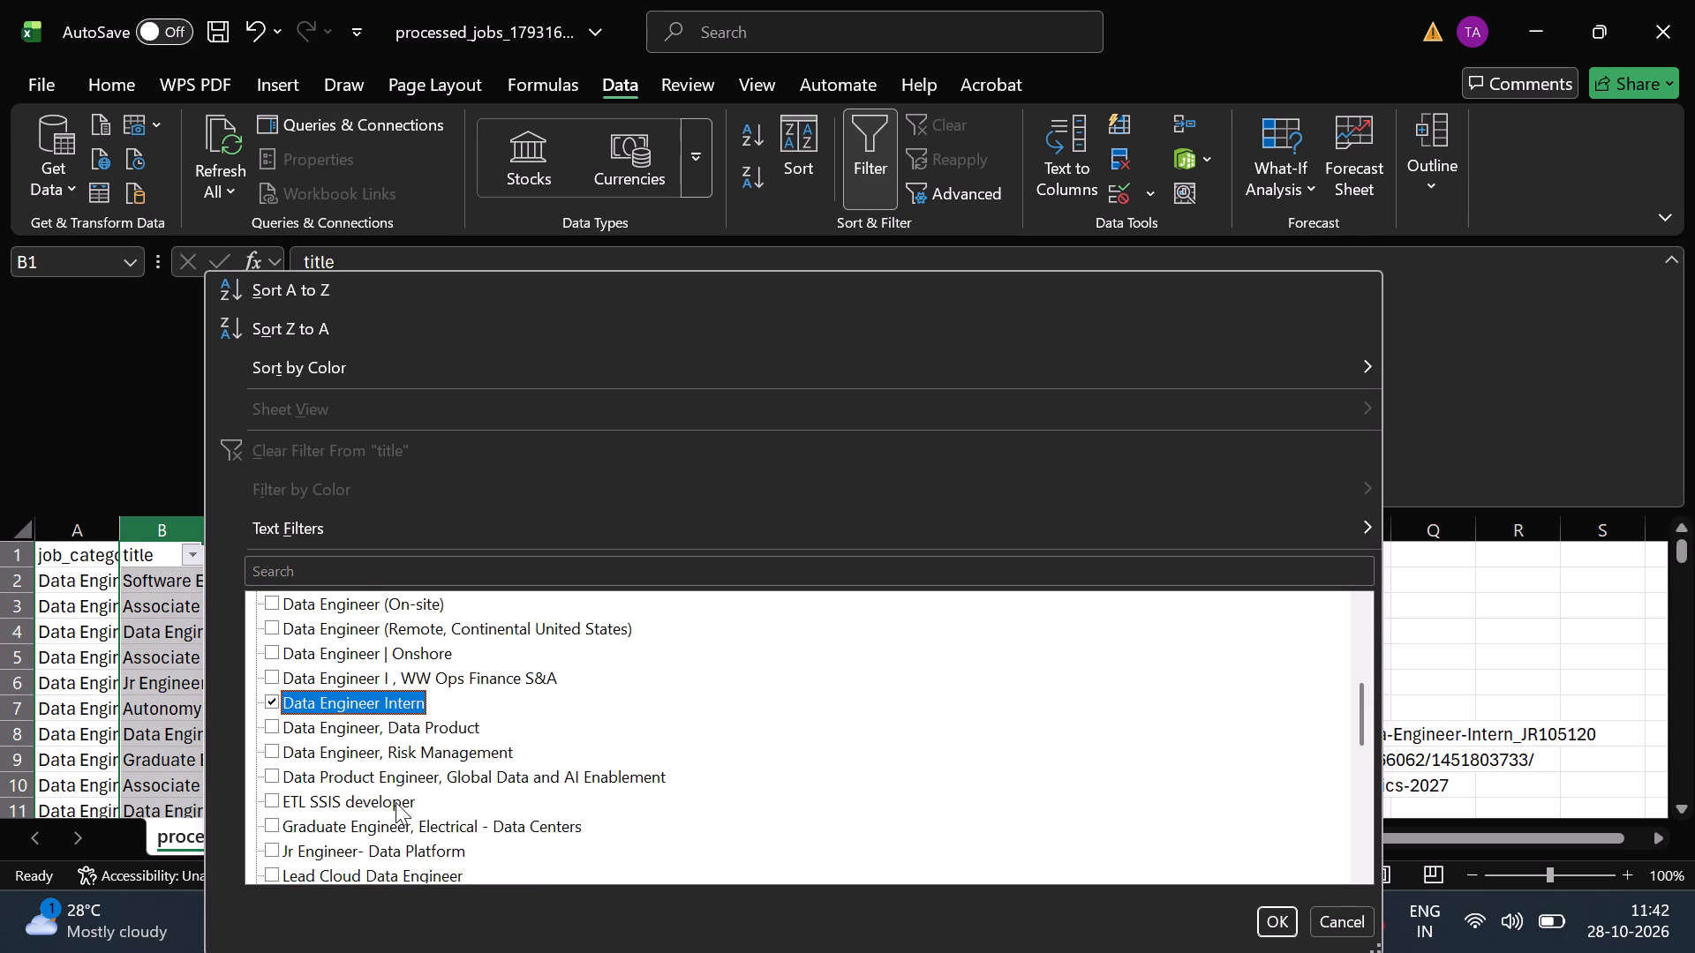
{"action": "left_click", "coordinate": [395, 802]}
{"action": "left_click", "coordinate": [395, 837]}
{"action": "scroll", "coordinate": [395, 837], "scroll_direction": "down", "scroll_amount": 1}
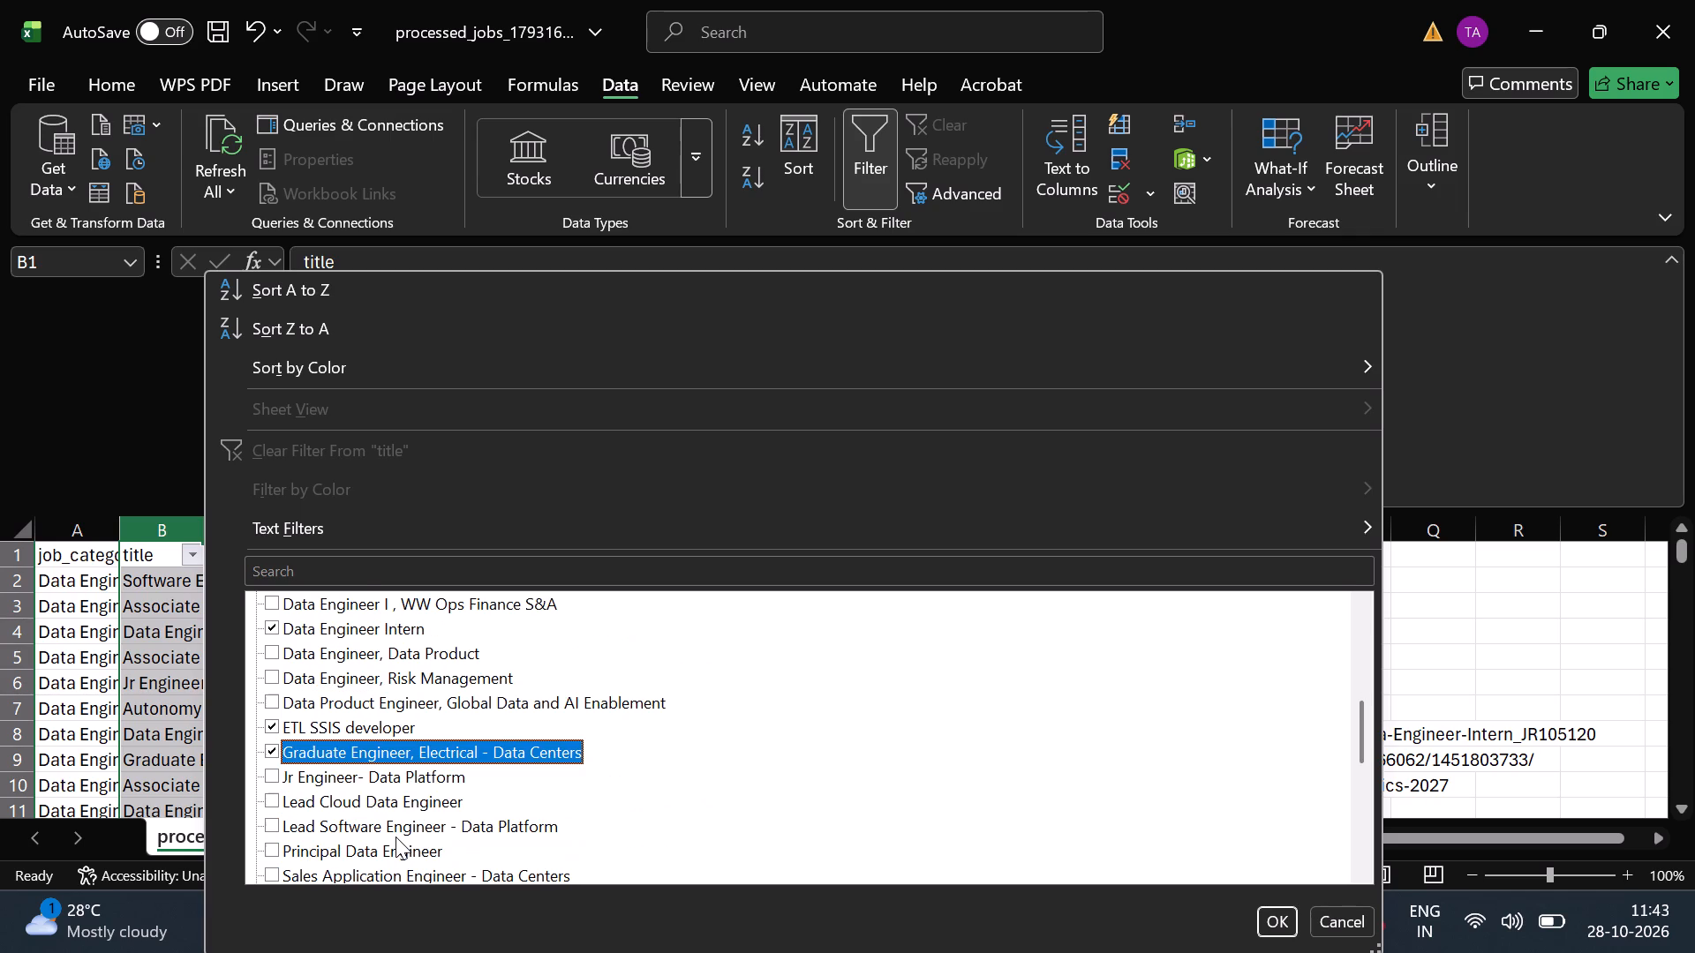
Add Sales Application Engineer - Data Centers, Senior Data Engineer - Pharmacy, Software Engineer - New Grad (2027 Start) and (Blanks), and apply the title filter.
{"action": "scroll", "coordinate": [395, 837], "scroll_direction": "down", "scroll_amount": 2}
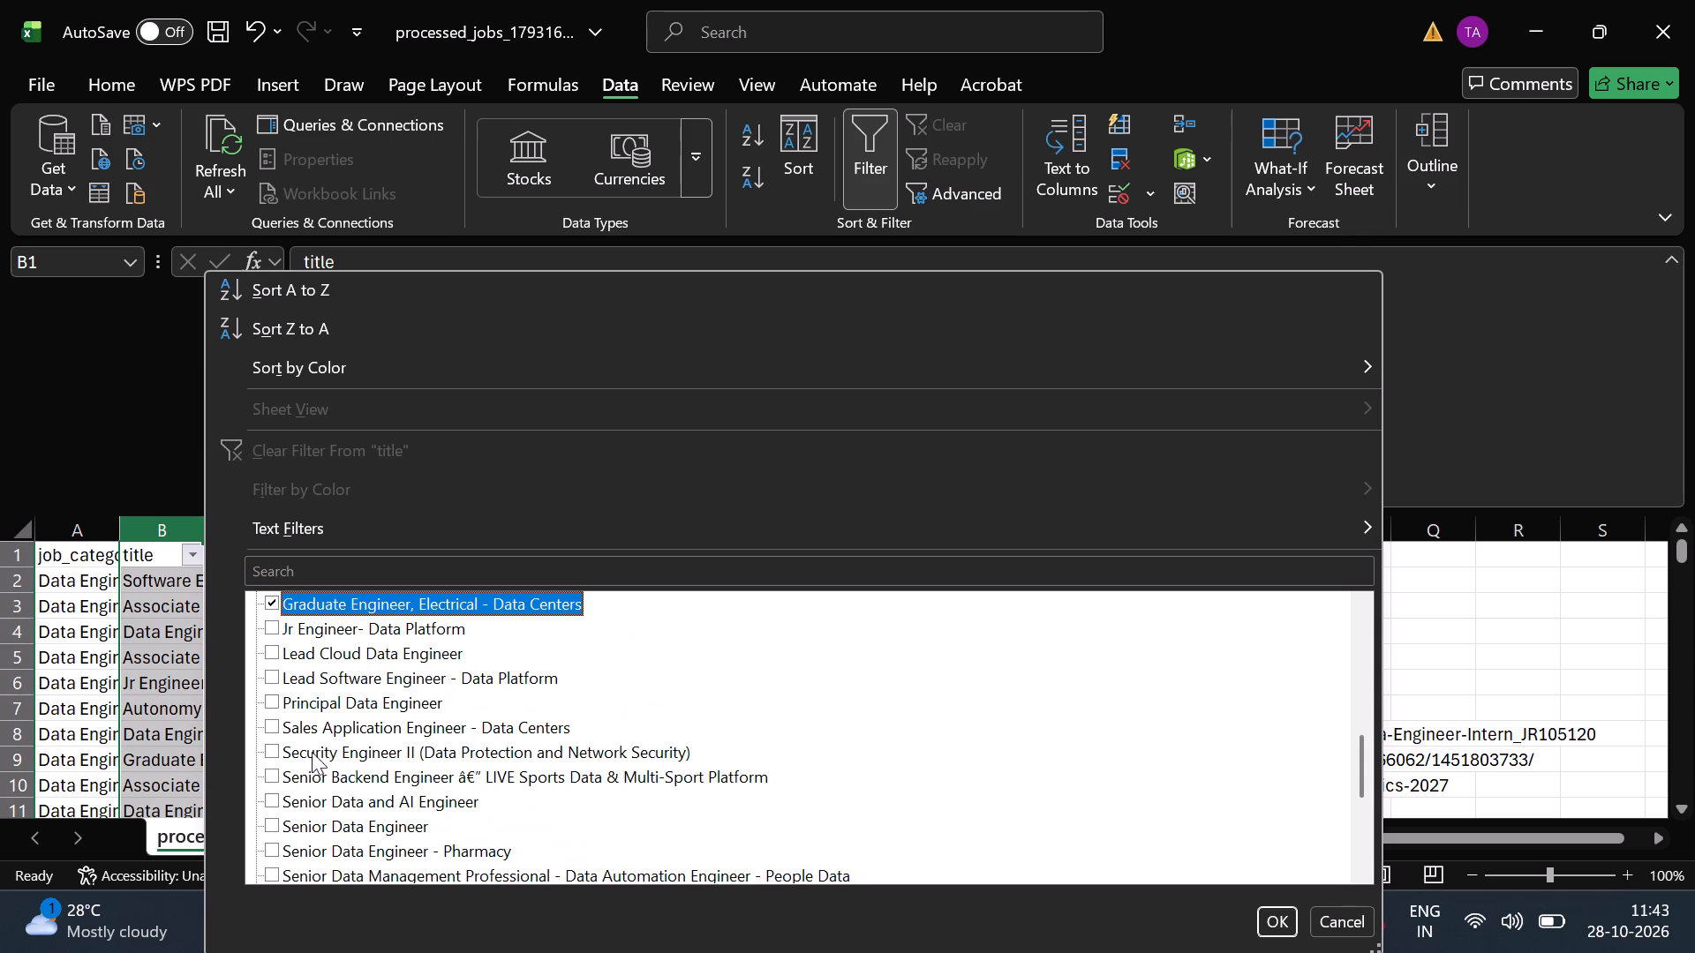
{"action": "left_click", "coordinate": [371, 736]}
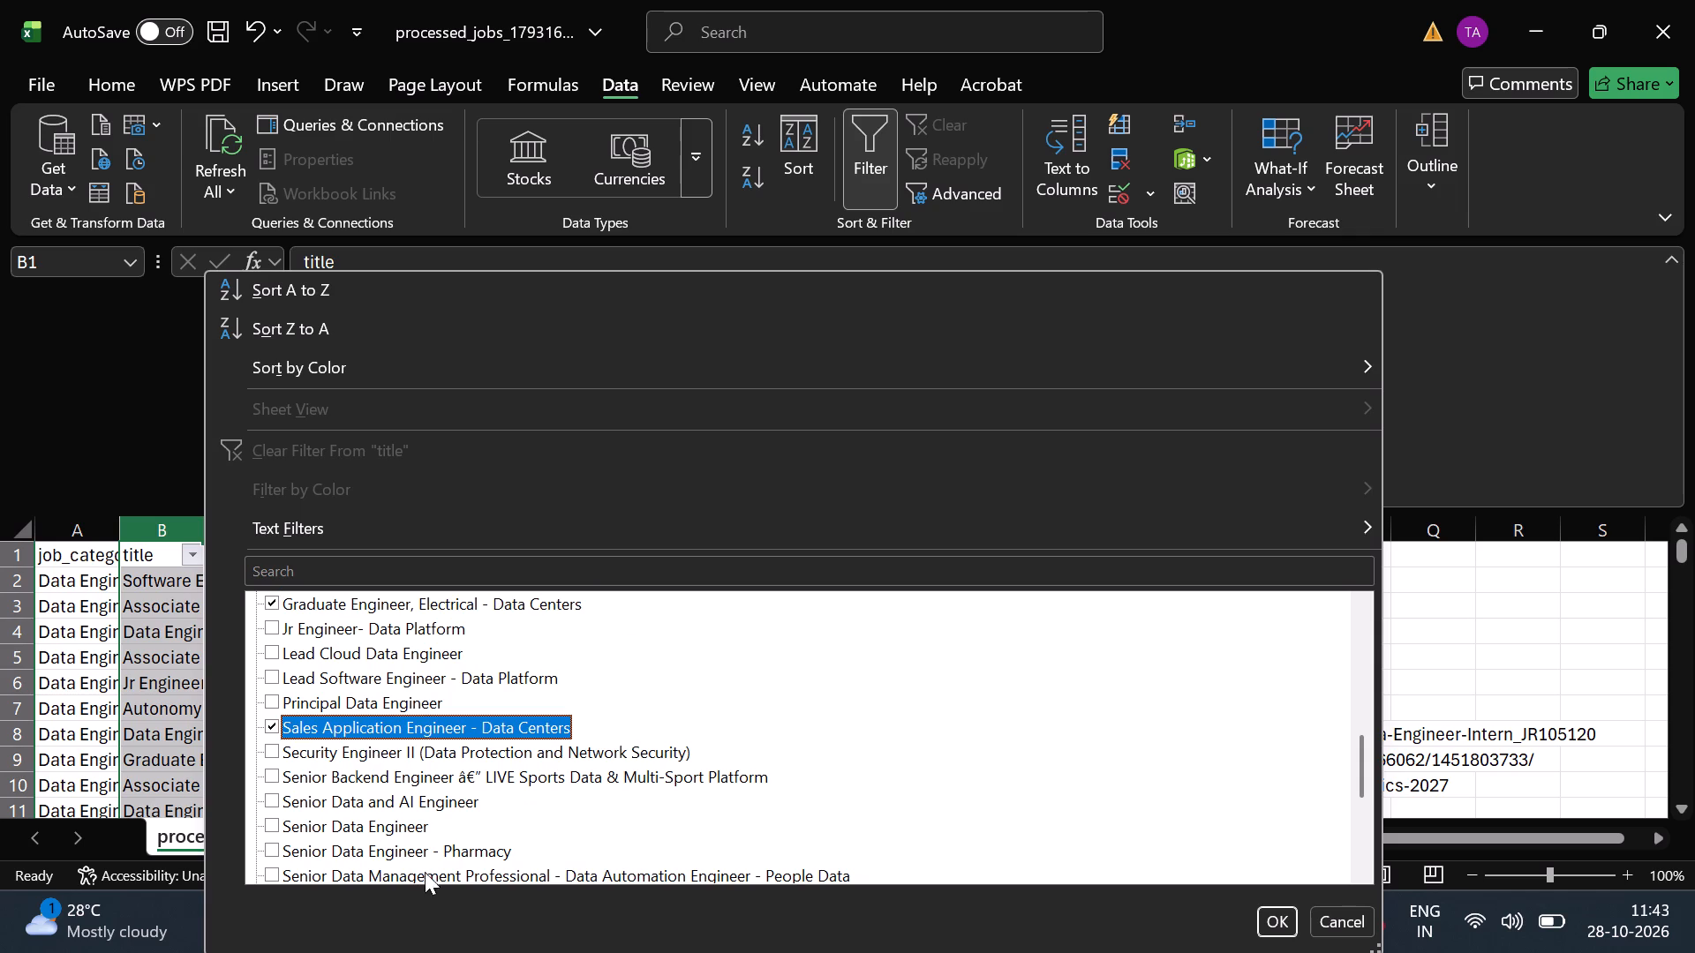
{"action": "left_click", "coordinate": [451, 853]}
{"action": "scroll", "coordinate": [451, 853], "scroll_direction": "down", "scroll_amount": 1}
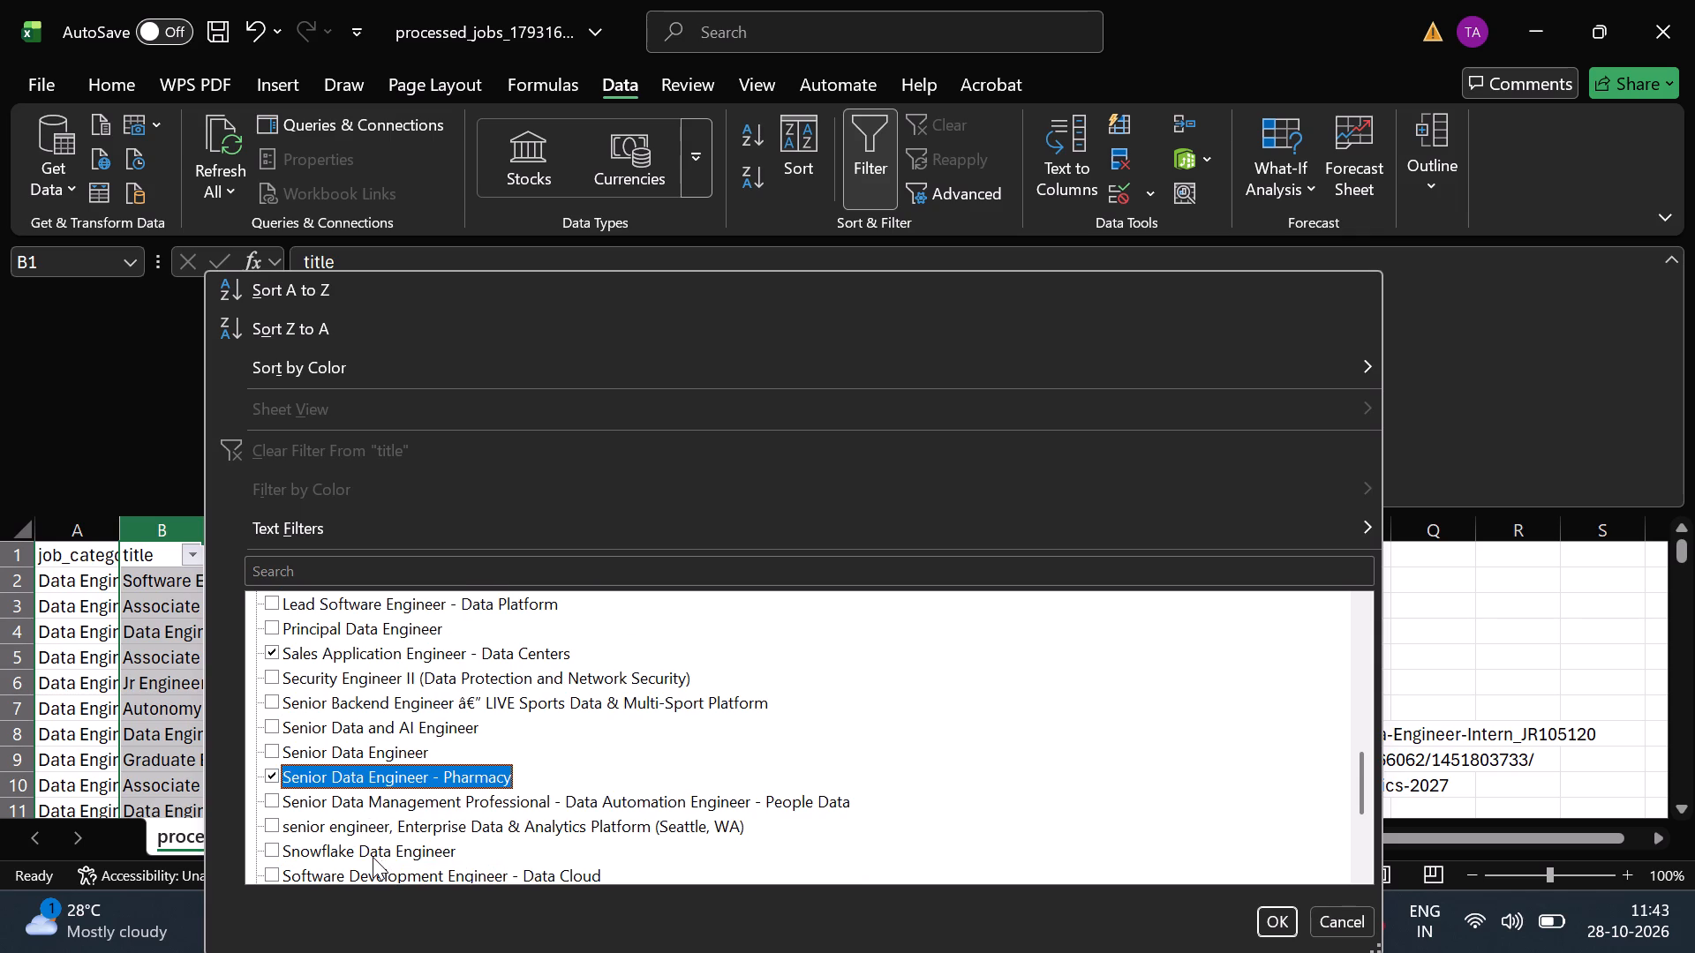
{"action": "scroll", "coordinate": [373, 857], "scroll_direction": "down", "scroll_amount": 1}
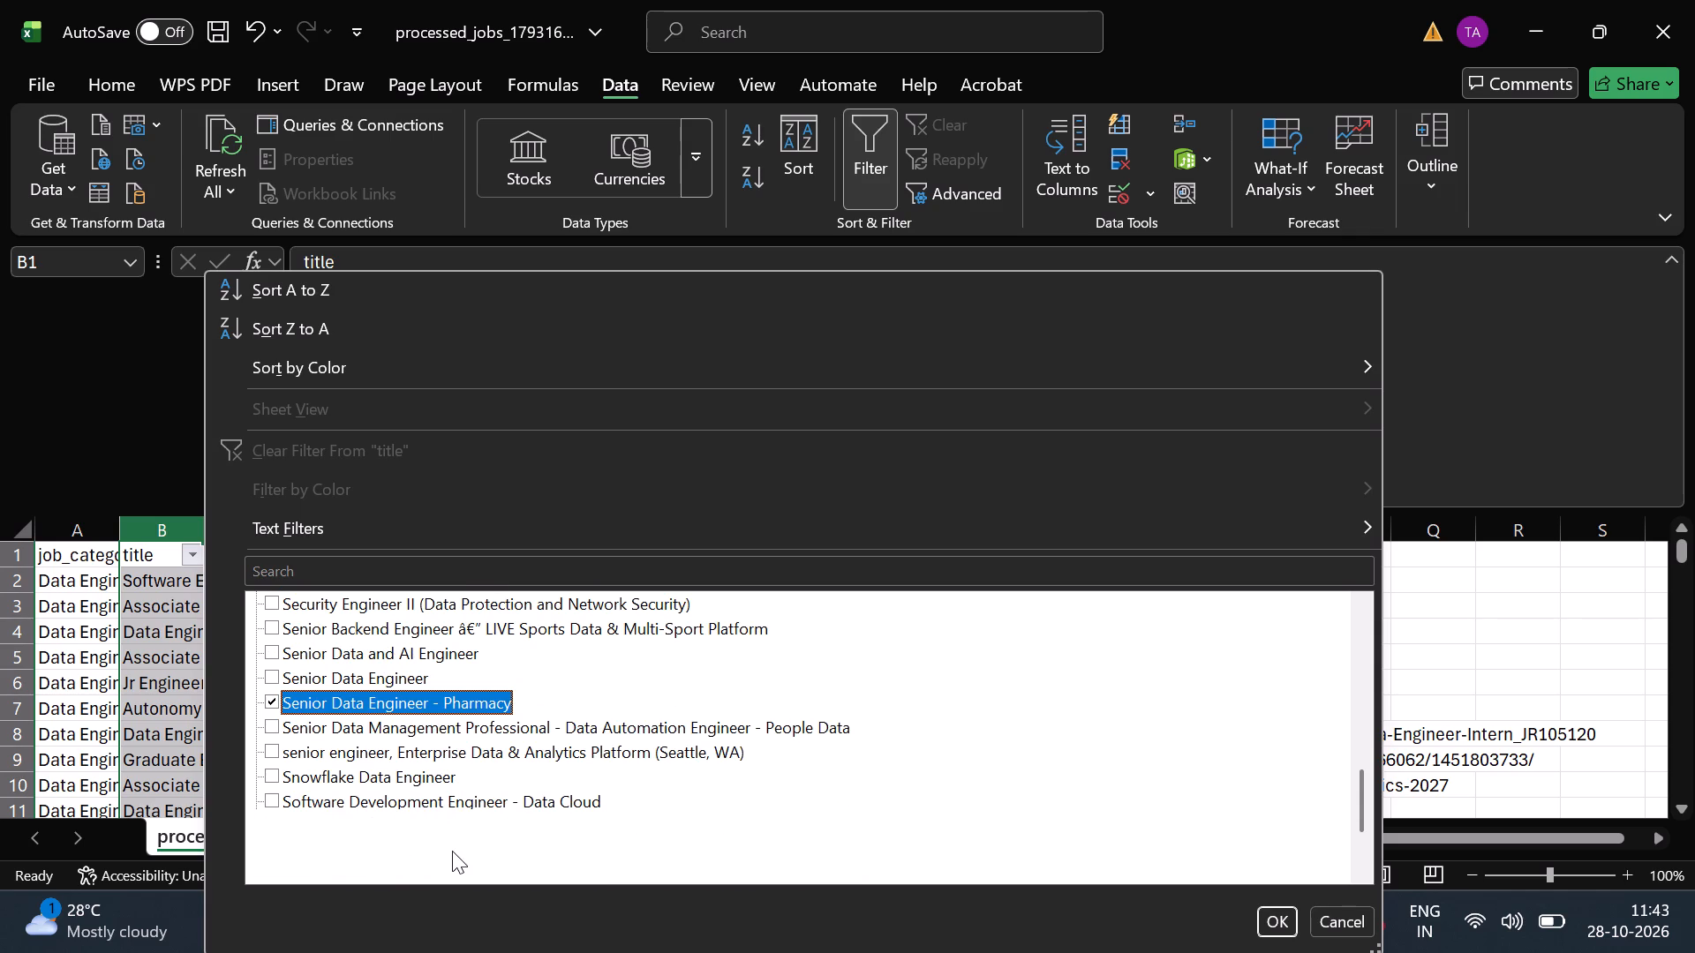
{"action": "left_click", "coordinate": [452, 851]}
{"action": "scroll", "coordinate": [452, 851], "scroll_direction": "down", "scroll_amount": 1}
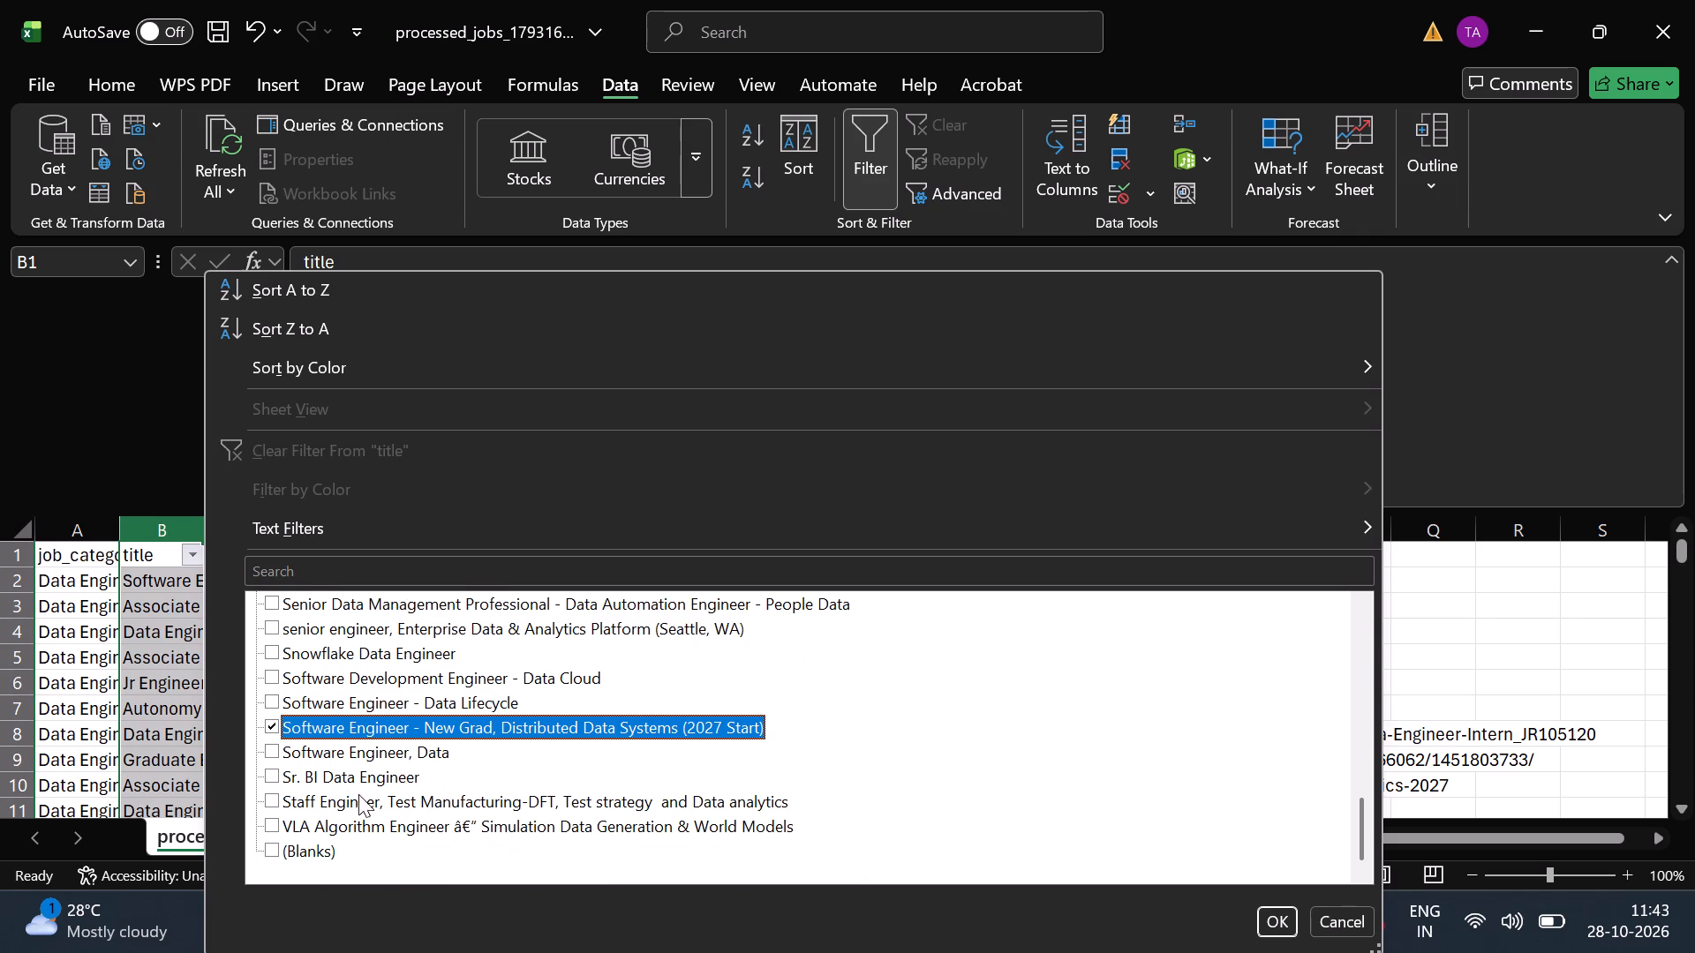
{"action": "left_click", "coordinate": [315, 840]}
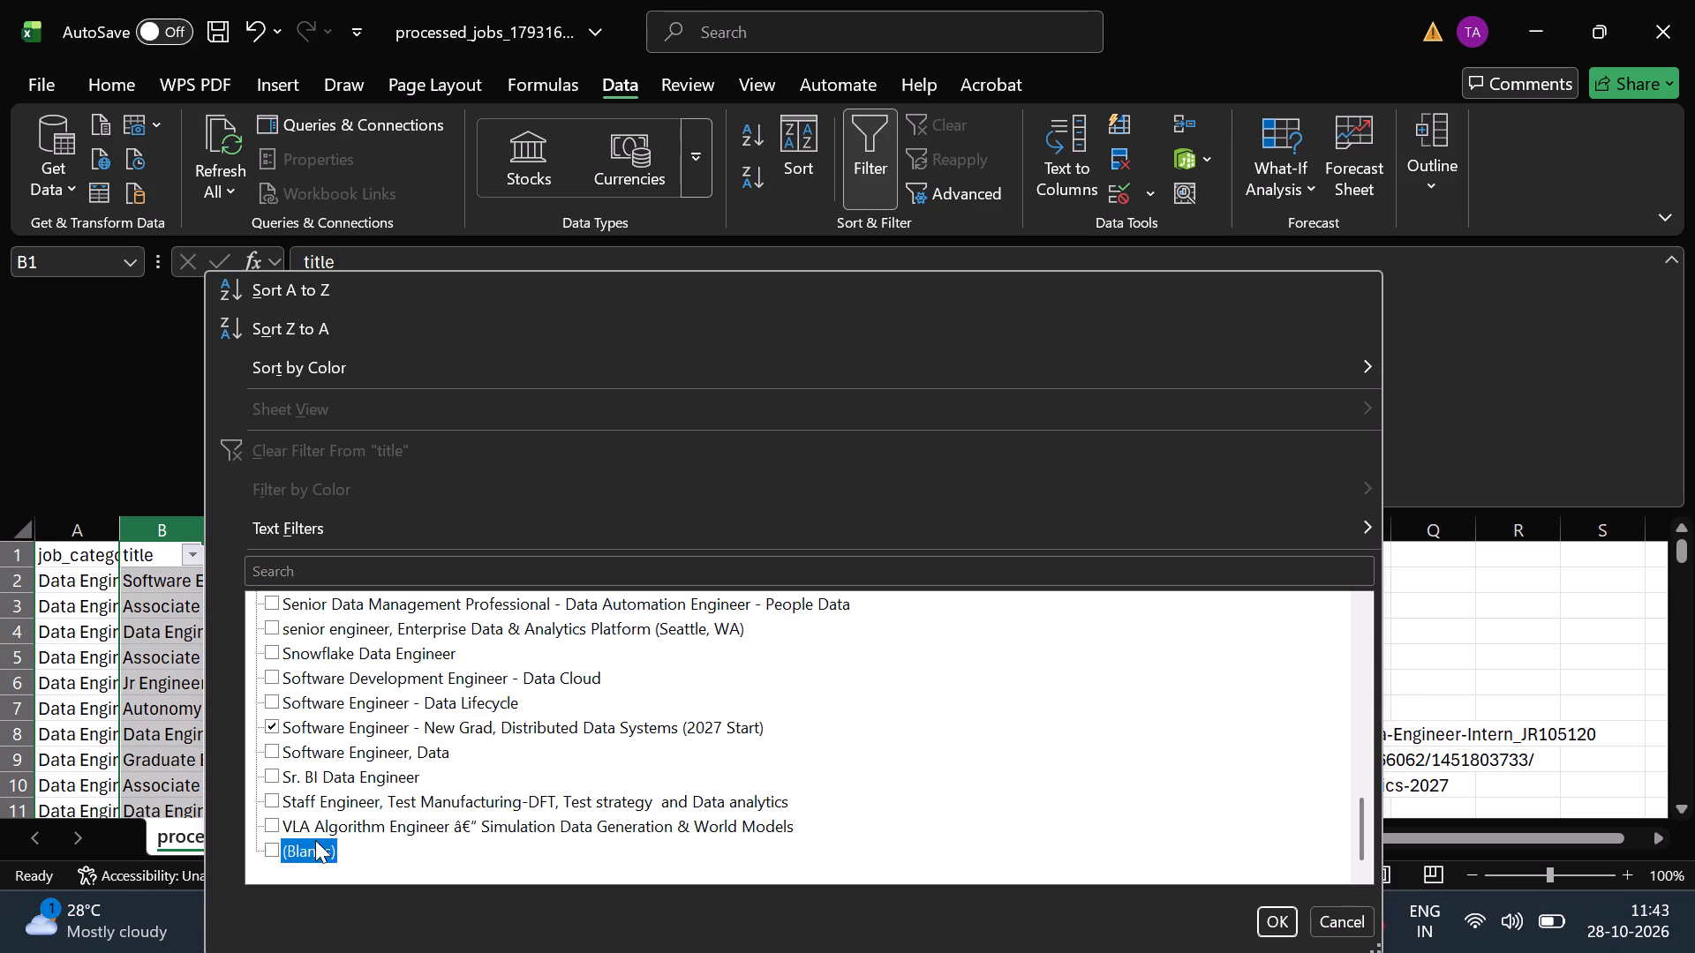
{"action": "left_click", "coordinate": [1268, 919]}
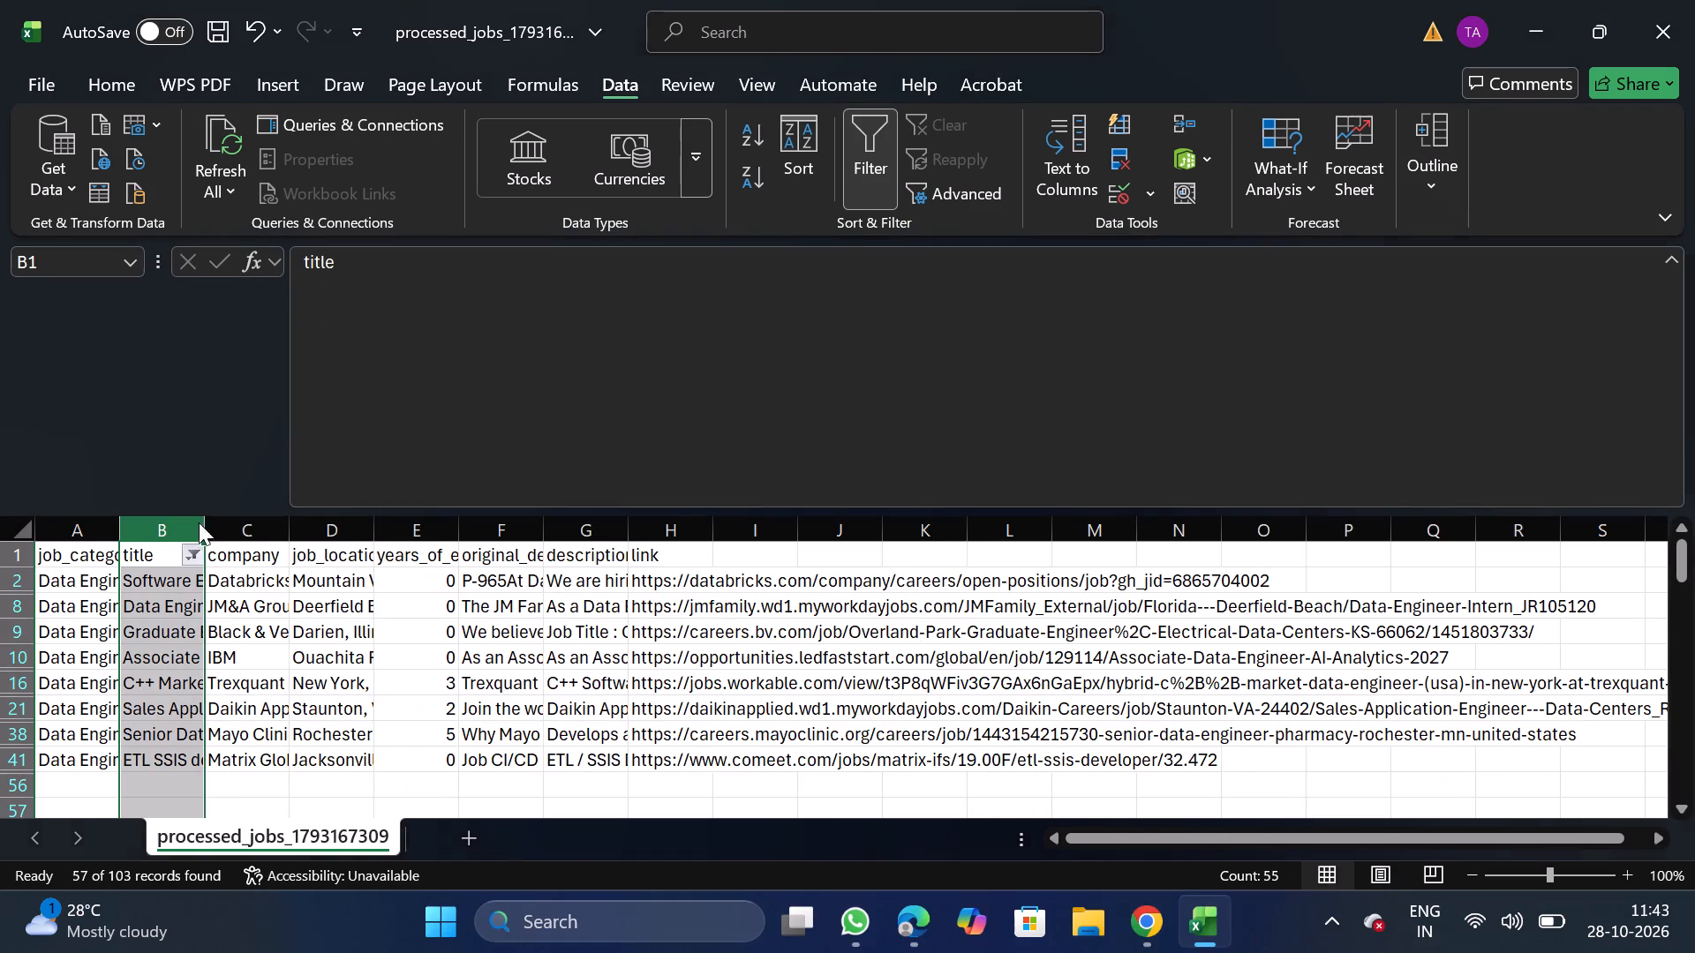
Delete all the filtered rows below the header row and remove the filter.
{"action": "left_click", "coordinate": [0, 579]}
{"action": "key", "text": "ctrl+shift+Down"}
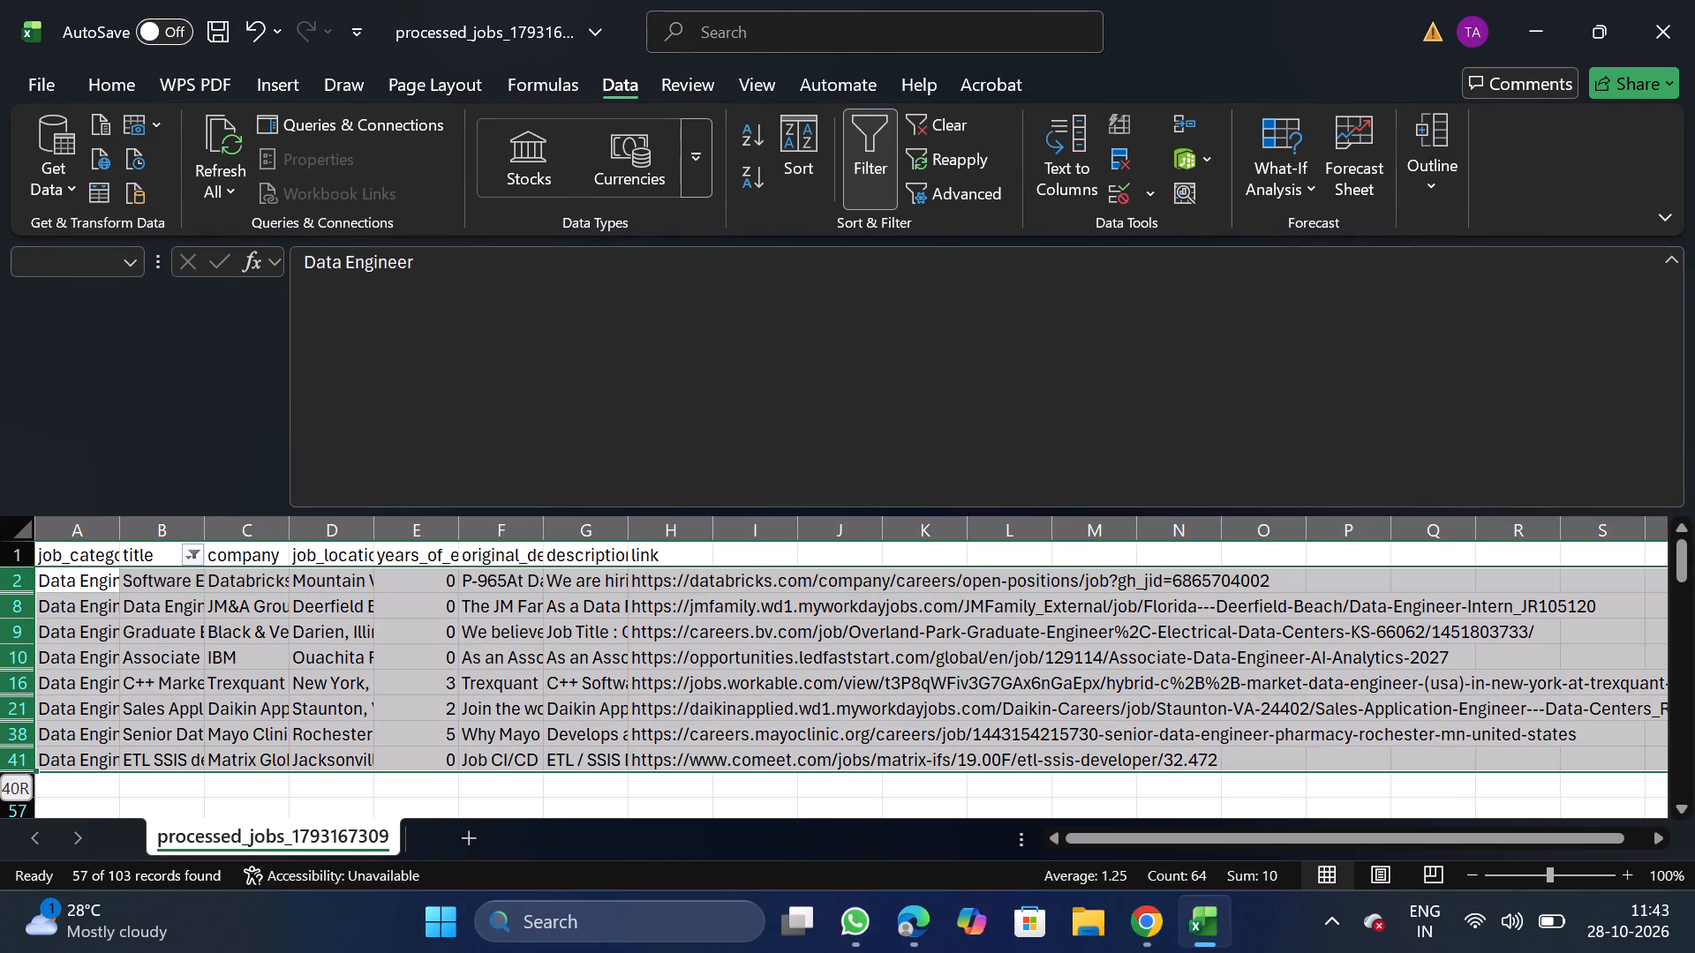
{"action": "right_click", "coordinate": [164, 688]}
{"action": "left_click", "coordinate": [294, 462]}
{"action": "left_click", "coordinate": [856, 148]}
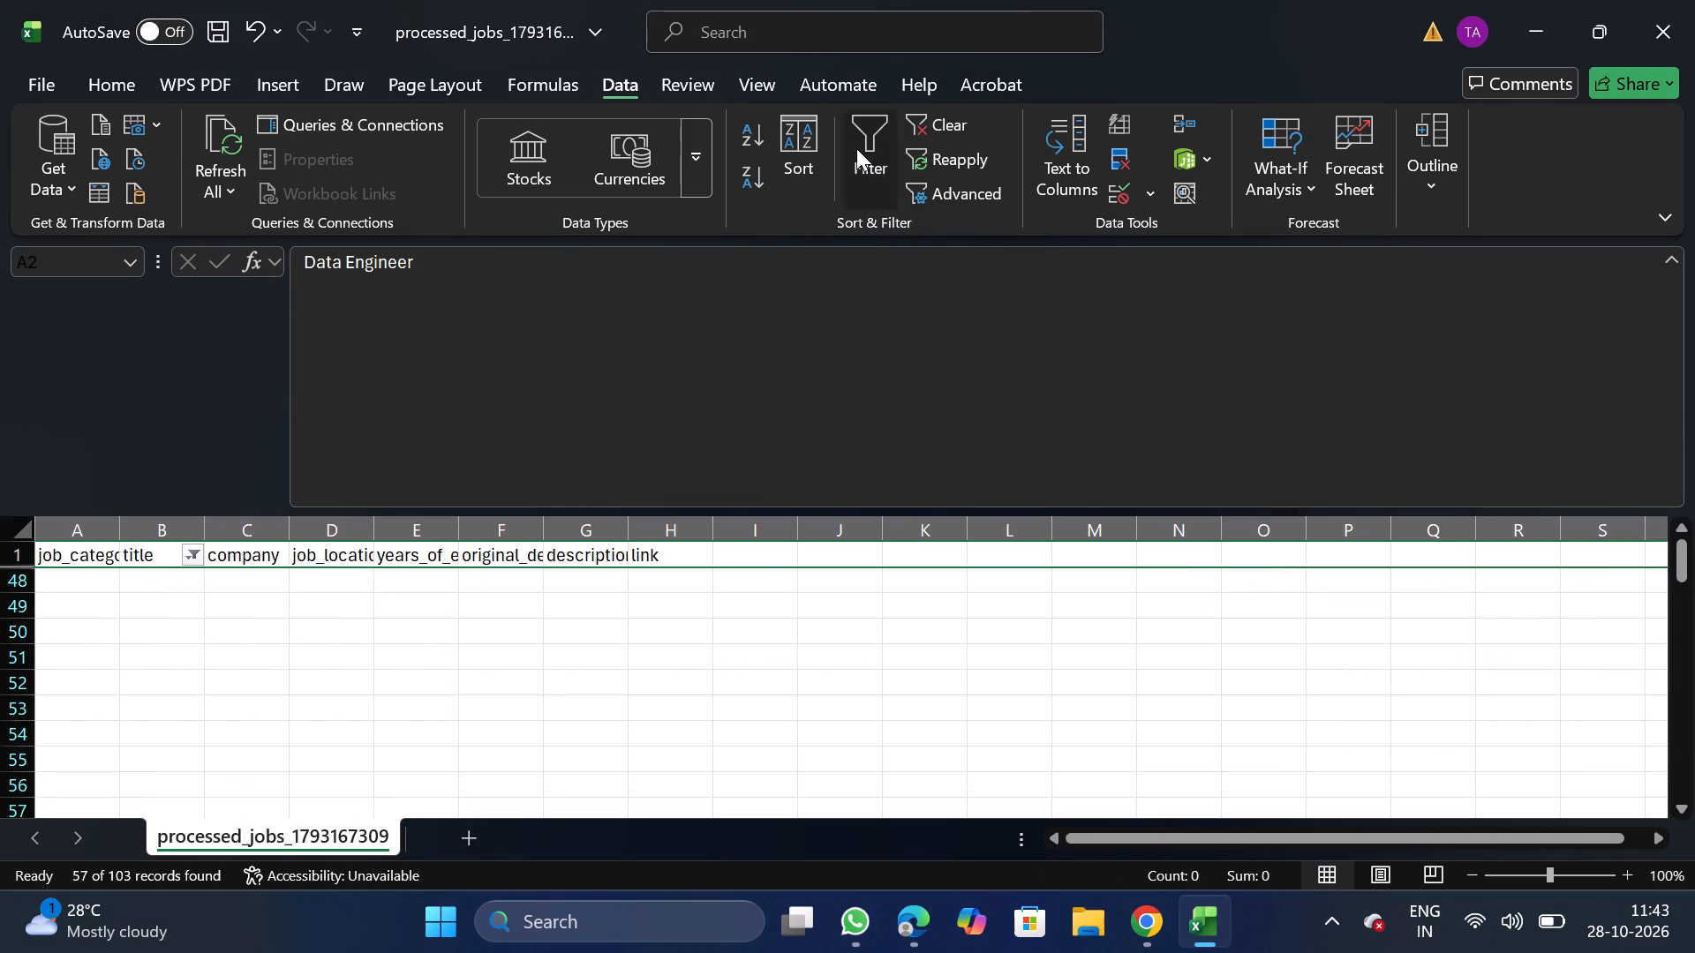
Filter the title column by "staff" to check for staff-level jobs, and remove the filter.
{"action": "left_click", "coordinate": [147, 550]}
{"action": "left_click", "coordinate": [886, 141]}
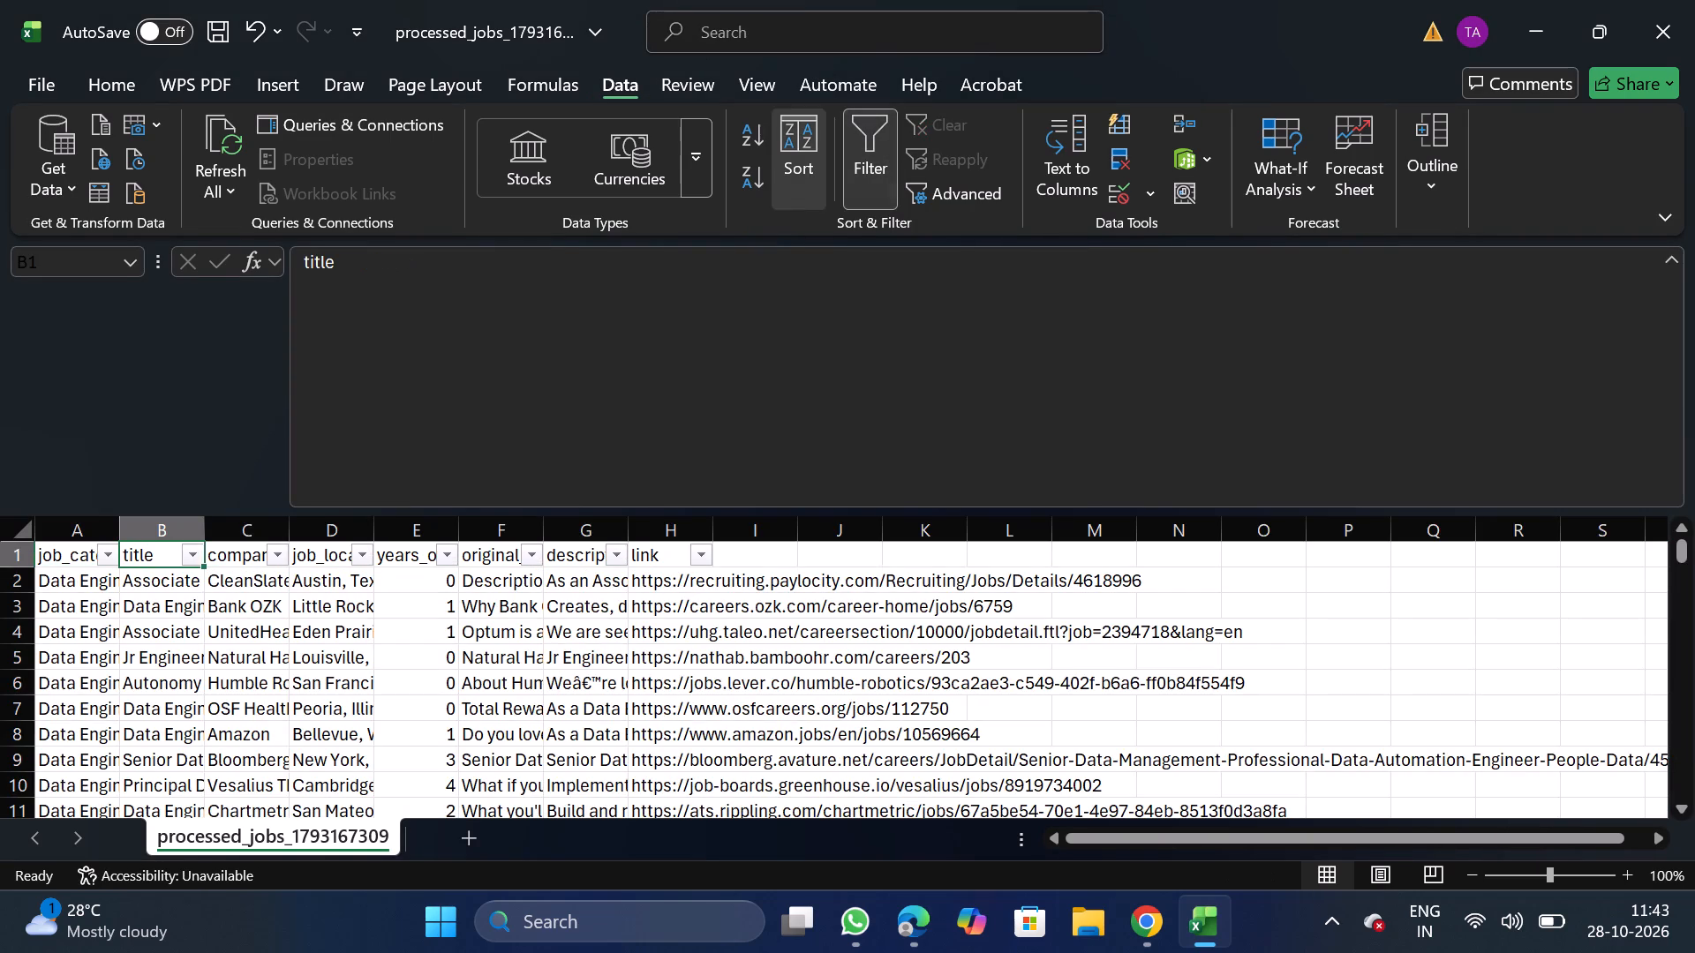
{"action": "left_click", "coordinate": [195, 561]}
{"action": "left_click", "coordinate": [297, 574]}
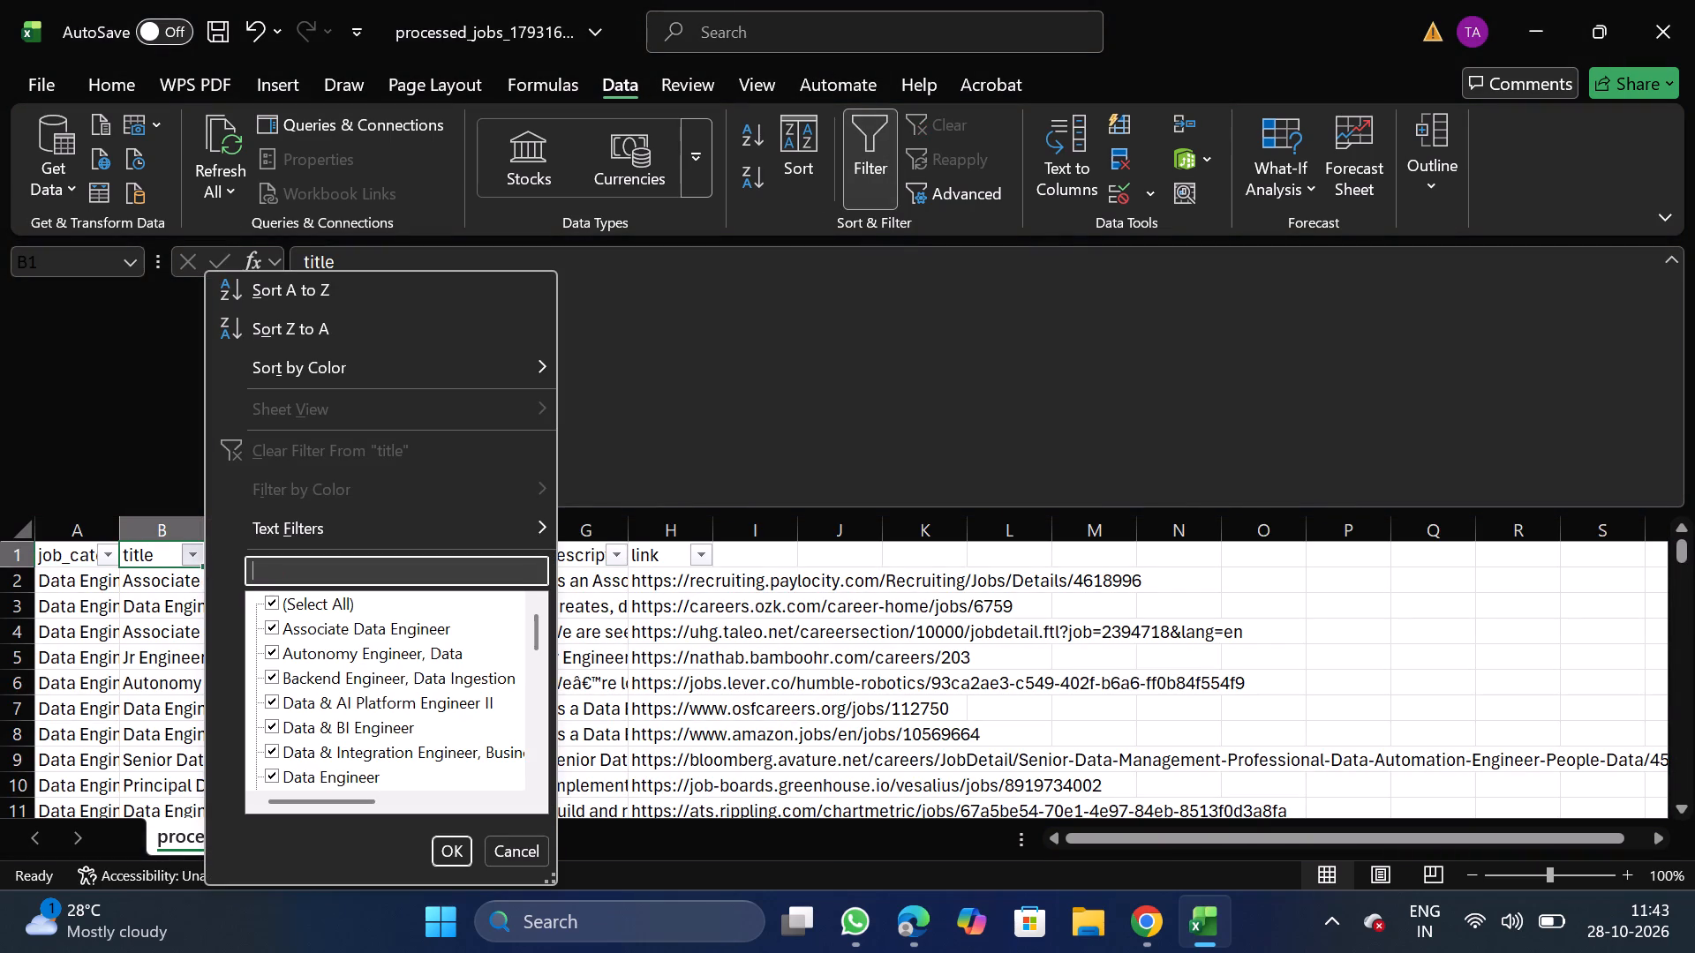
{"action": "type", "text": "sta"}
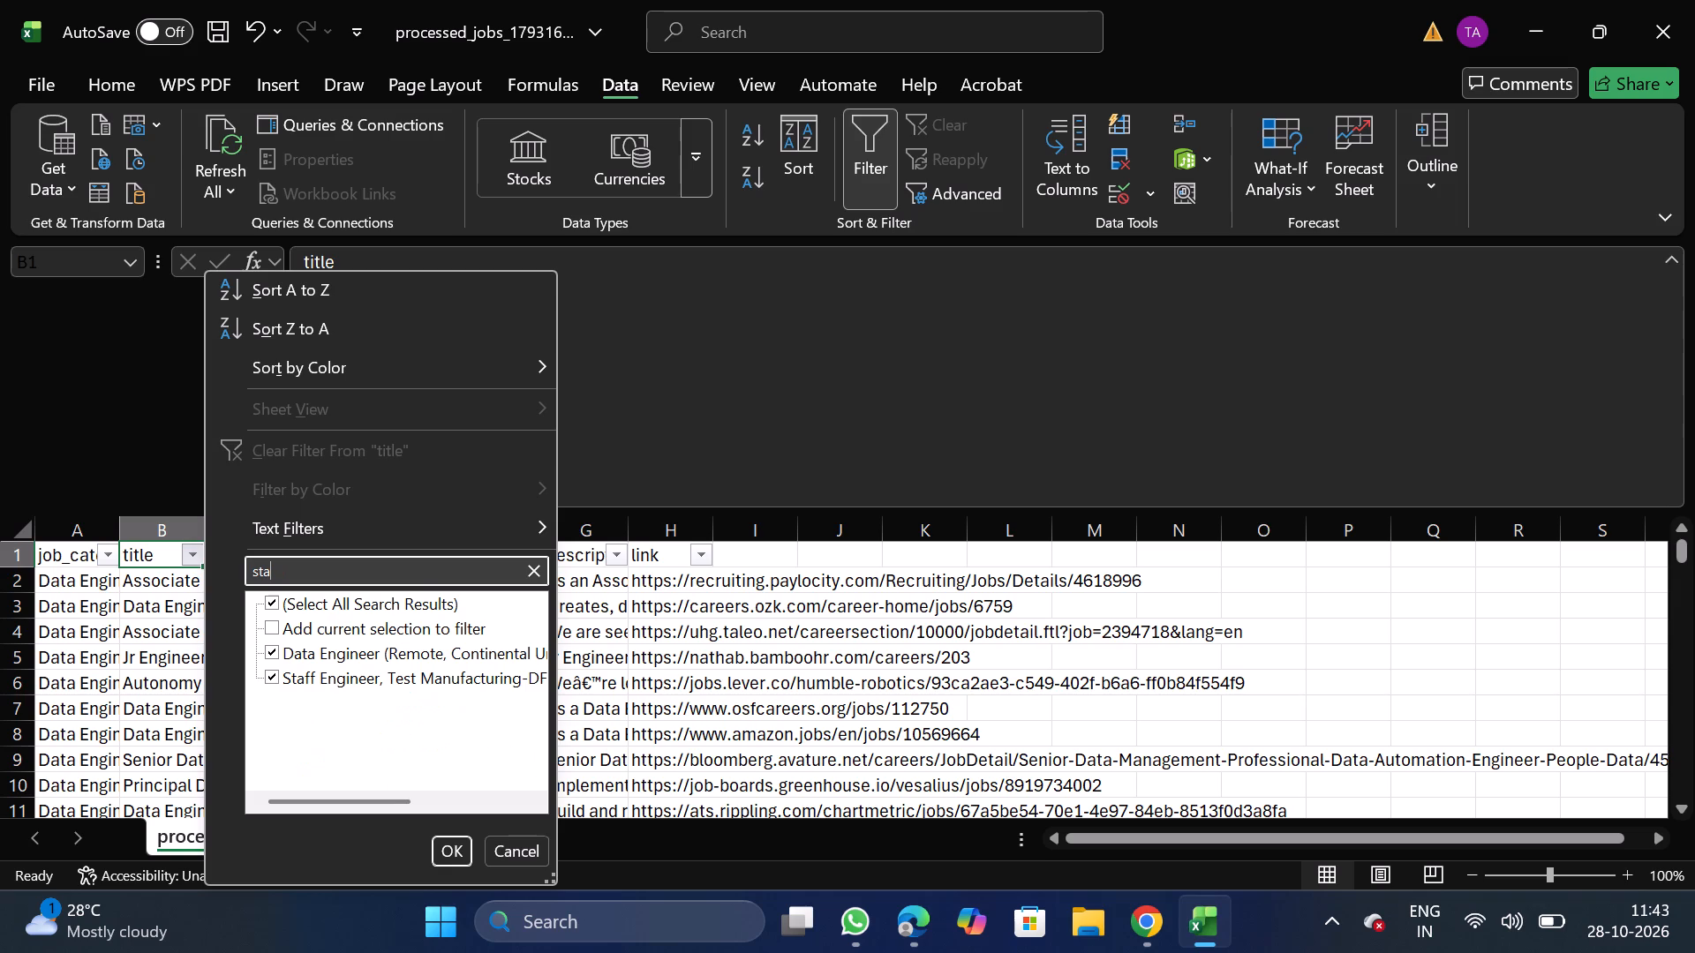
{"action": "type", "text": "ff"}
{"action": "left_click", "coordinate": [460, 856]}
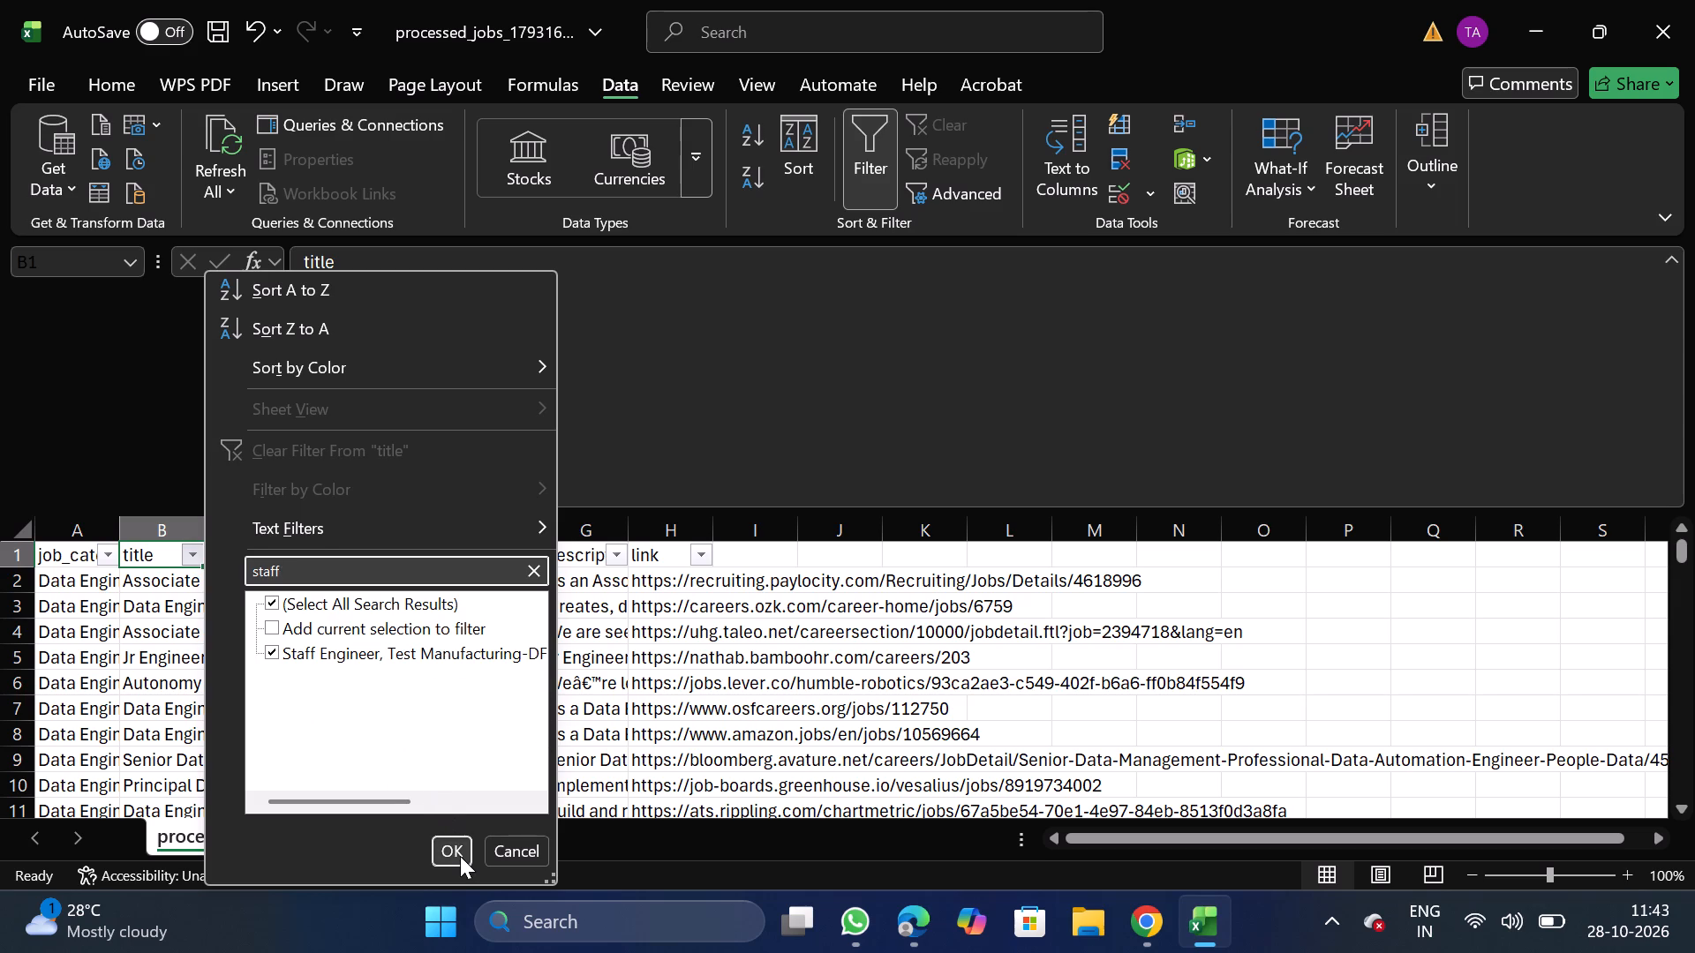
{"action": "left_click", "coordinate": [889, 146]}
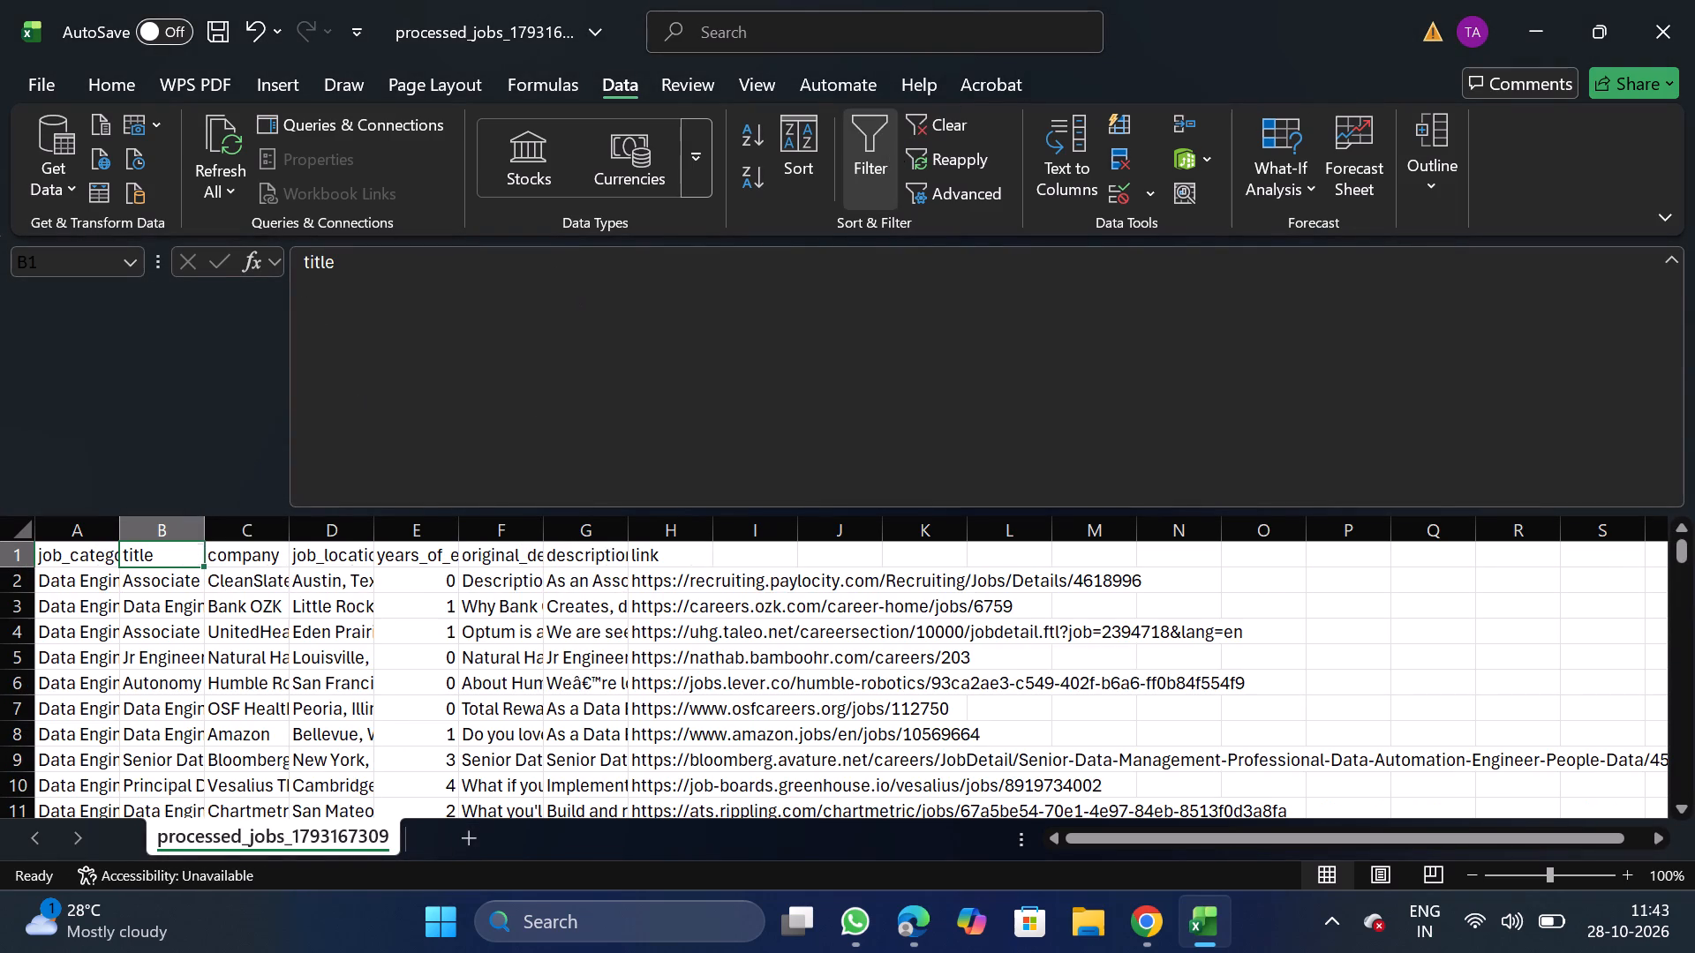
Filter the title column by "lea" to check for lead-level jobs, and remove the filter.
{"action": "left_click", "coordinate": [171, 550]}
{"action": "left_click", "coordinate": [855, 170]}
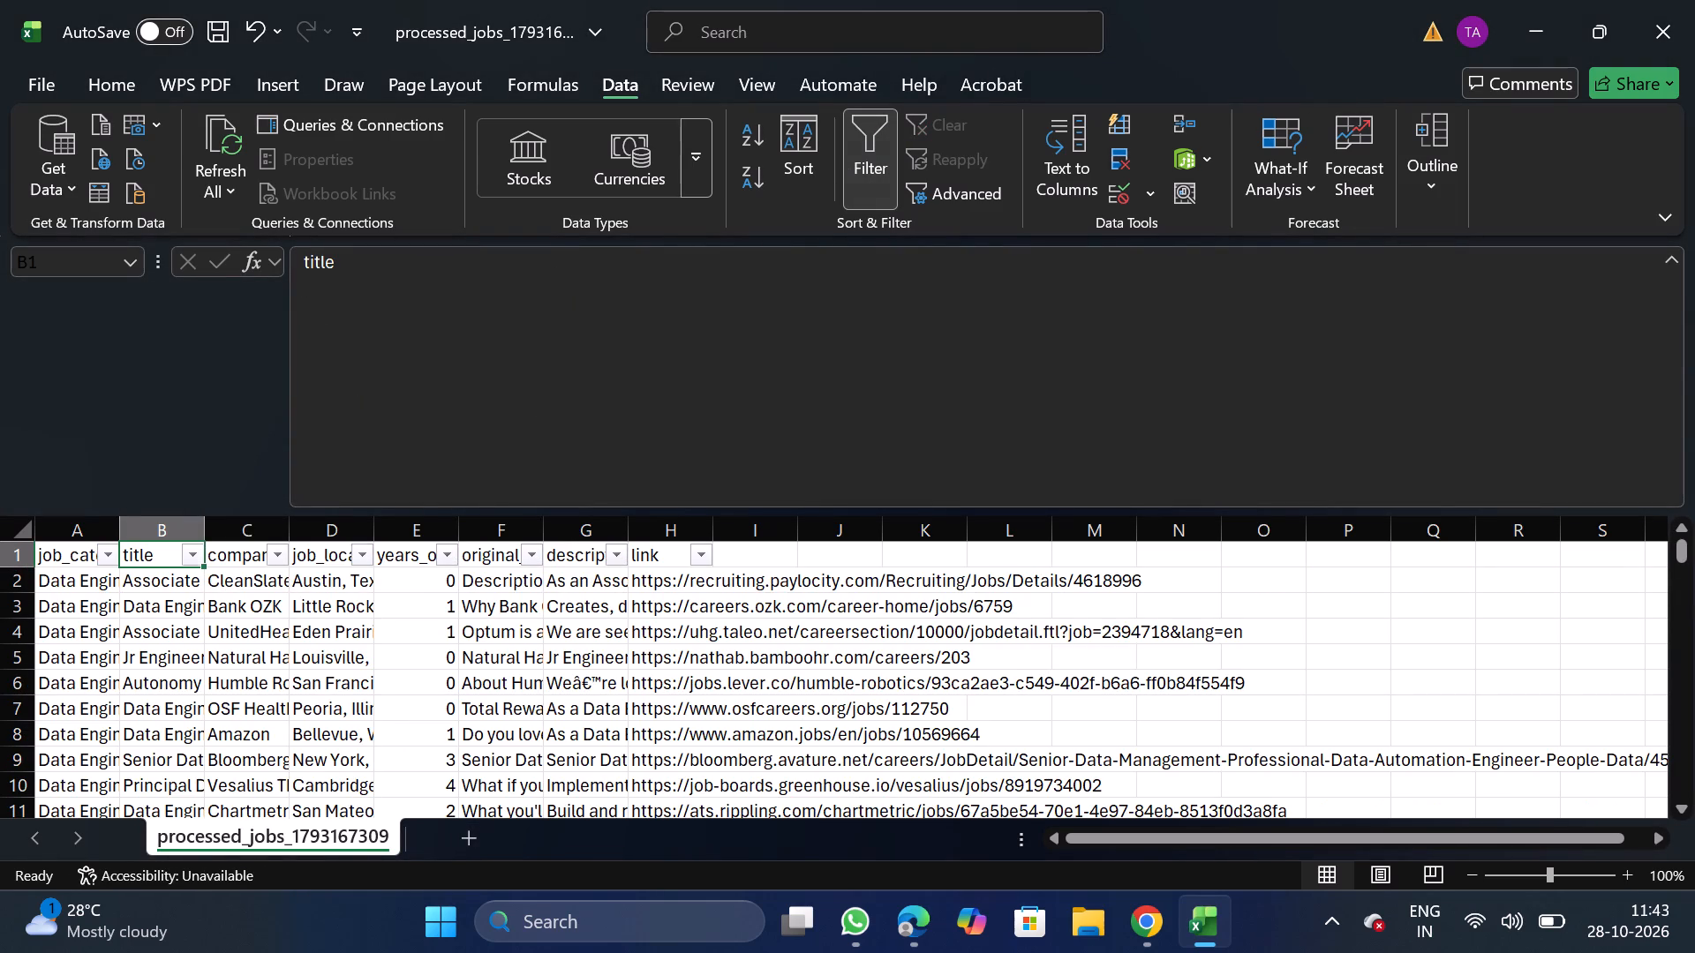
{"action": "left_click", "coordinate": [193, 560]}
{"action": "left_click", "coordinate": [298, 567]}
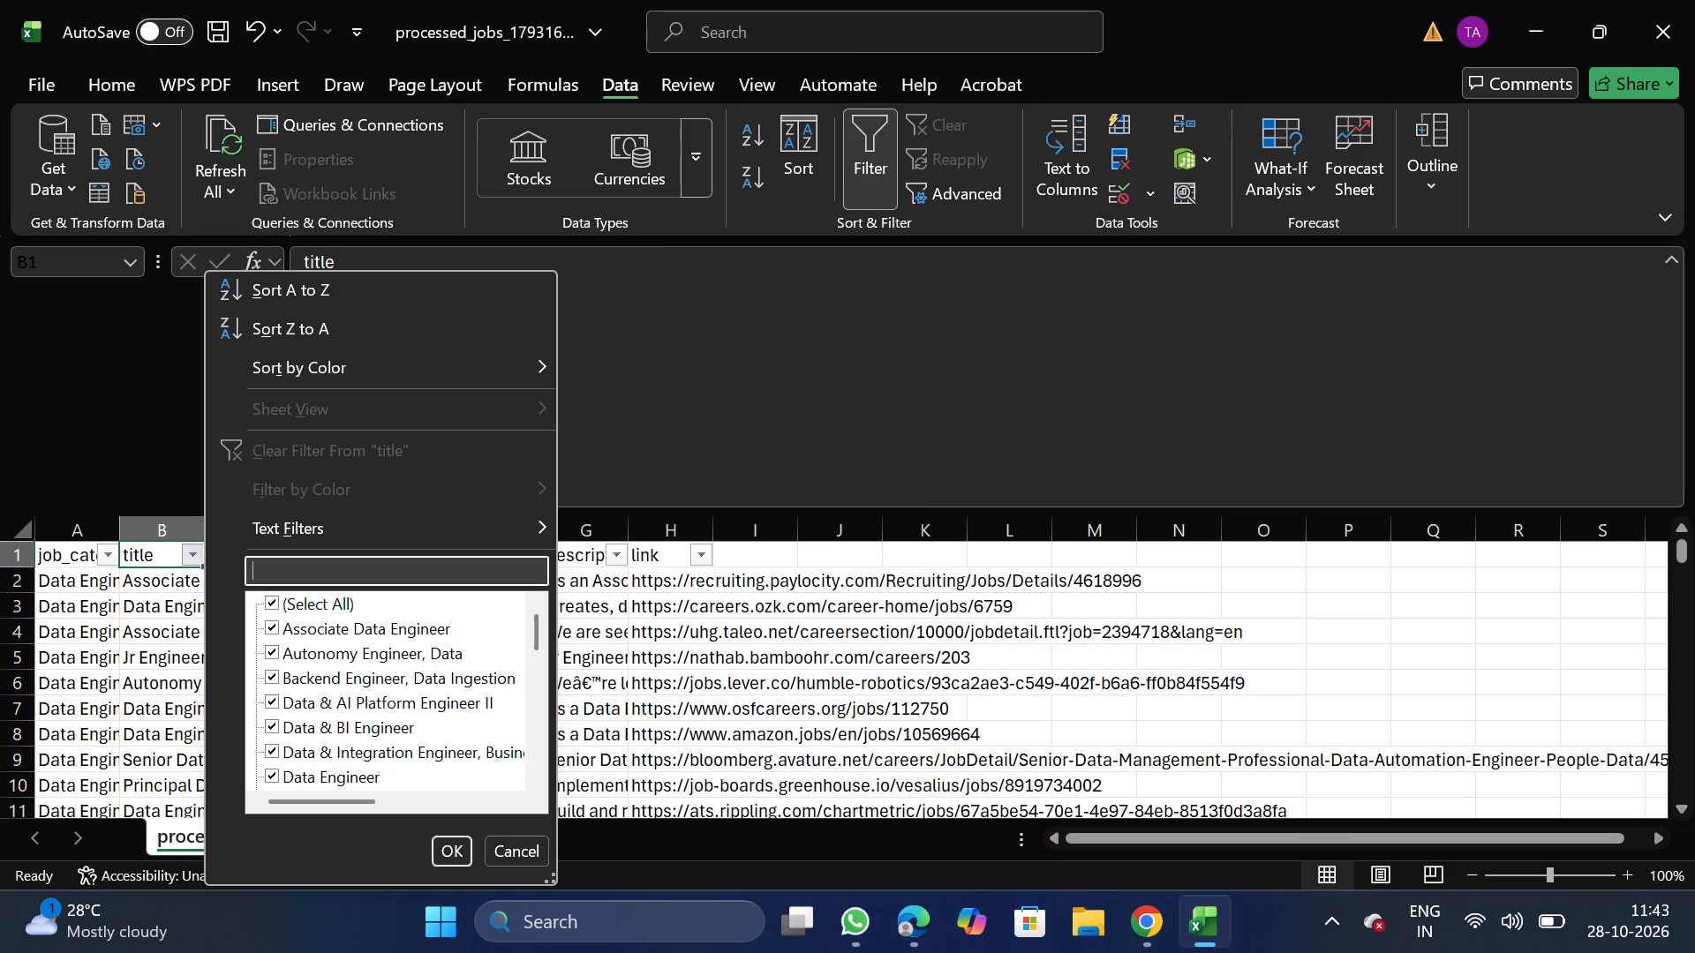
{"action": "type", "text": "lead"}
{"action": "key", "text": "BackSpace"}
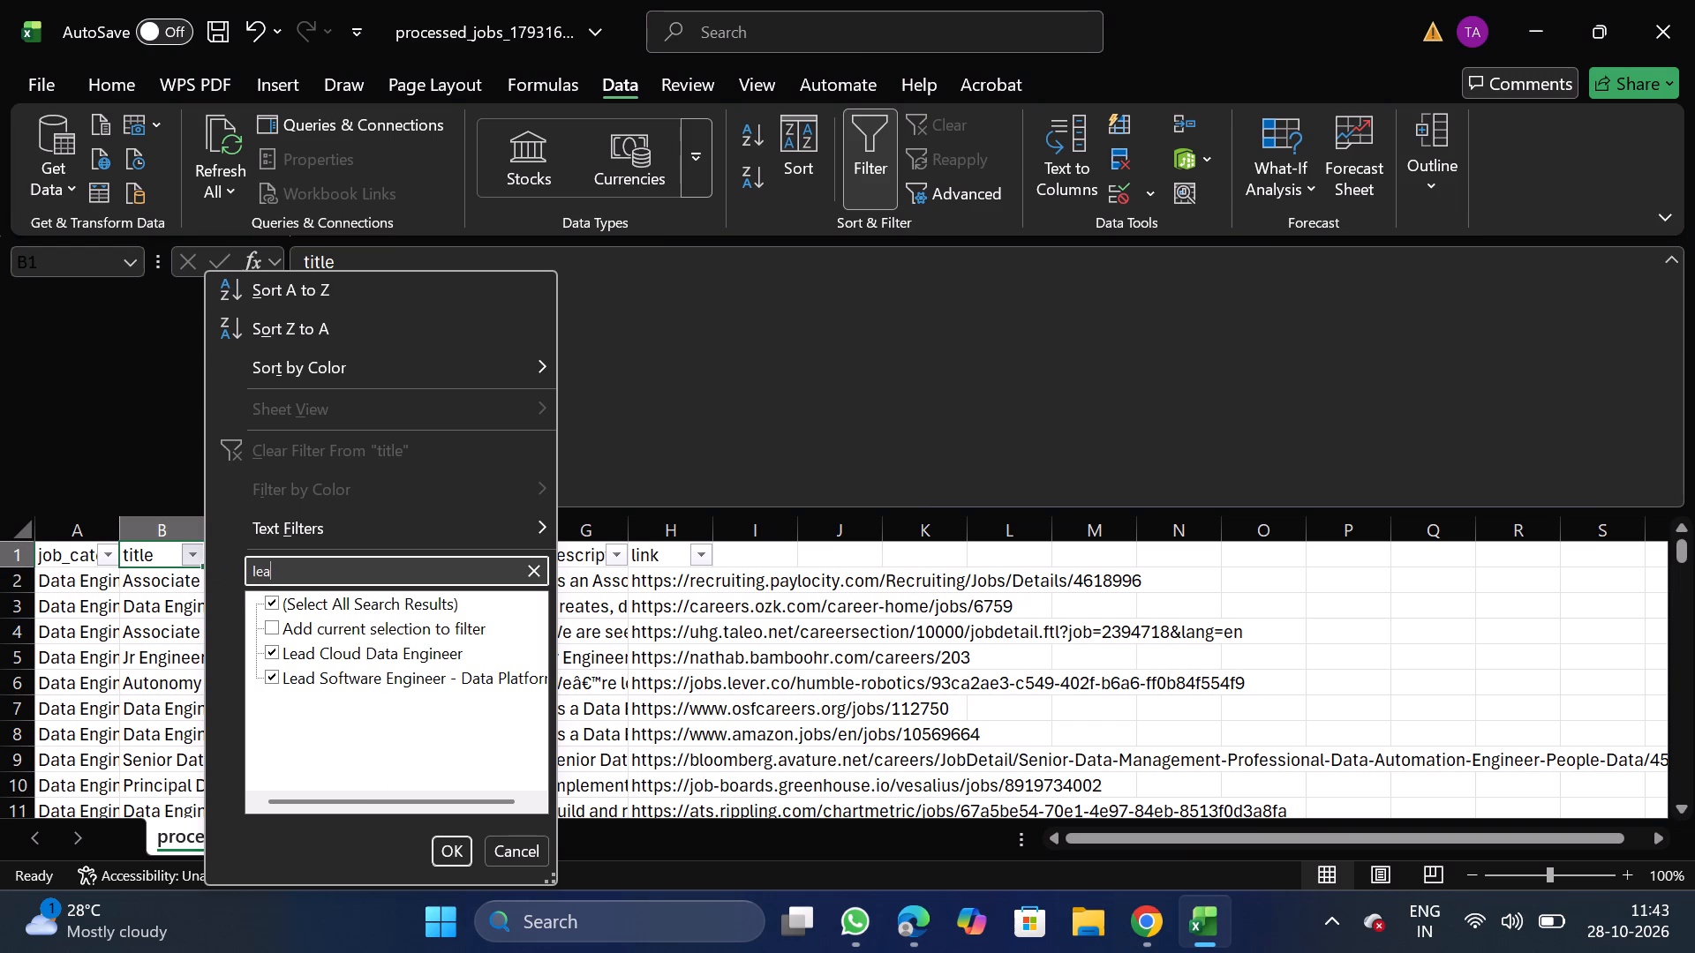
{"action": "left_click", "coordinate": [447, 847]}
{"action": "left_click", "coordinate": [855, 169]}
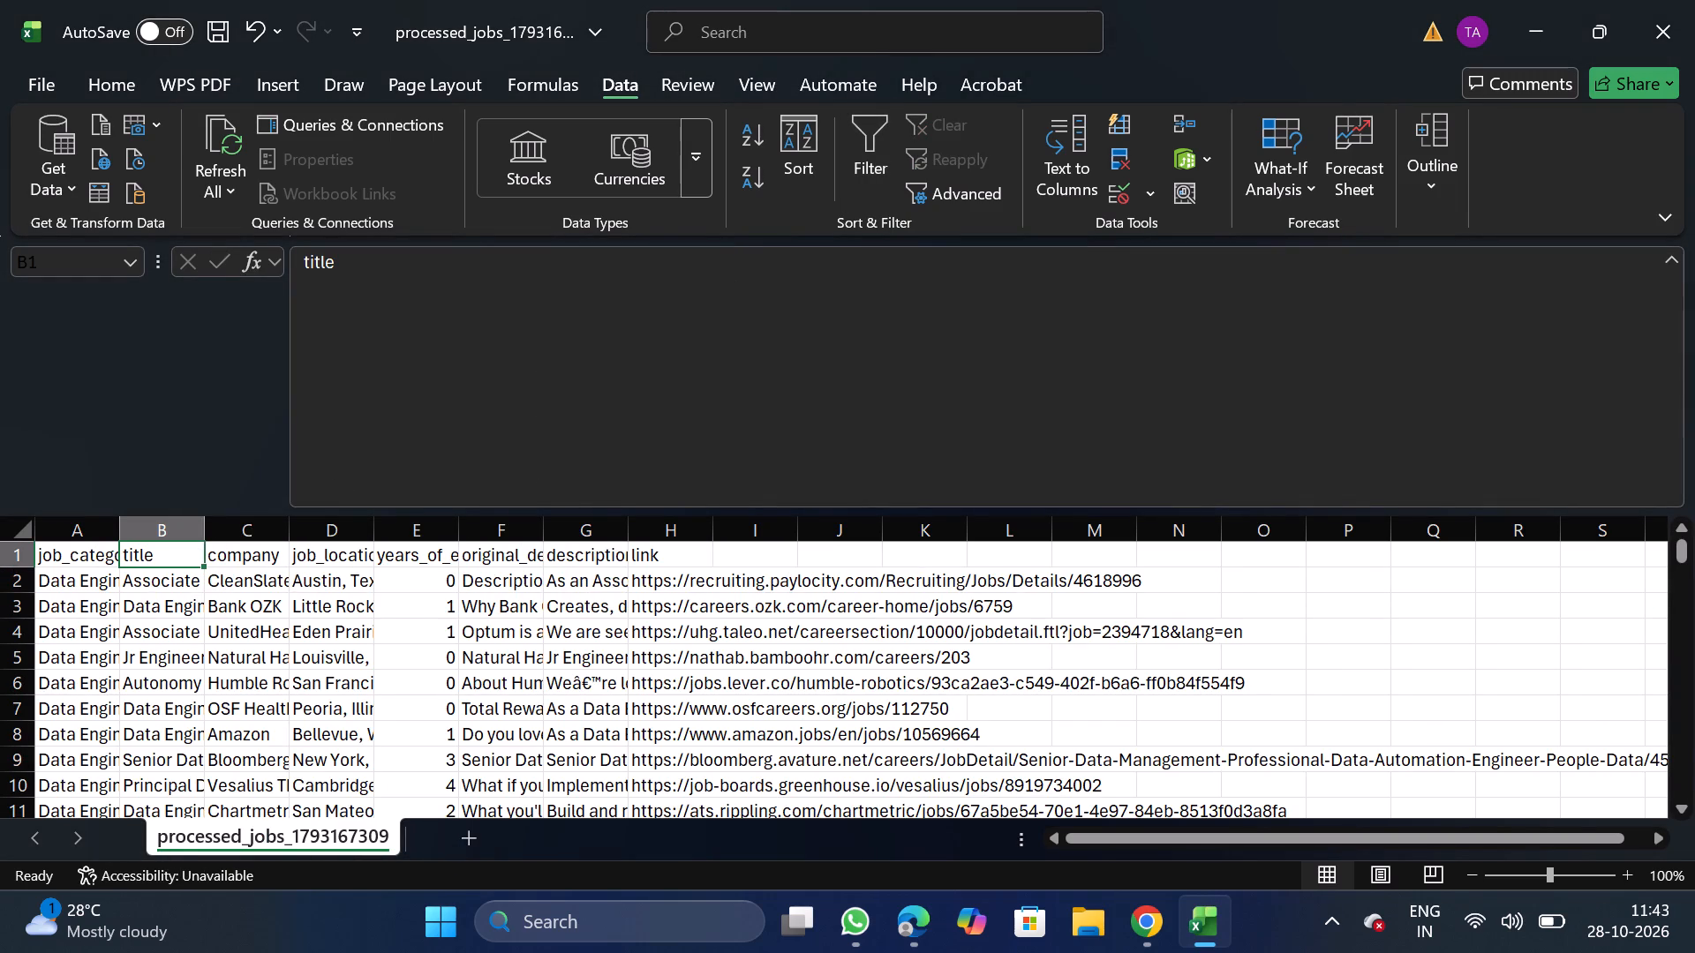
Filter the title column by "principal", delete the Flagship Pioneering job in row 47, and remove the filter.
{"action": "left_click", "coordinate": [863, 137]}
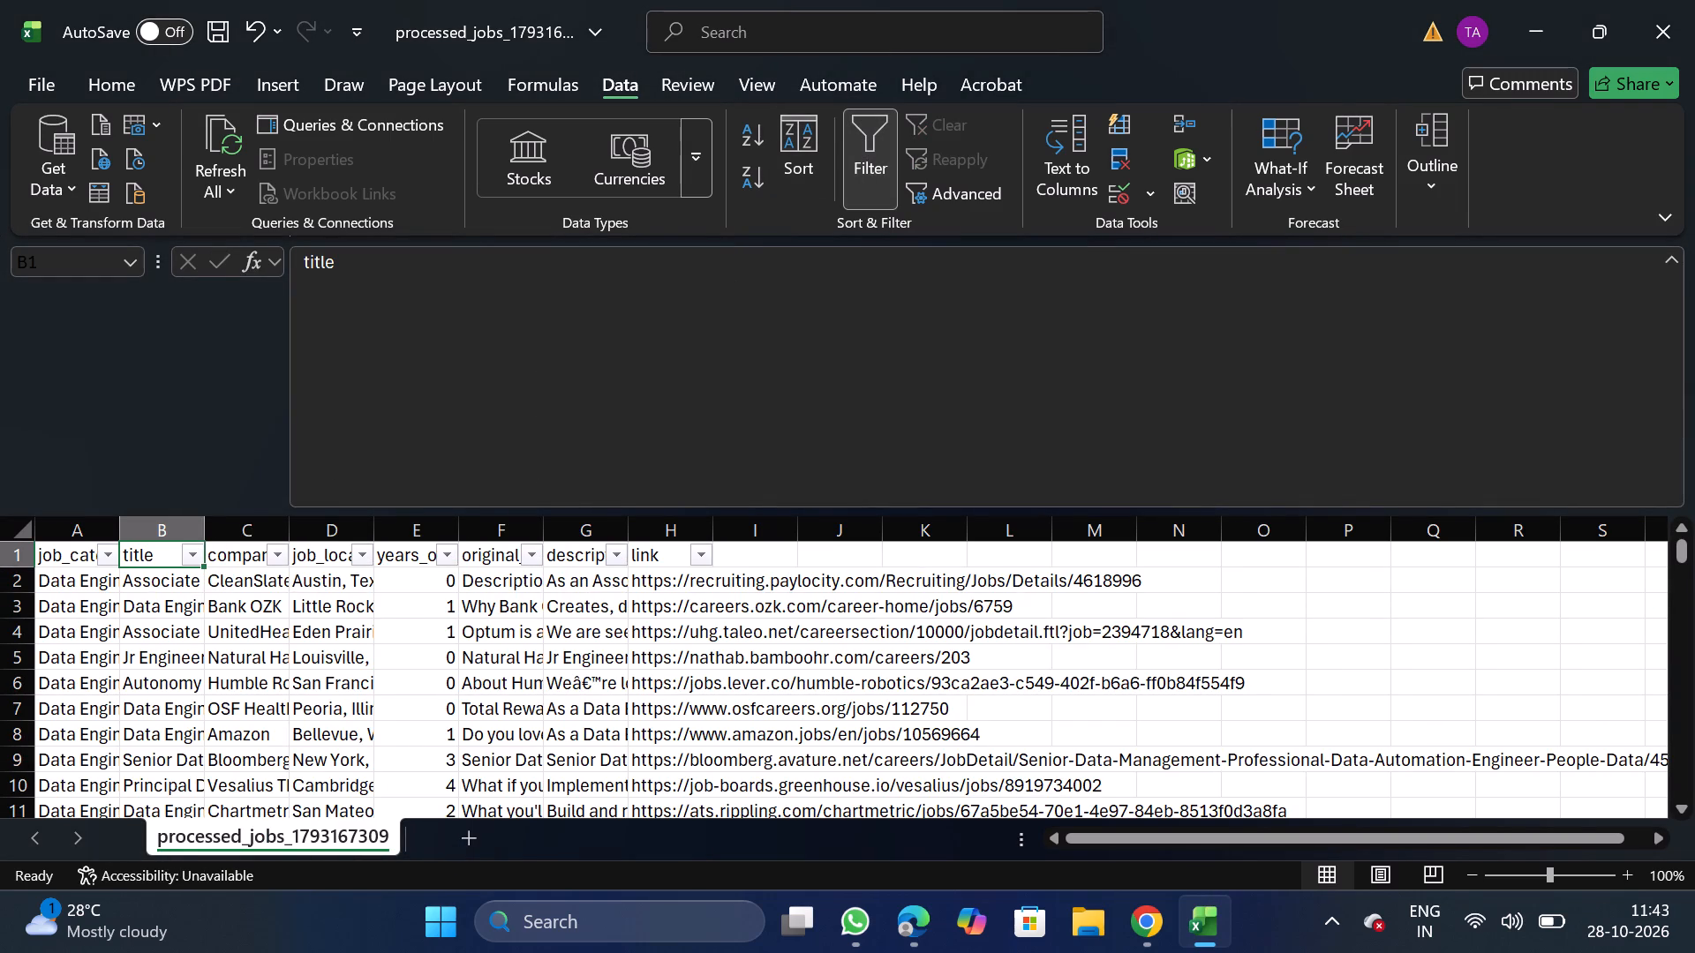
{"action": "left_click", "coordinate": [192, 556]}
{"action": "left_click", "coordinate": [301, 579]}
{"action": "type", "text": "principal"}
{"action": "left_click", "coordinate": [446, 849]}
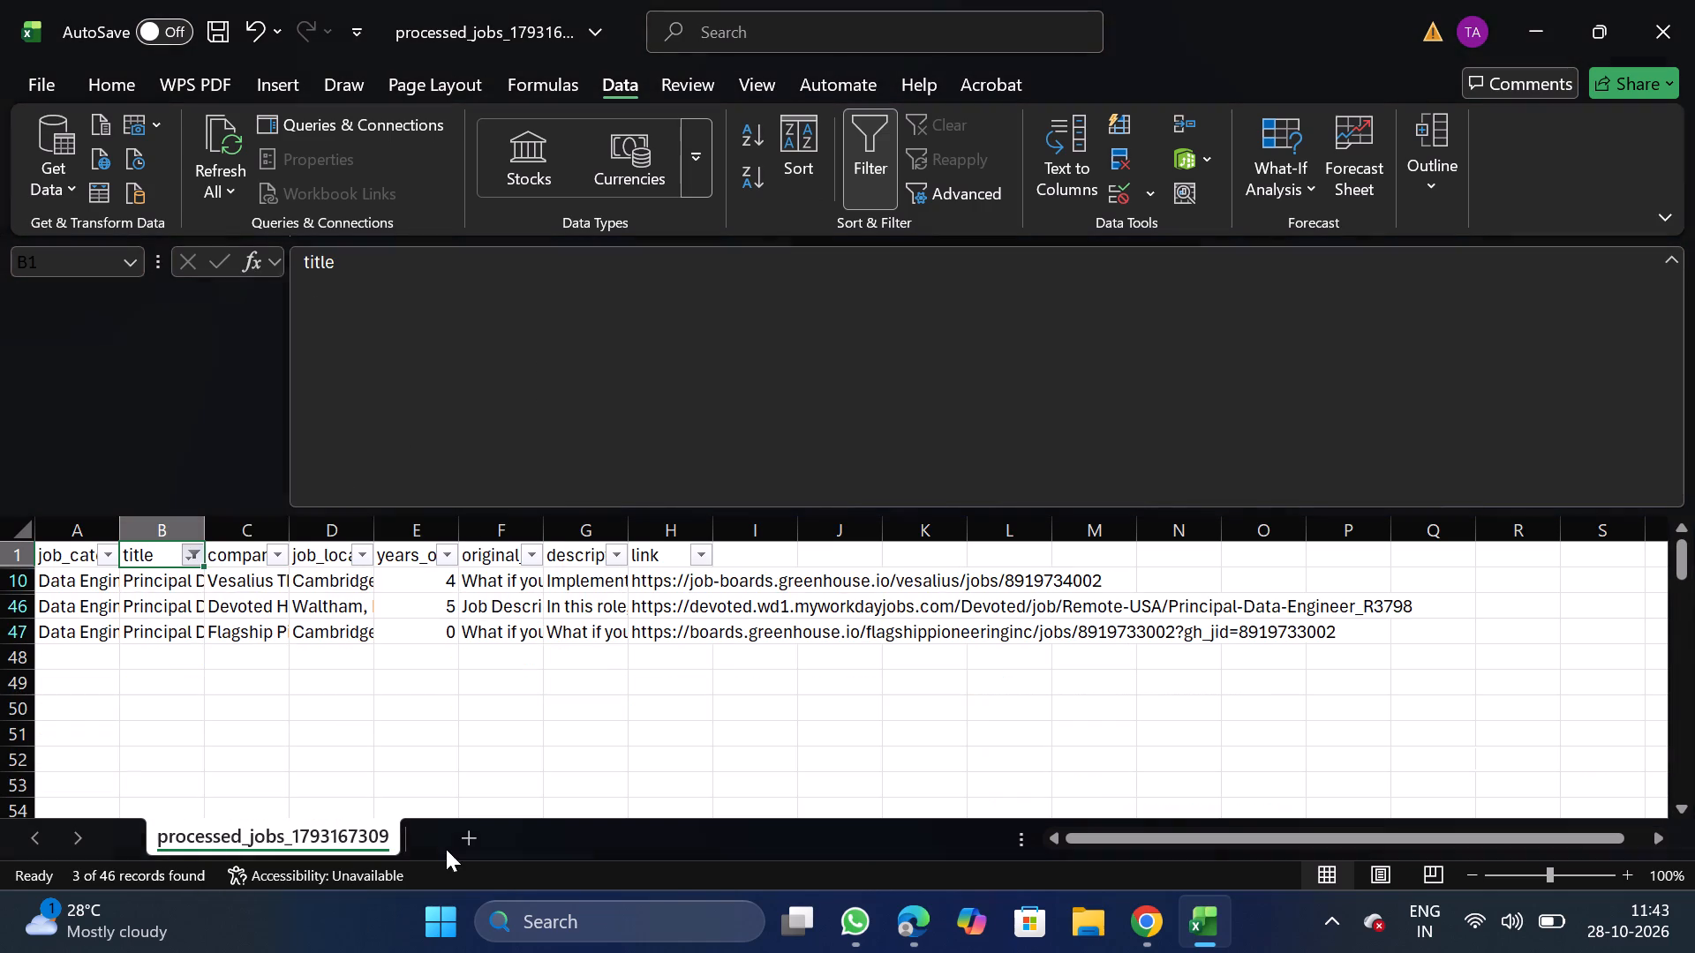
{"action": "left_click", "coordinate": [18, 626]}
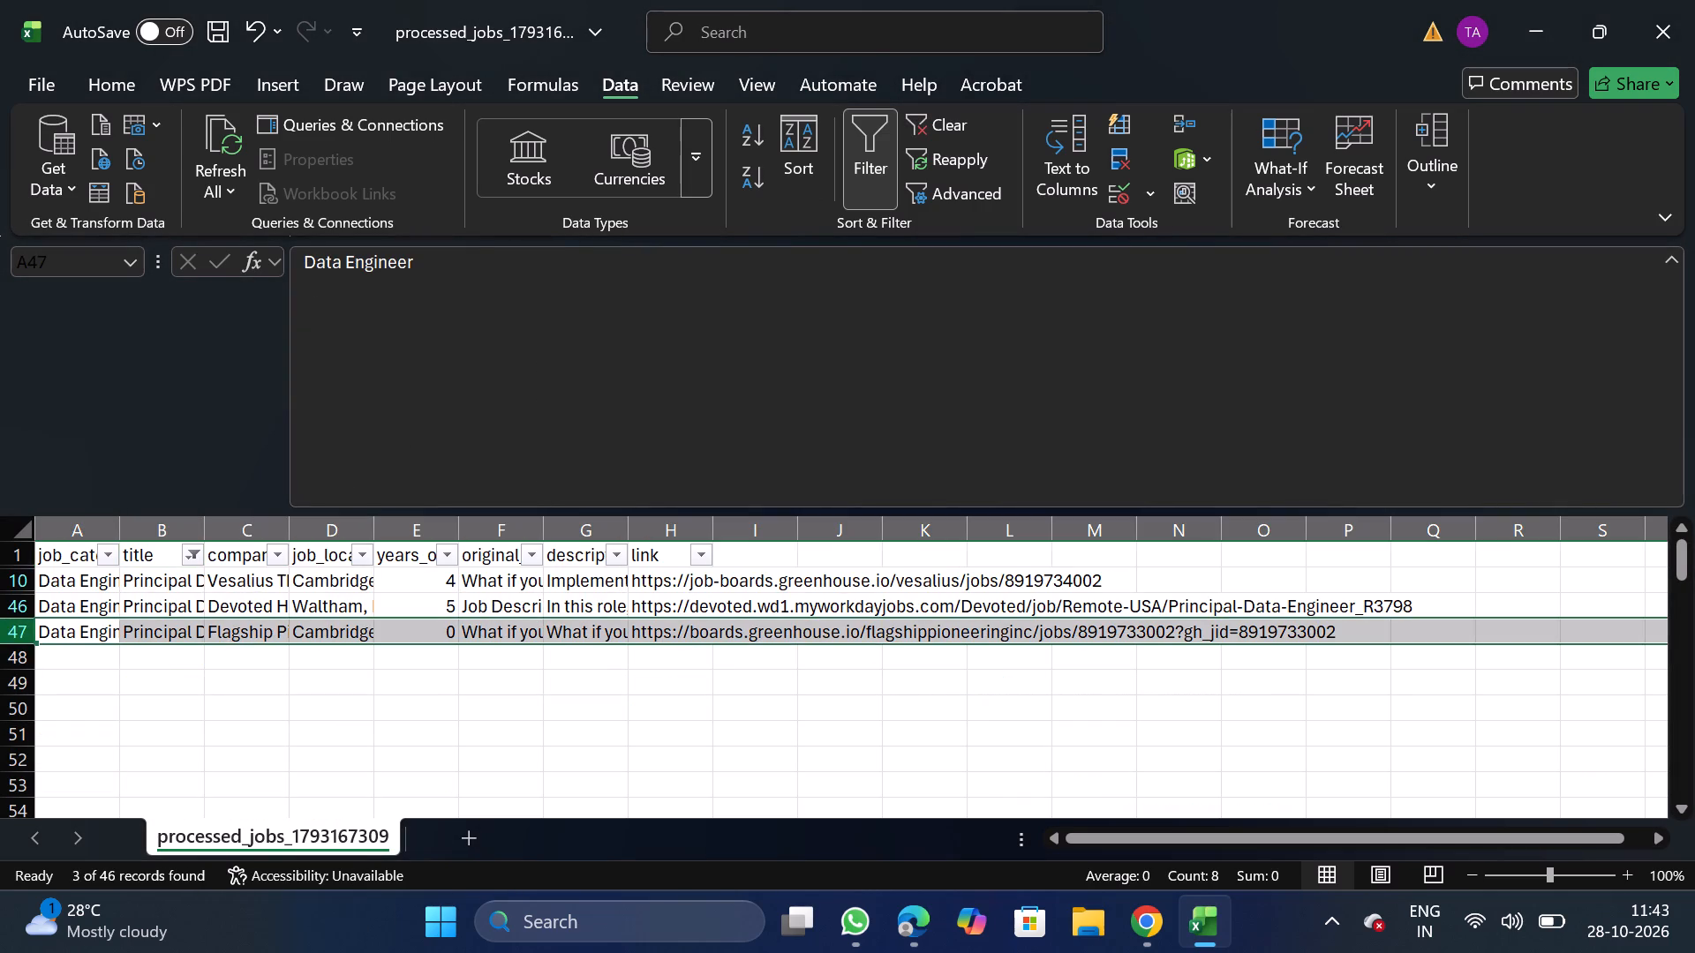
{"action": "right_click", "coordinate": [50, 628]}
{"action": "left_click", "coordinate": [181, 408]}
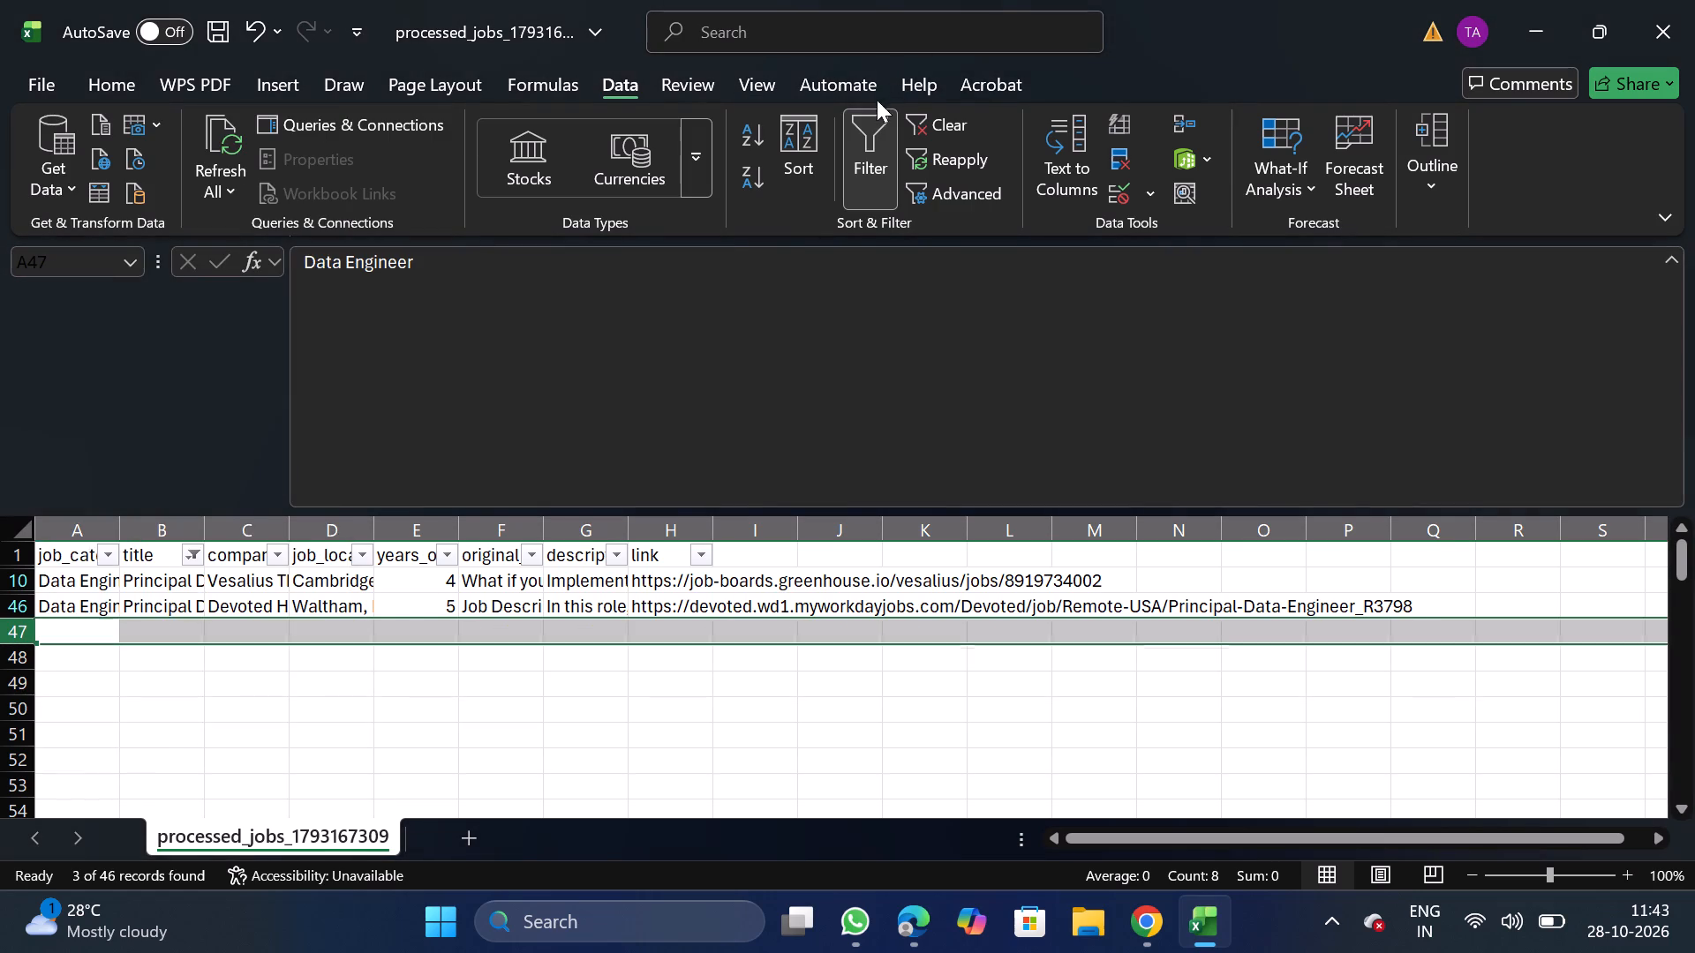
{"action": "left_click", "coordinate": [879, 154]}
Filter the title column by "consultant" to check for consultant jobs, and remove the filter.
{"action": "left_click", "coordinate": [166, 551]}
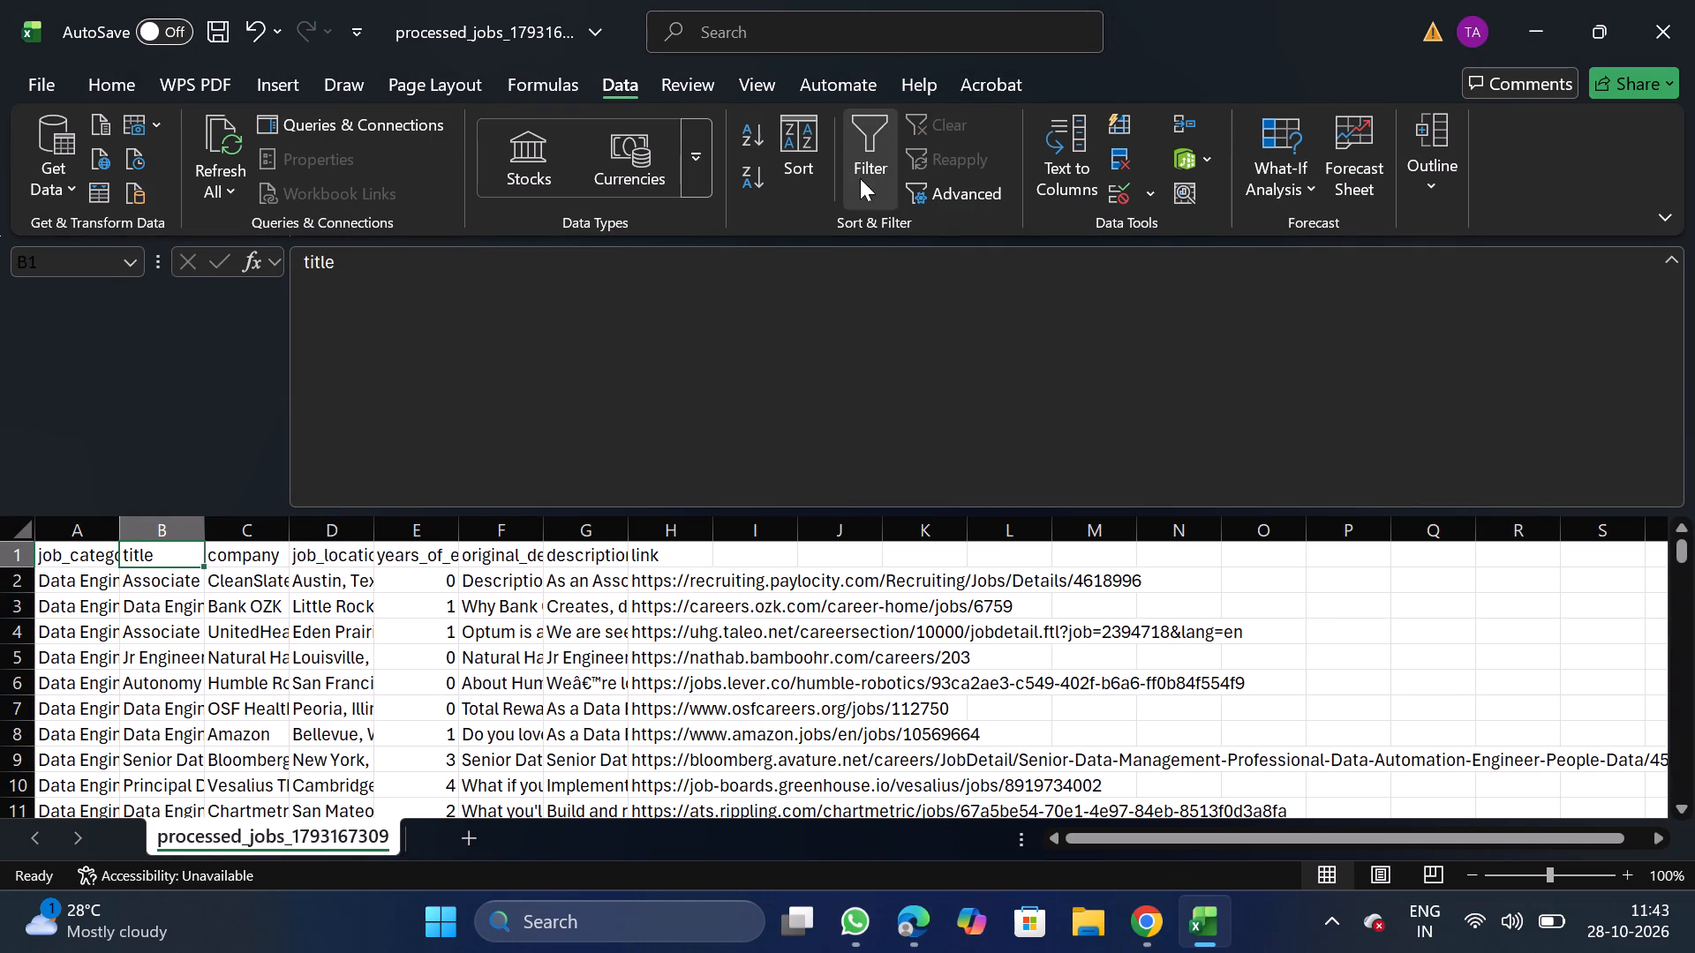
{"action": "left_click", "coordinate": [872, 179]}
{"action": "left_click", "coordinate": [196, 556]}
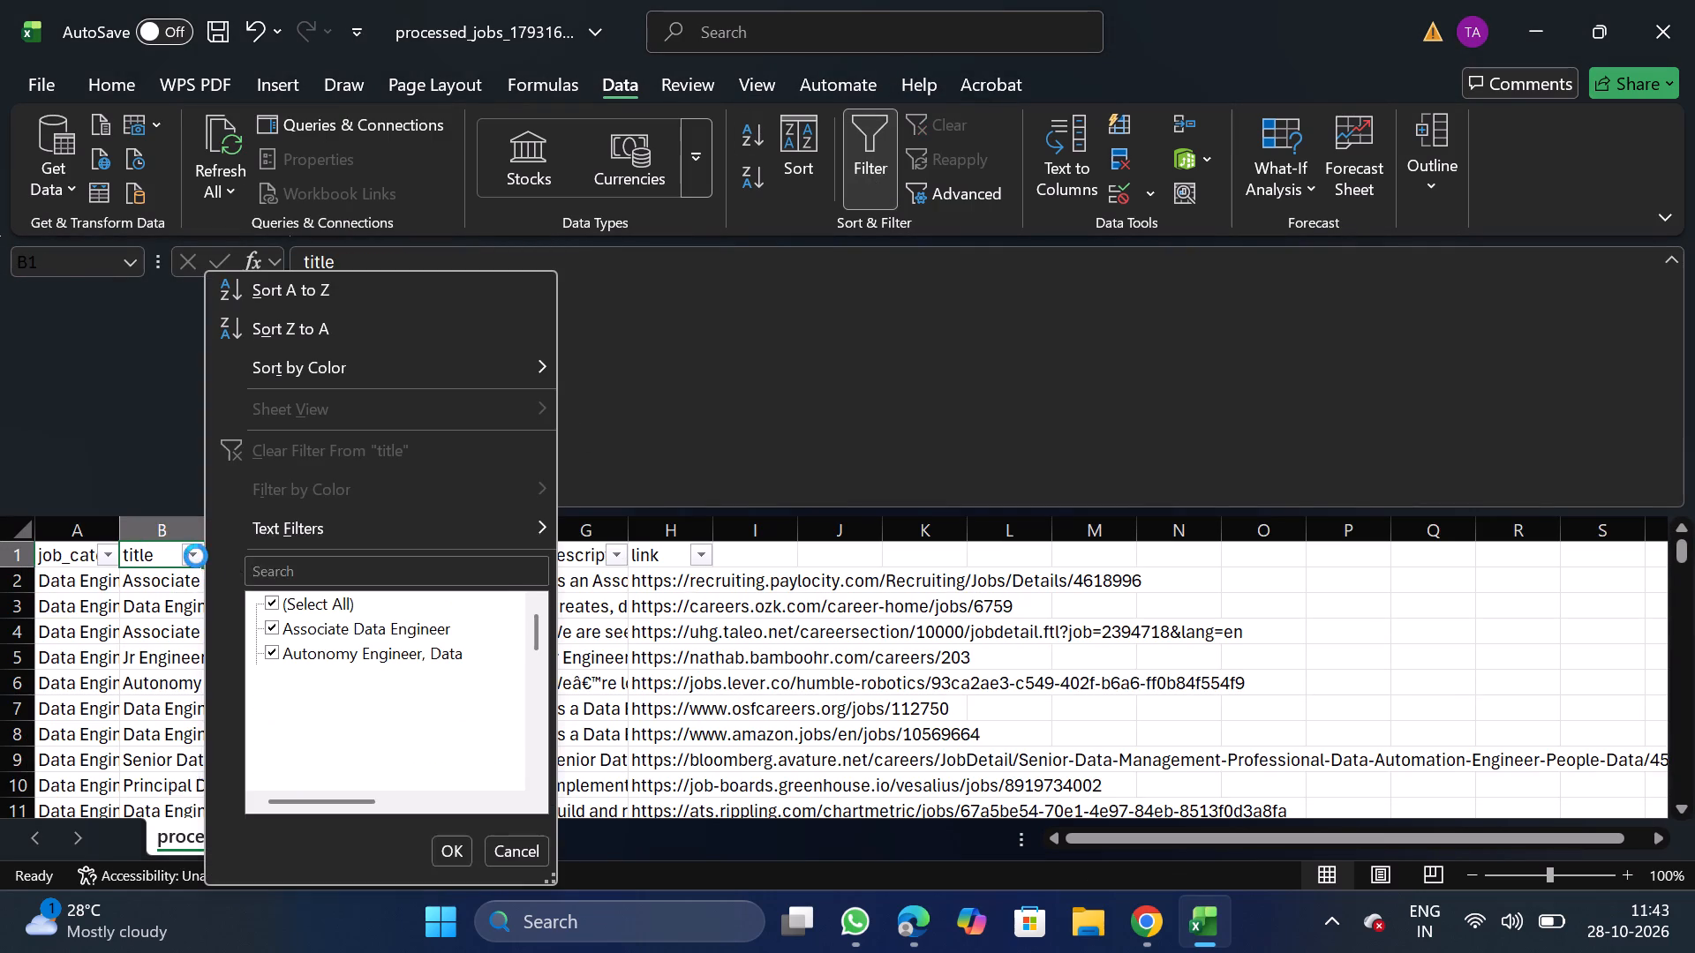
{"action": "left_click", "coordinate": [345, 572]}
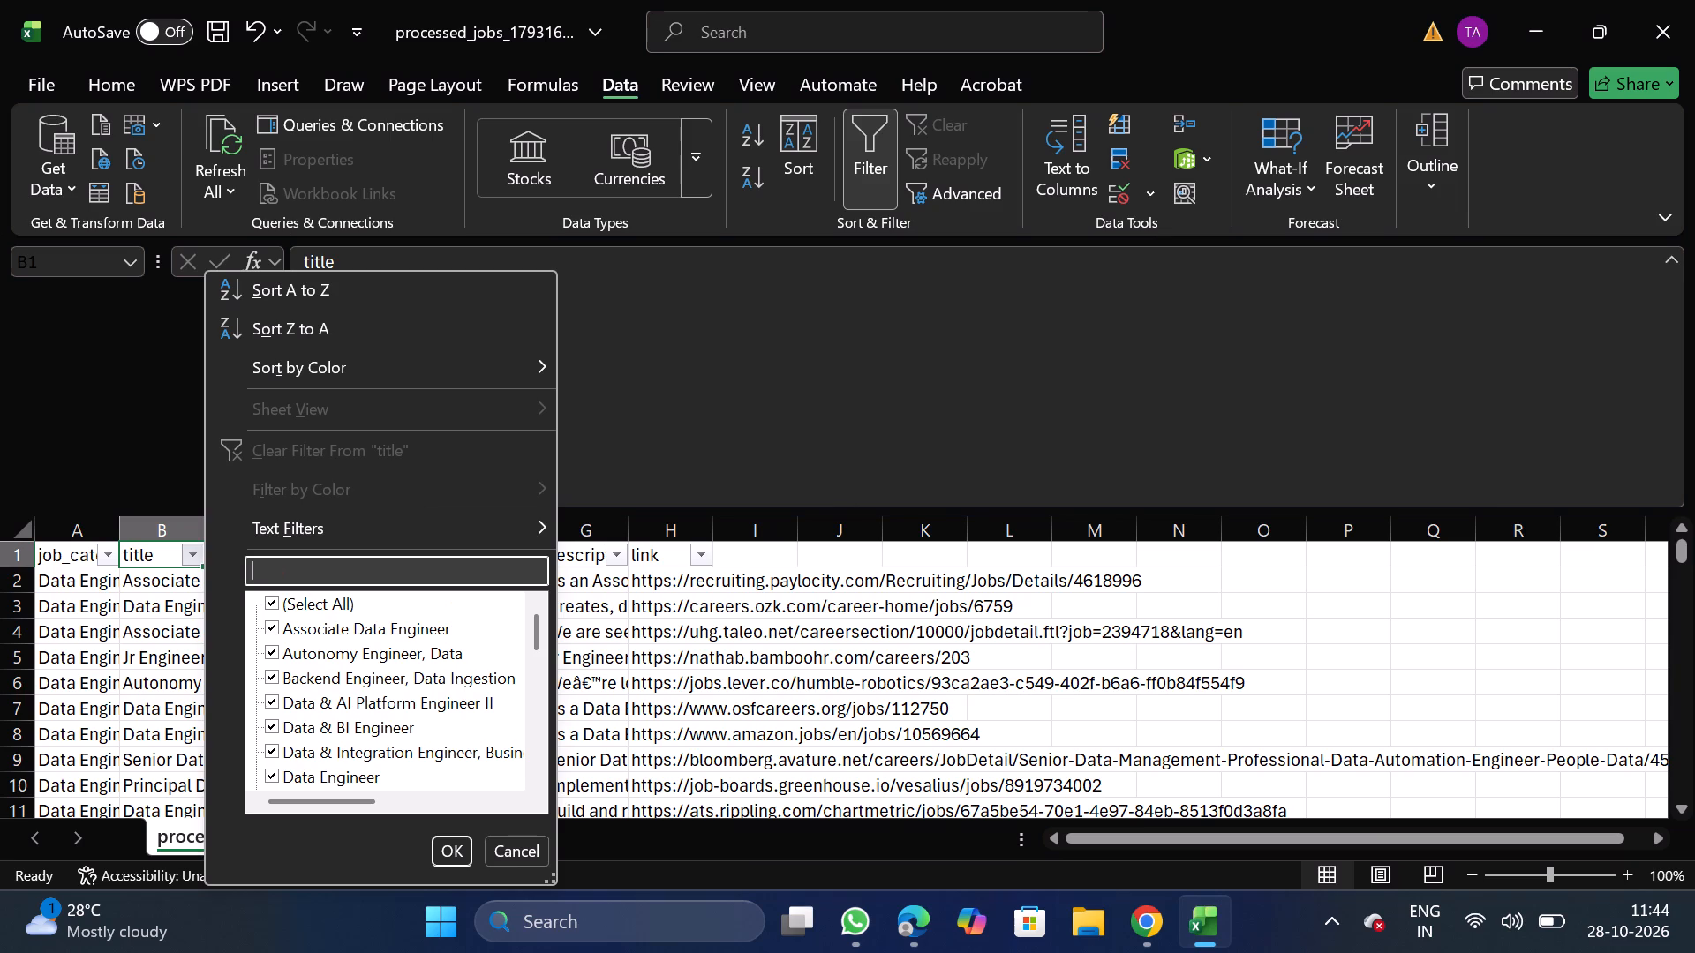
{"action": "type", "text": "ci"}
{"action": "key", "text": "BackSpace"}
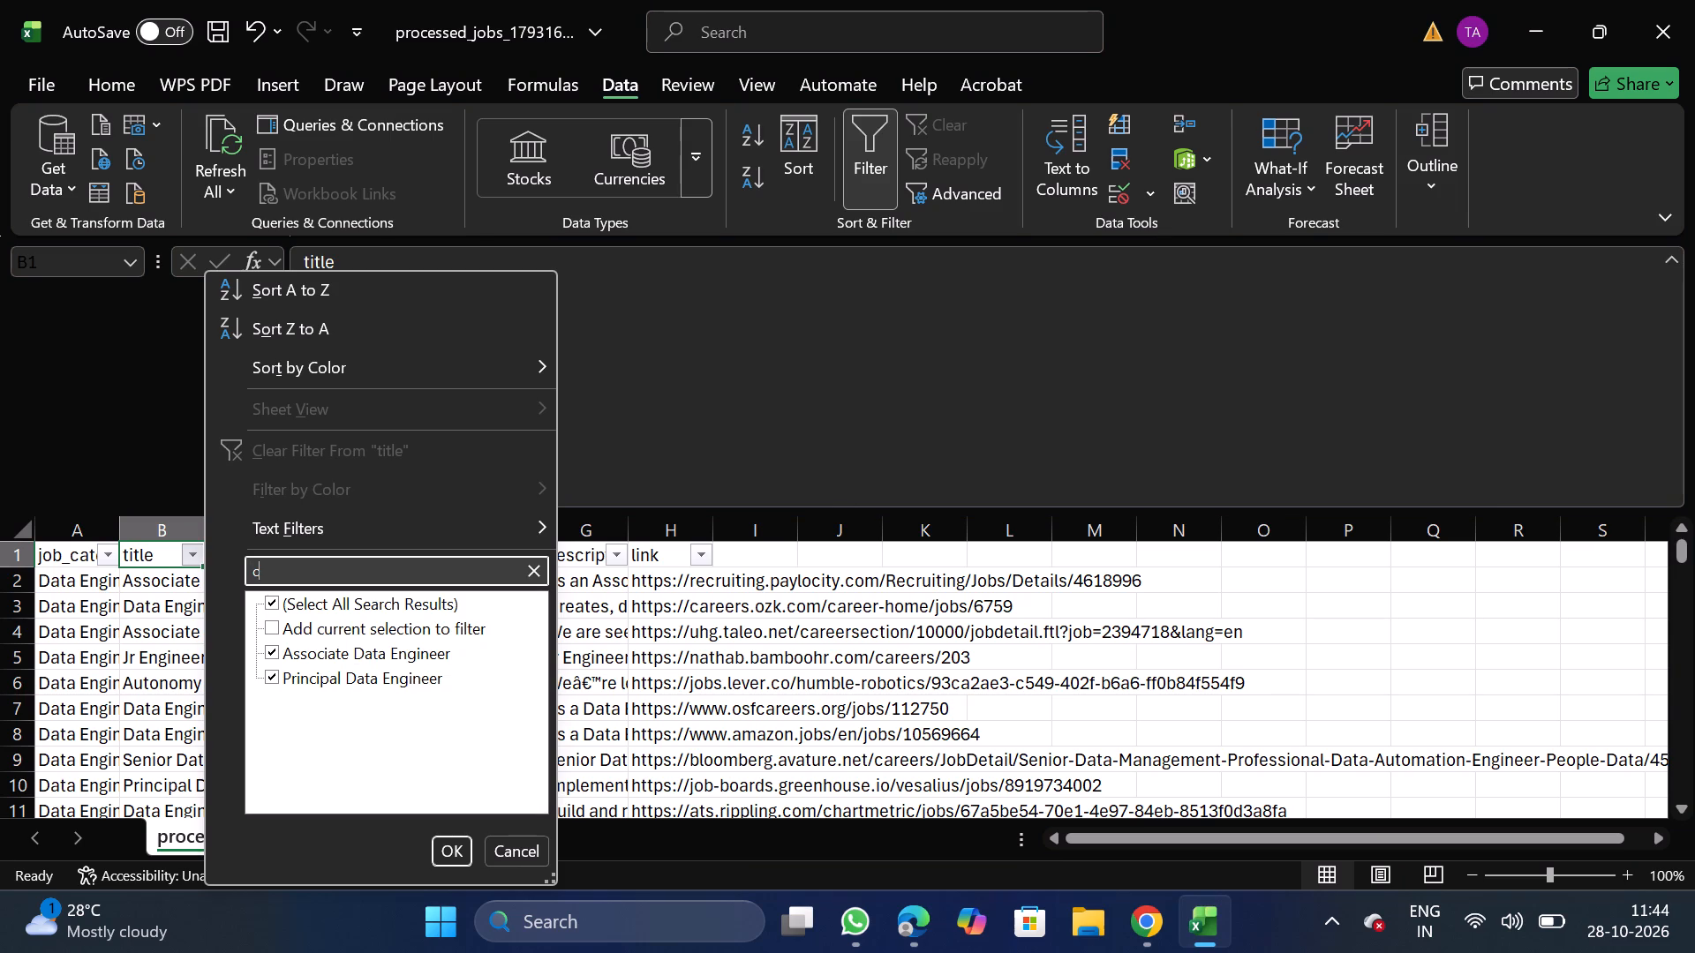
{"action": "type", "text": "onsultant"}
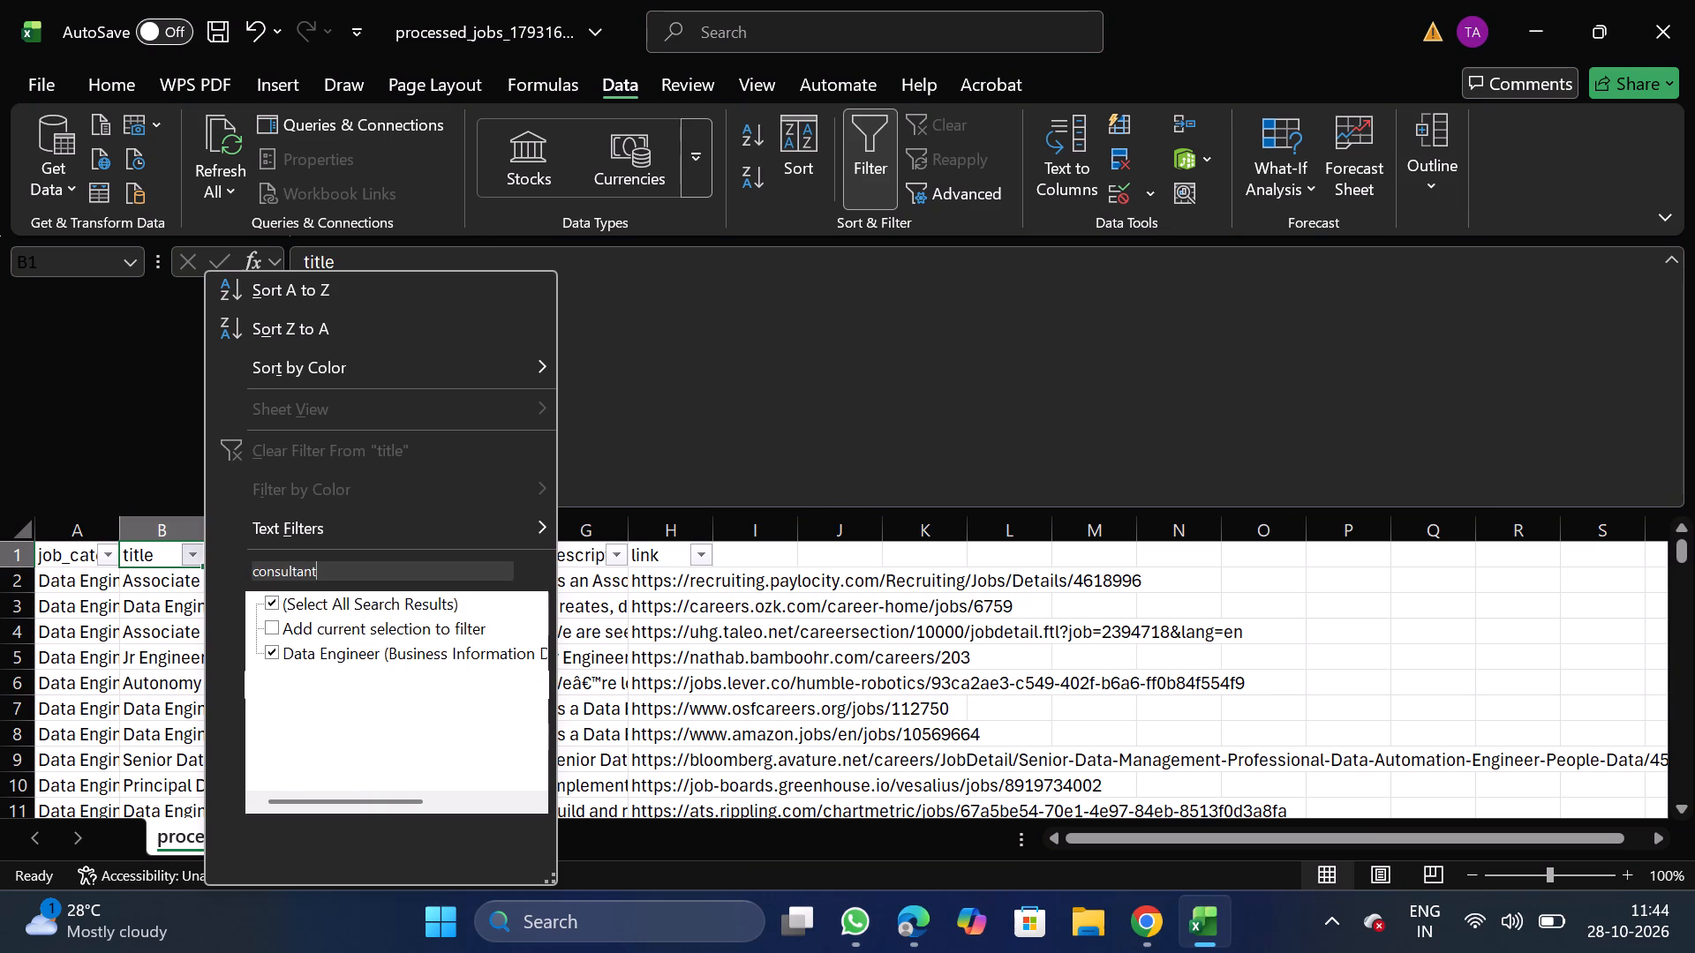
{"action": "left_click", "coordinate": [463, 848]}
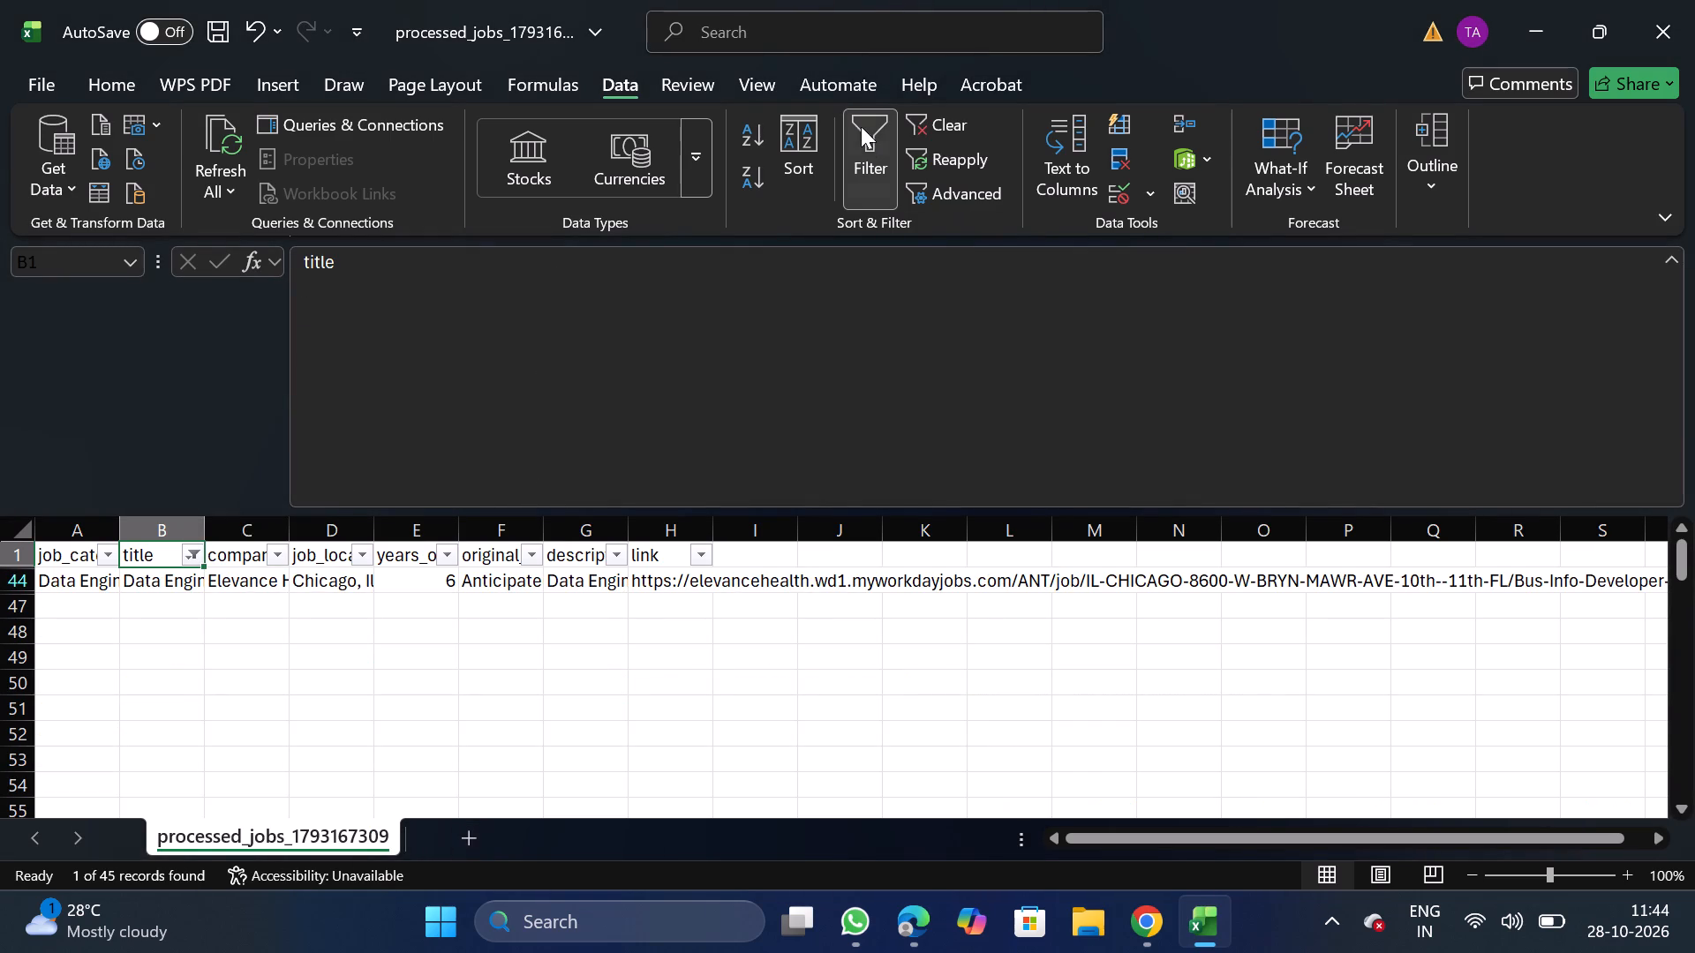
{"action": "left_click", "coordinate": [864, 136]}
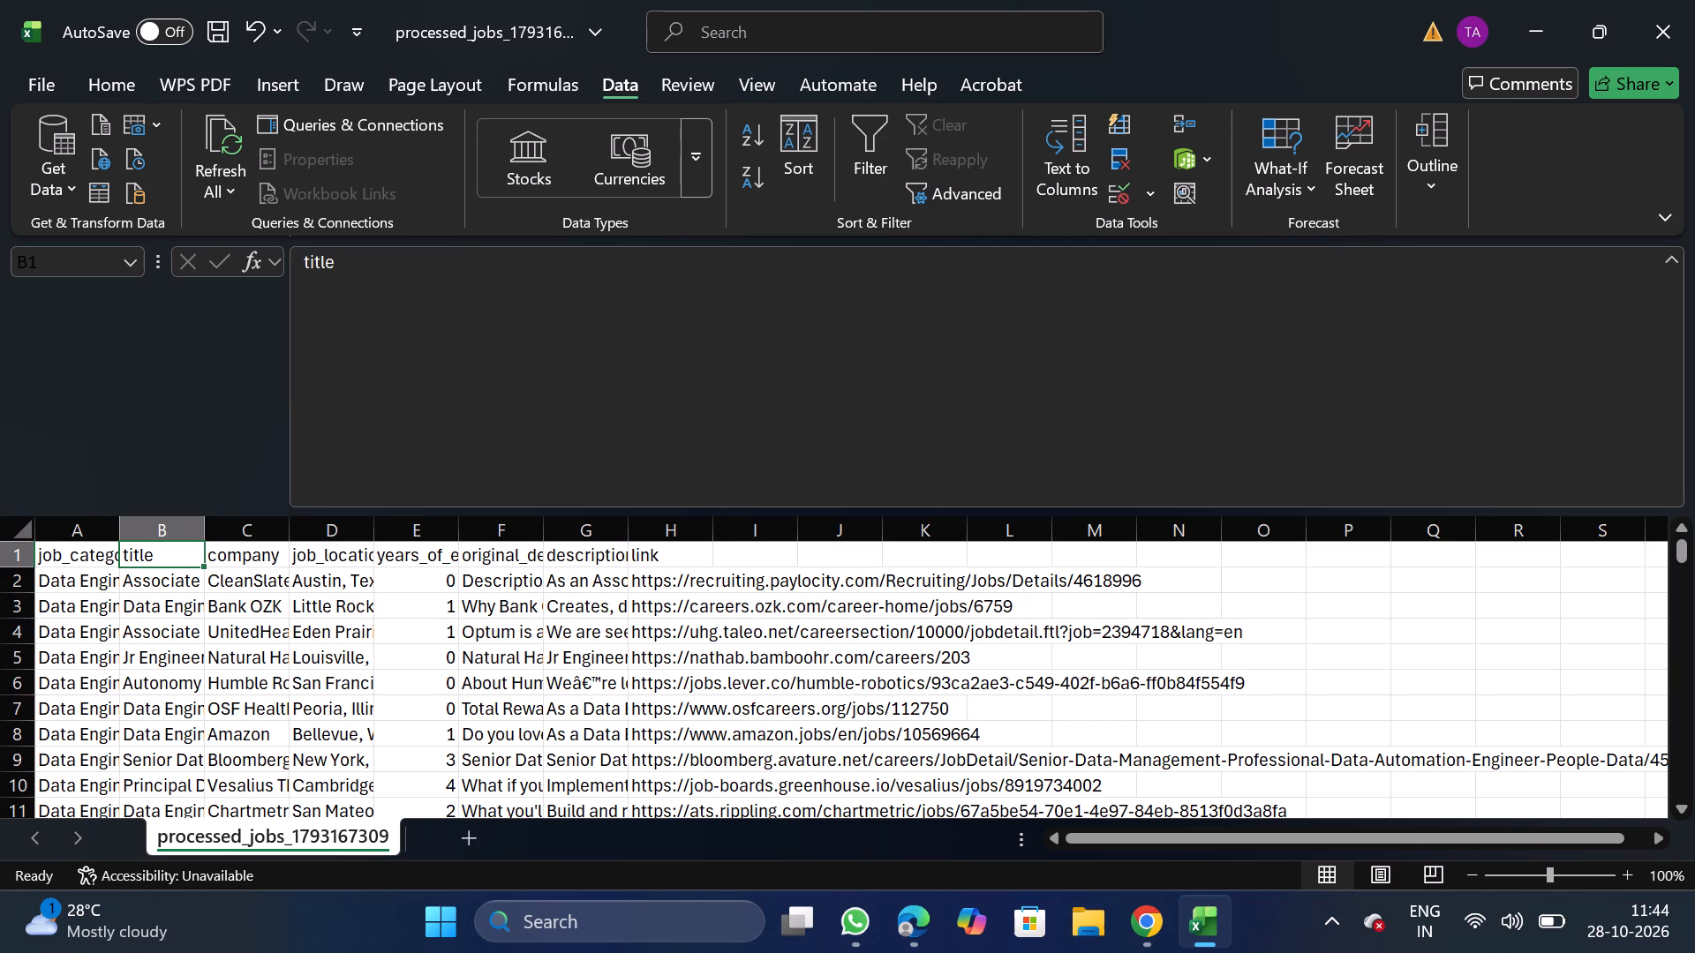
Add a filter to the company column and search its values for "walmart", clearing the search text.
{"action": "double_click", "coordinate": [263, 537]}
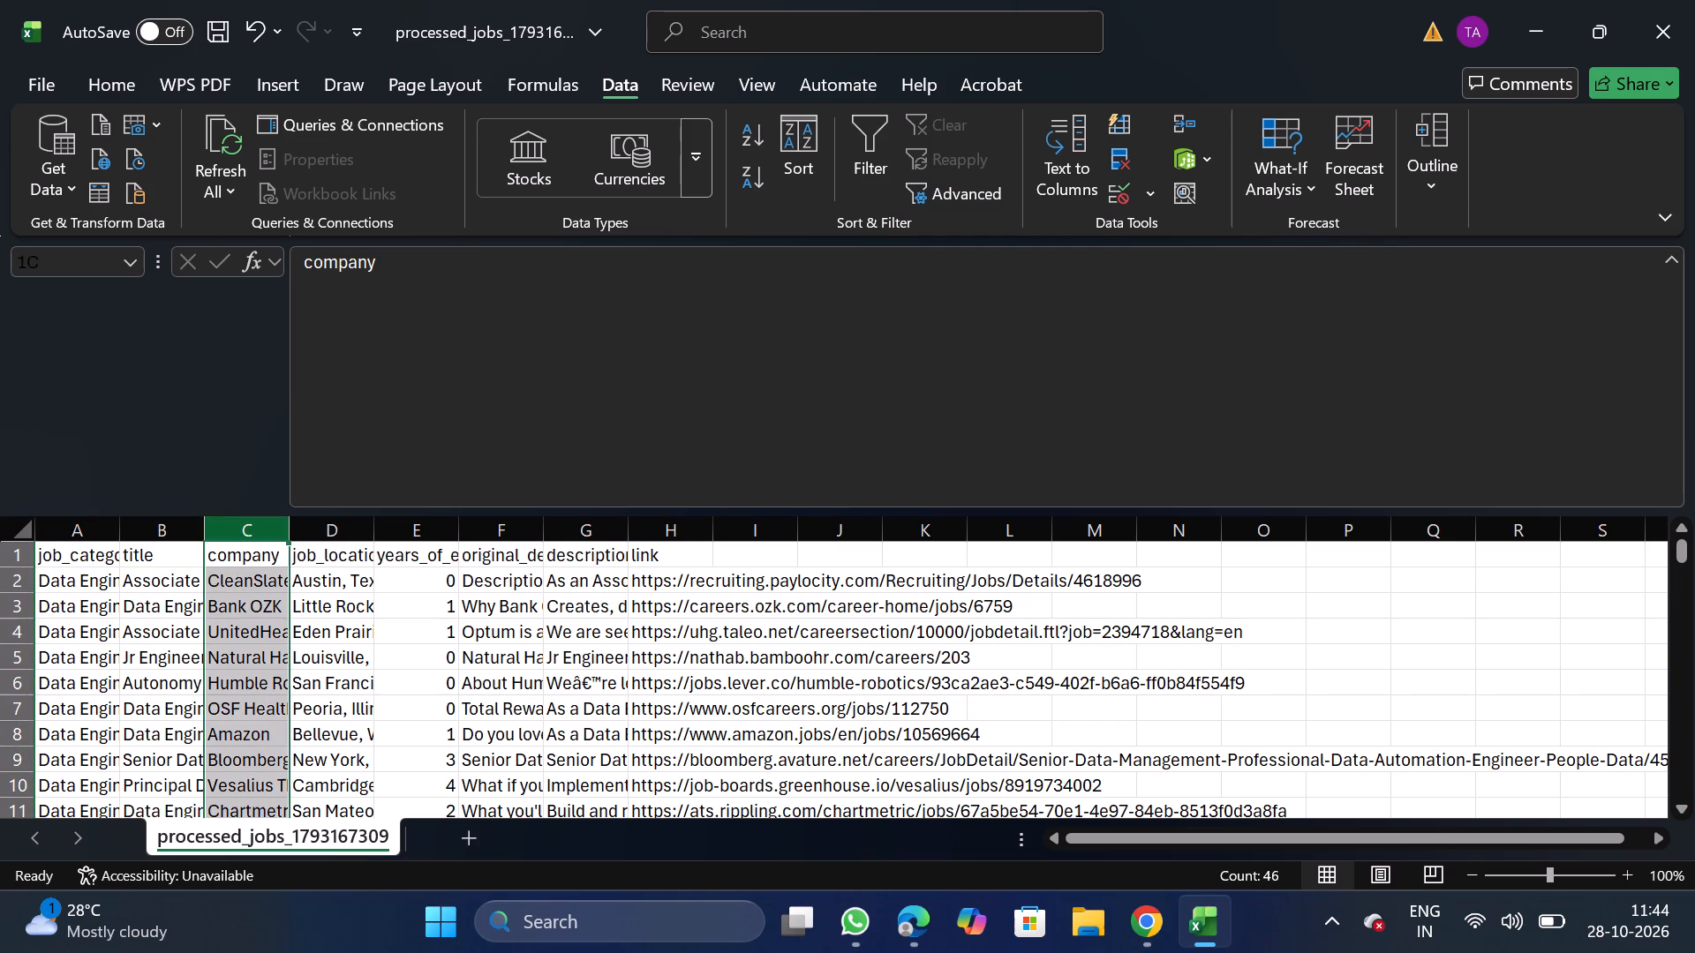
{"action": "left_click", "coordinate": [177, 533]}
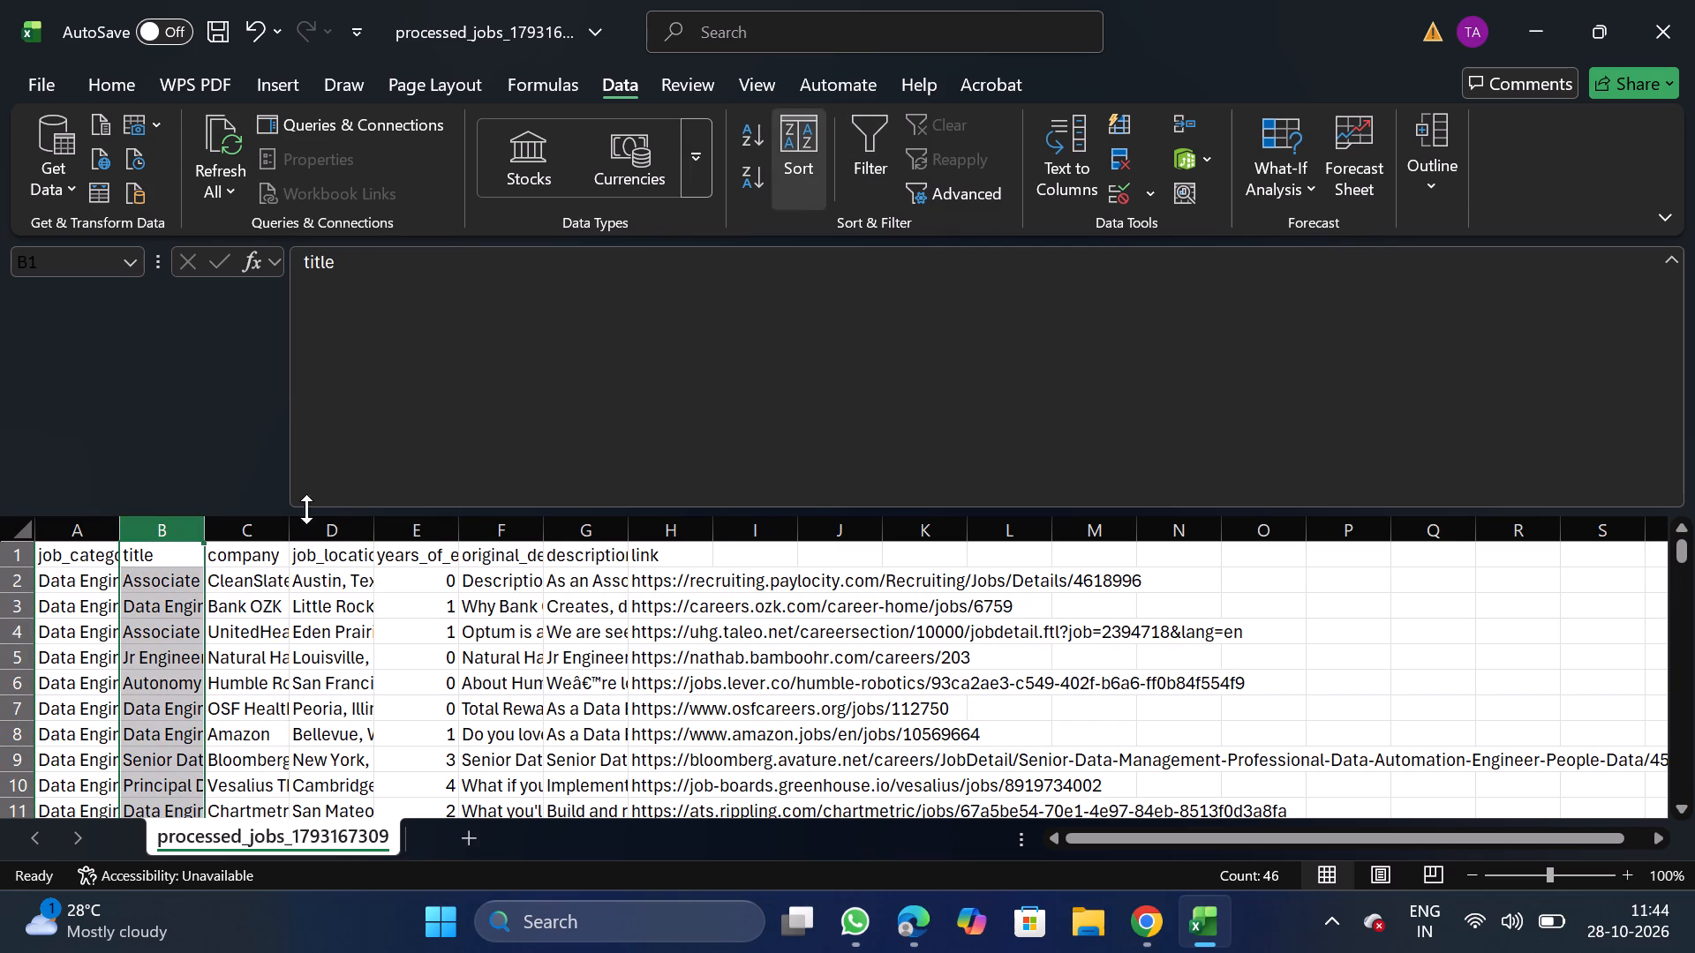
{"action": "left_click", "coordinate": [232, 527]}
{"action": "left_click", "coordinate": [858, 163]}
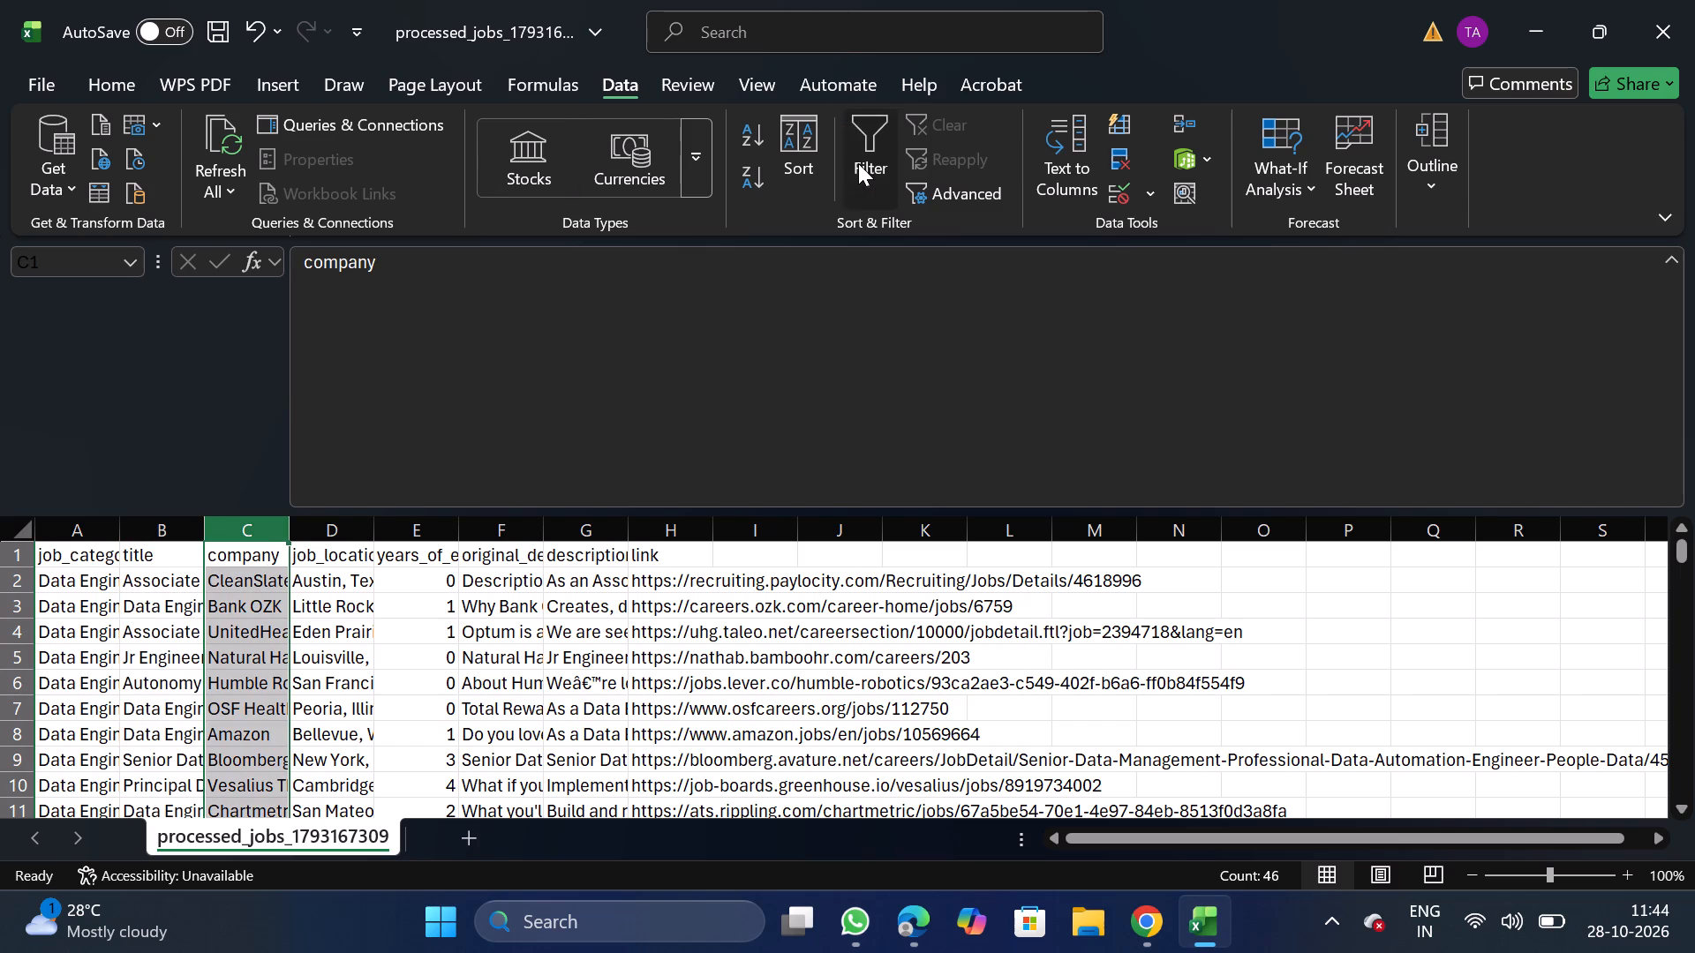
{"action": "left_click", "coordinate": [279, 549]}
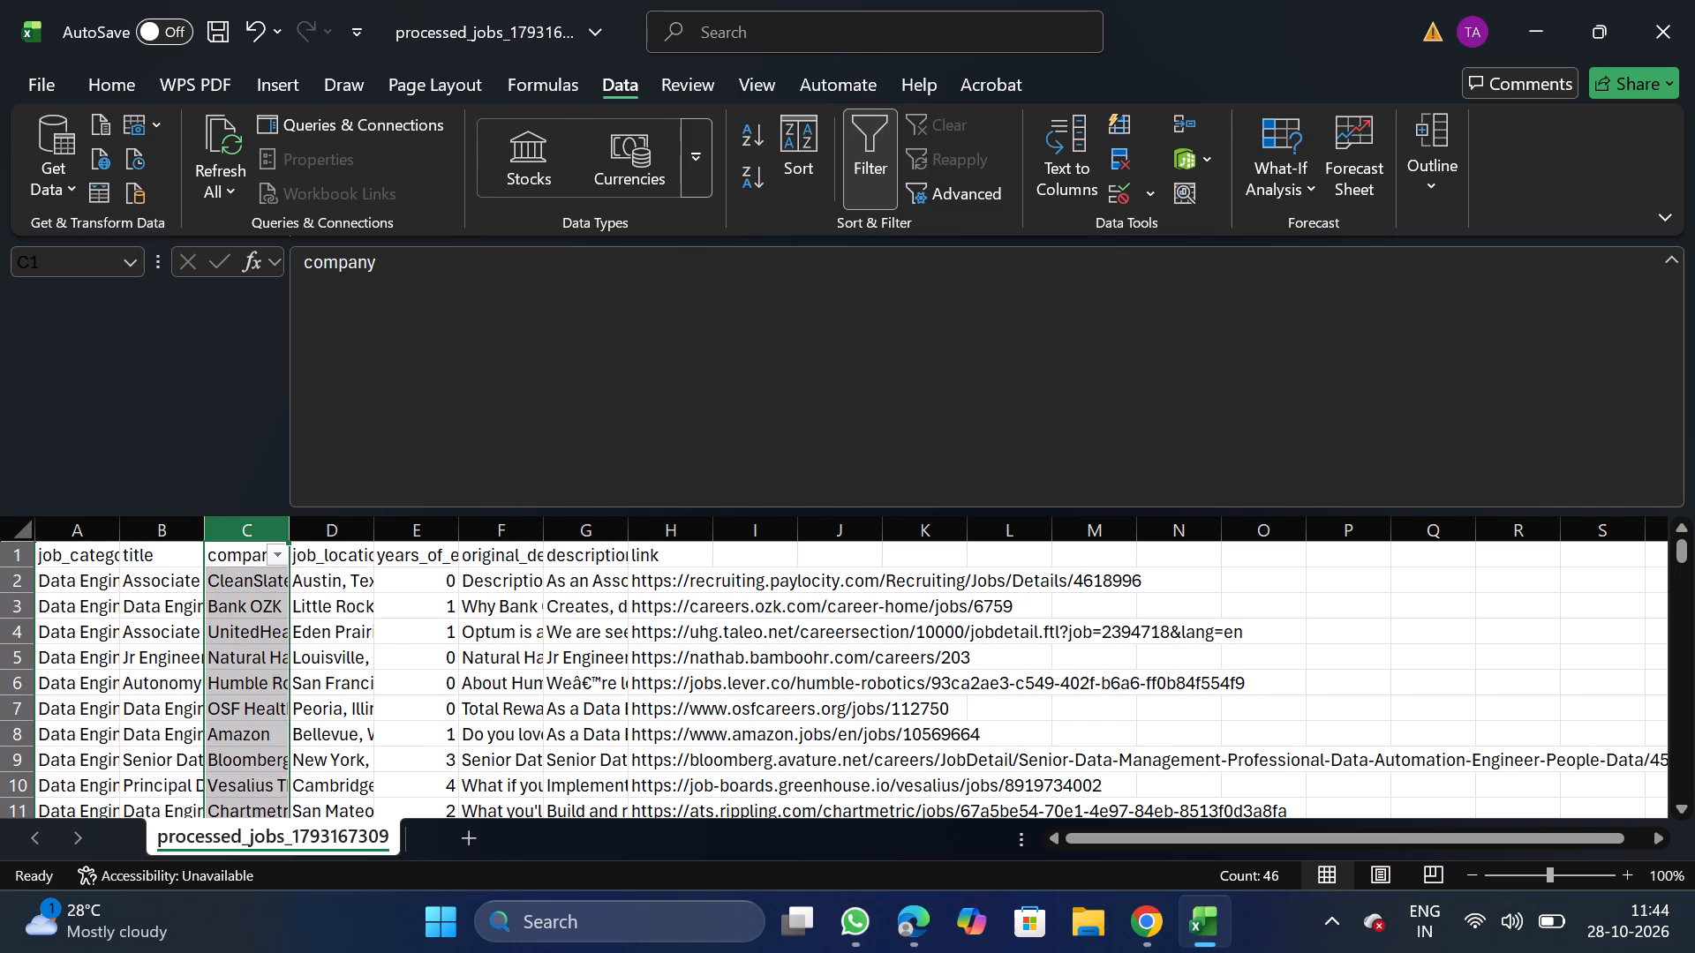
{"action": "left_click", "coordinate": [424, 556]}
{"action": "left_click", "coordinate": [382, 582]}
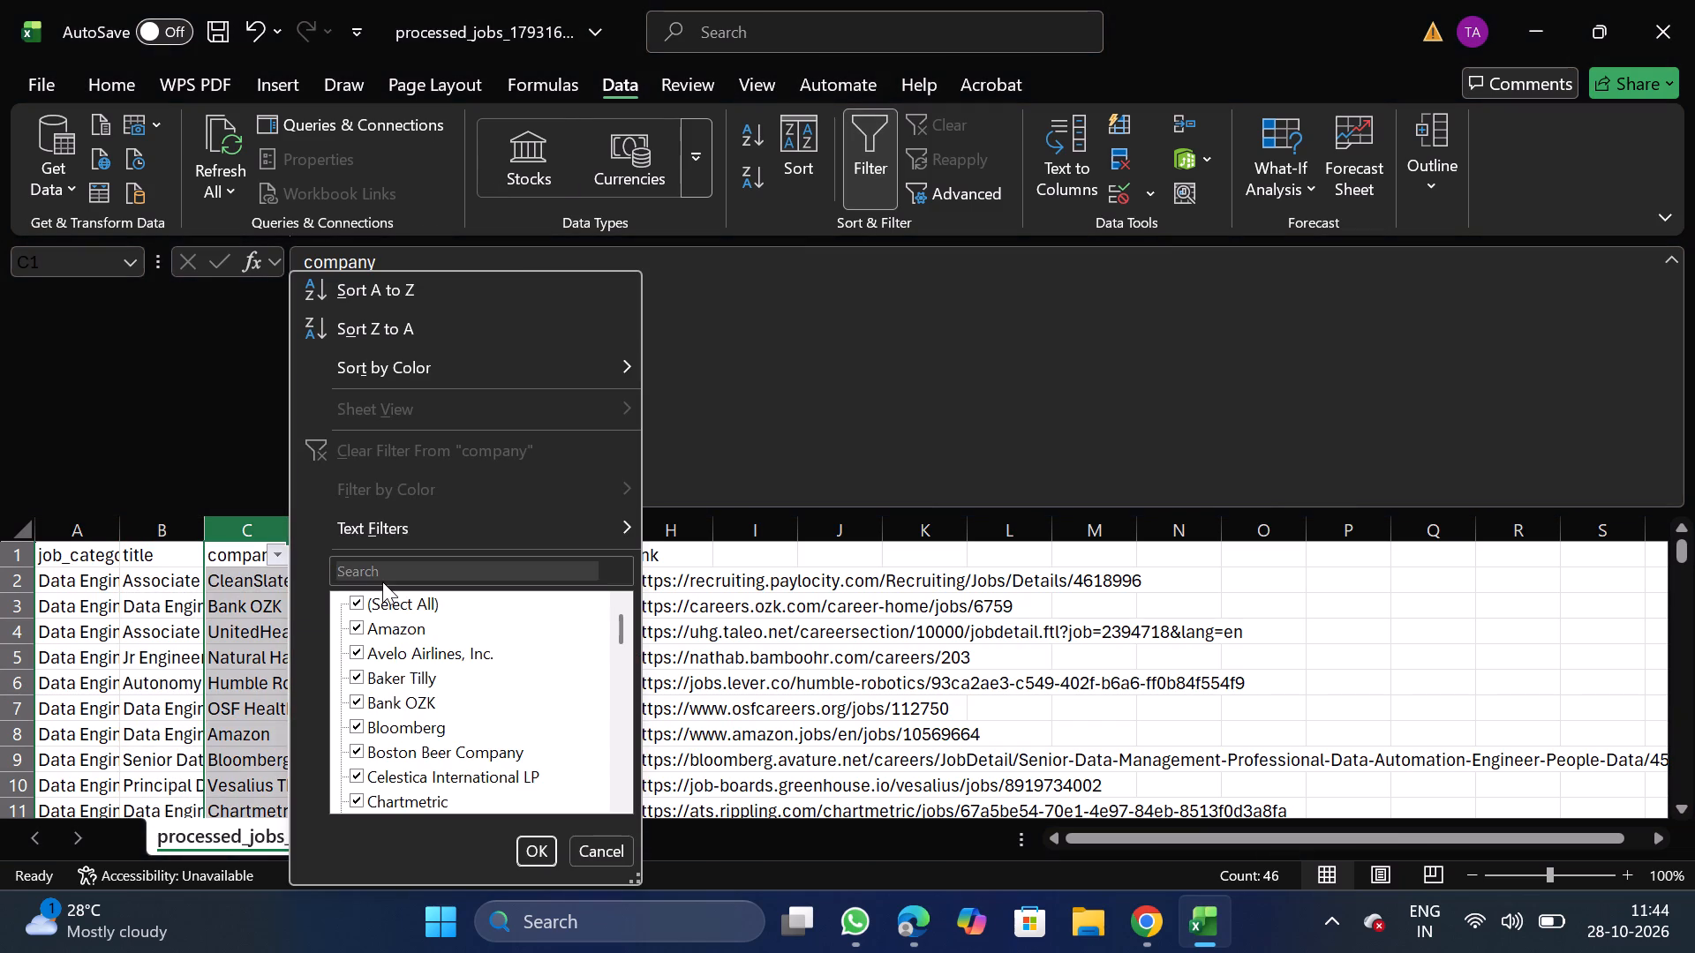
{"action": "left_click", "coordinate": [374, 576]}
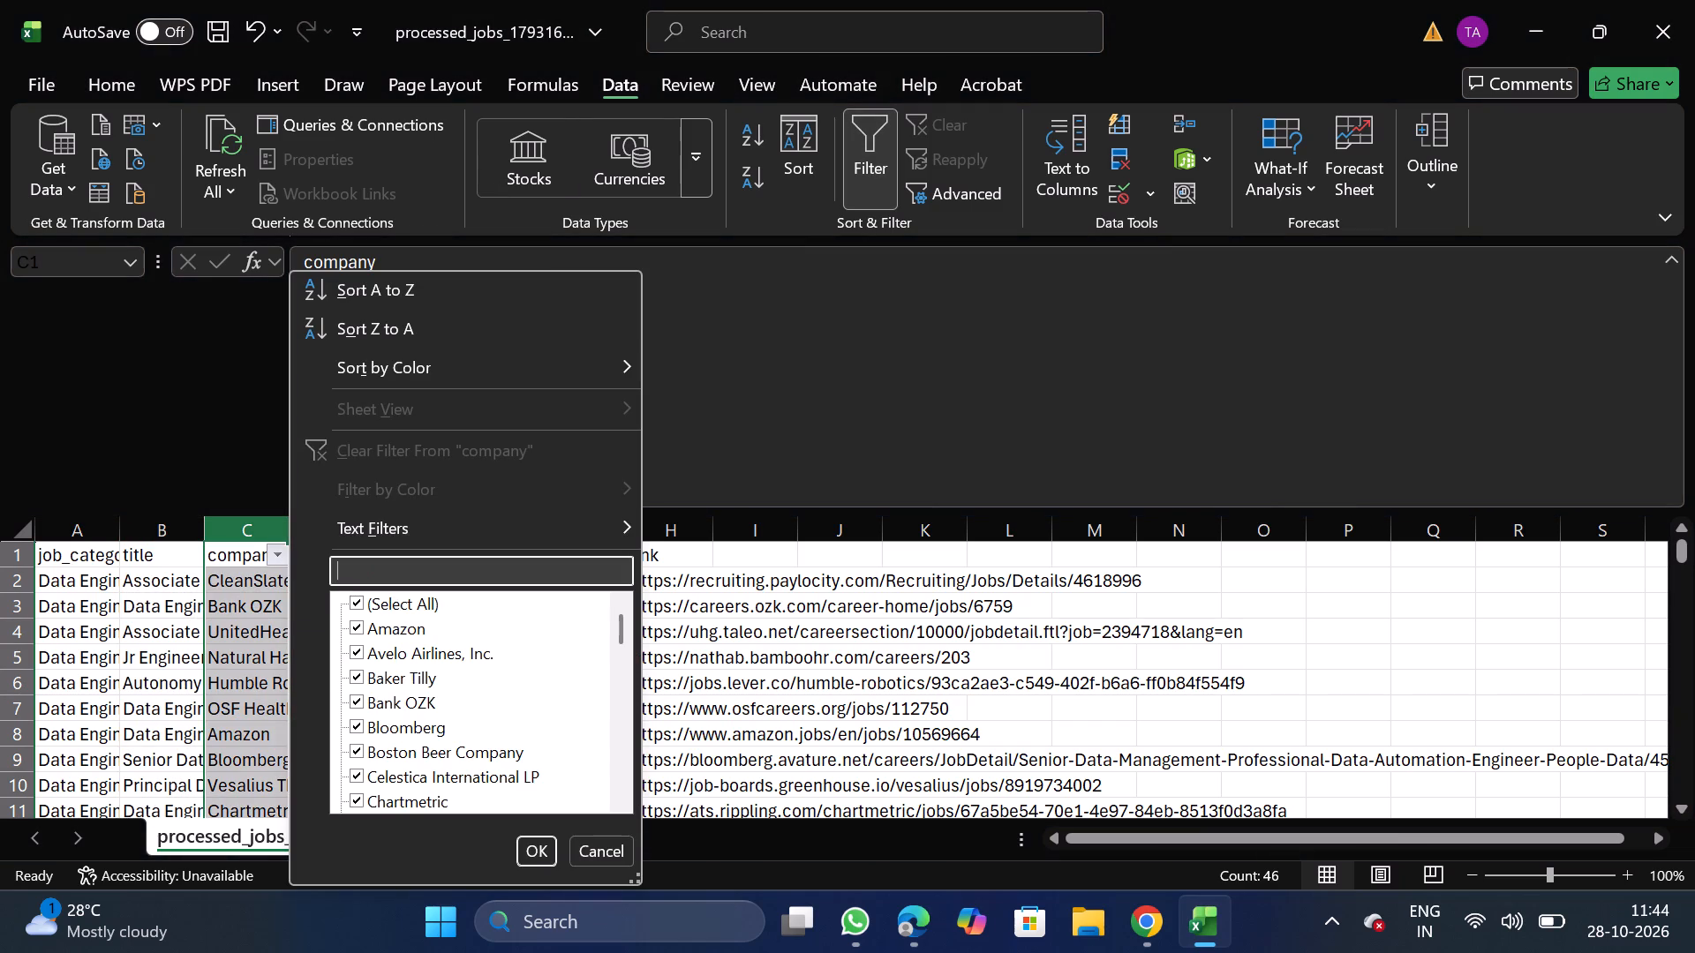
{"action": "type", "text": "walmart"}
{"action": "key", "text": "BackSpace"}
{"action": "key", "text": "BackSpace"}
{"action": "key", "text": "BackSpace"}
{"action": "key", "text": "BackSpace"}
{"action": "key", "text": "BackSpace"}
{"action": "key", "text": "BackSpace"}
{"action": "key", "text": "BackSpace"}
{"action": "key", "text": "BackSpace"}
{"action": "key", "text": "BackSpace"}
{"action": "key", "text": "BackSpace"}
{"action": "key", "text": "BackSpace"}
{"action": "key", "text": "BackSpace"}
{"action": "key", "text": "BackSpace"}
{"action": "key", "text": "BackSpace"}
{"action": "key", "text": "BackSpace"}
{"action": "key", "text": "BackSpace"}
{"action": "key", "text": "BackSpace"}
{"action": "key", "text": "BackSpace"}
{"action": "key", "text": "BackSpace"}
Search the company column's filter values for "dried" and clear the search text.
{"action": "type", "text": "dried"}
{"action": "key", "text": "BackSpace"}
{"action": "key", "text": "BackSpace"}
{"action": "key", "text": "BackSpace"}
{"action": "key", "text": "BackSpace"}
{"action": "key", "text": "BackSpace"}
{"action": "key", "text": "BackSpace"}
{"action": "key", "text": "BackSpace"}
{"action": "key", "text": "BackSpace"}
{"action": "key", "text": "BackSpace"}
{"action": "key", "text": "BackSpace"}
{"action": "key", "text": "BackSpace"}
{"action": "key", "text": "BackSpace"}
{"action": "key", "text": "BackSpace"}
{"action": "key", "text": "BackSpace"}
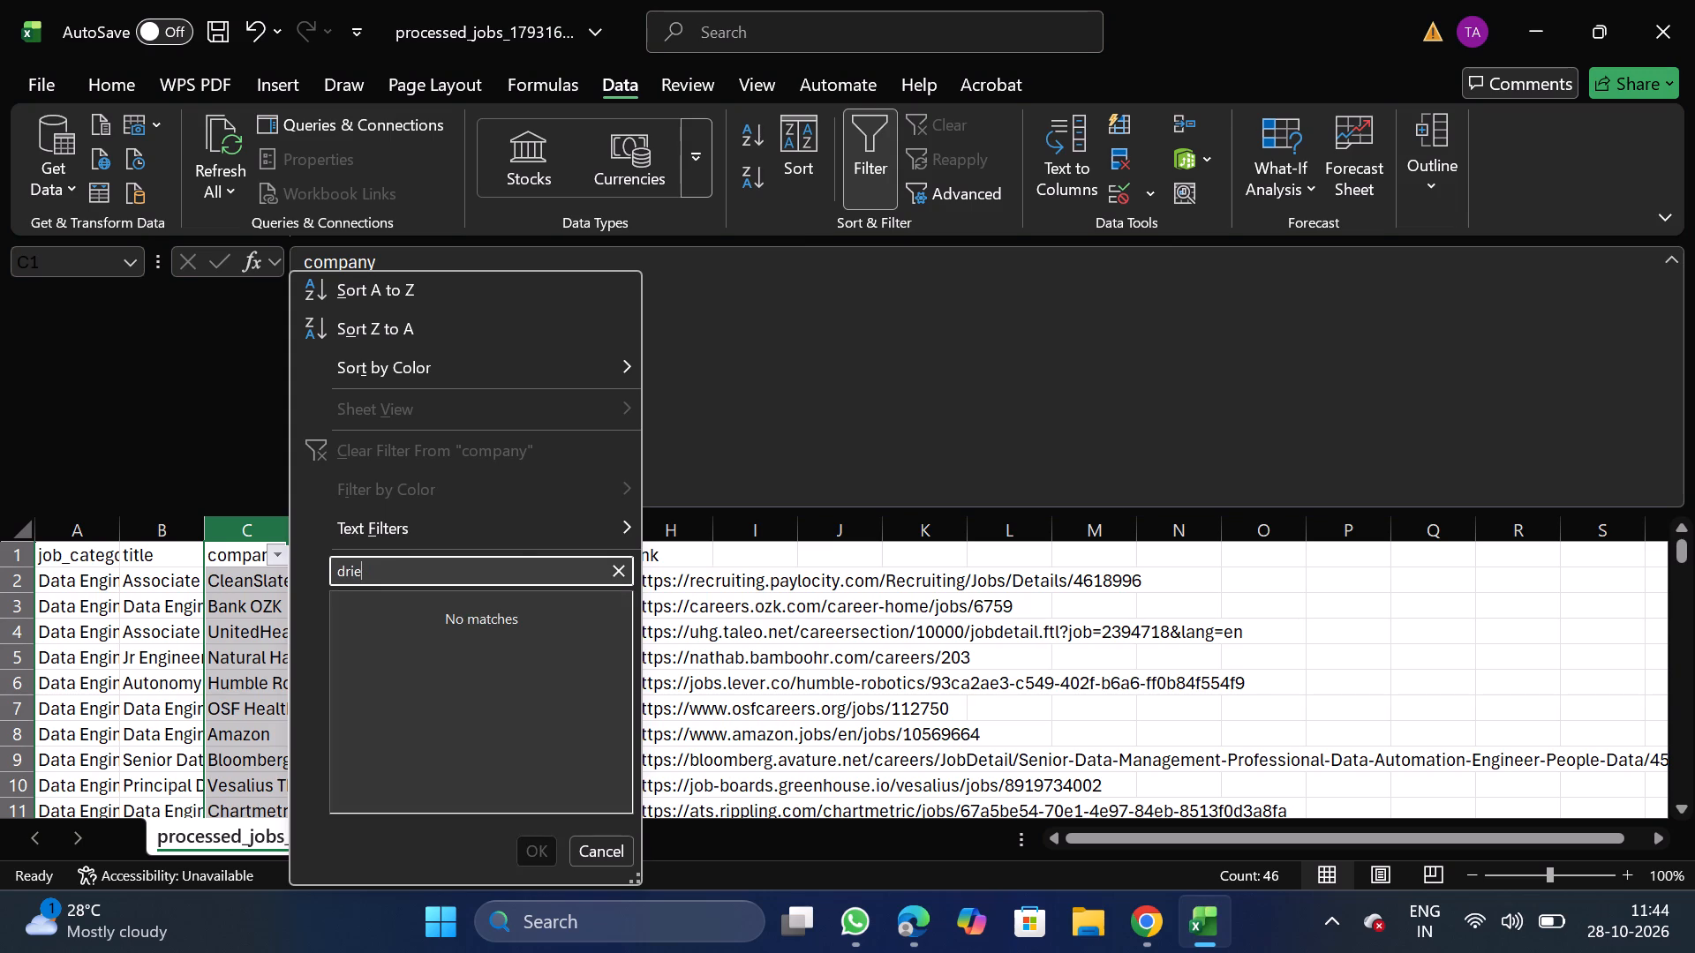
Search the company column's filter values for "capital" and clear the search text.
{"action": "type", "text": "capital"}
{"action": "key", "text": "BackSpace"}
{"action": "key", "text": "BackSpace"}
{"action": "key", "text": "BackSpace"}
{"action": "key", "text": "BackSpace"}
{"action": "key", "text": "BackSpace"}
{"action": "key", "text": "BackSpace"}
{"action": "key", "text": "BackSpace"}
{"action": "key", "text": "BackSpace"}
{"action": "key", "text": "BackSpace"}
{"action": "key", "text": "BackSpace"}
{"action": "key", "text": "BackSpace"}
{"action": "key", "text": "BackSpace"}
{"action": "key", "text": "BackSpace"}
{"action": "key", "text": "BackSpace"}
{"action": "key", "text": "BackSpace"}
{"action": "key", "text": "BackSpace"}
Search the company column's filter values for "under" and clear the search text.
{"action": "type", "text": "under"}
{"action": "key", "text": "BackSpace"}
{"action": "key", "text": "BackSpace"}
{"action": "key", "text": "BackSpace"}
{"action": "key", "text": "BackSpace"}
{"action": "key", "text": "BackSpace"}
{"action": "key", "text": "BackSpace"}
{"action": "key", "text": "BackSpace"}
{"action": "key", "text": "BackSpace"}
{"action": "key", "text": "BackSpace"}
{"action": "key", "text": "BackSpace"}
{"action": "key", "text": "BackSpace"}
{"action": "key", "text": "BackSpace"}
{"action": "key", "text": "BackSpace"}
Search the company column's filter values for "hunt" and clear the search text.
{"action": "type", "text": "hunt"}
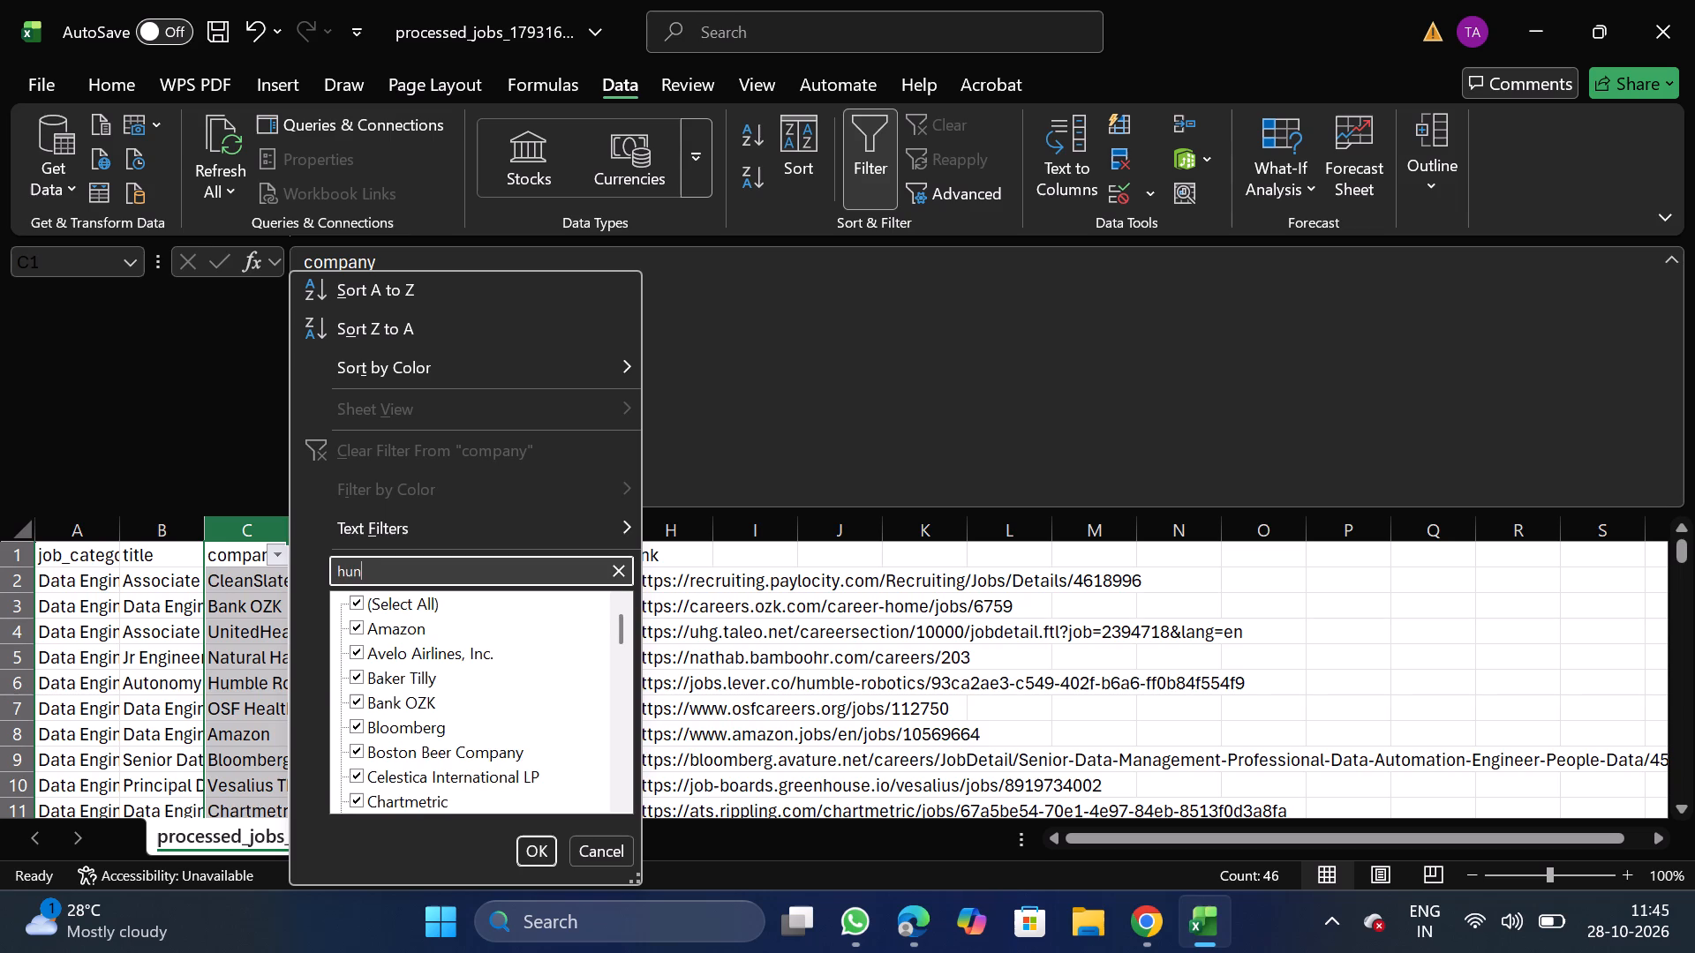
{"action": "key", "text": "BackSpace"}
{"action": "key", "text": "BackSpace"}
{"action": "key", "text": "BackSpace"}
{"action": "key", "text": "BackSpace"}
{"action": "key", "text": "BackSpace"}
{"action": "key", "text": "BackSpace"}
{"action": "key", "text": "BackSpace"}
{"action": "key", "text": "BackSpace"}
{"action": "key", "text": "BackSpace"}
{"action": "key", "text": "BackSpace"}
{"action": "key", "text": "BackSpace"}
{"action": "key", "text": "BackSpace"}
{"action": "key", "text": "BackSpace"}
{"action": "key", "text": "BackSpace"}
Search the company column's filter values for "skims" and clear the search text.
{"action": "type", "text": "skims"}
{"action": "key", "text": "BackSpace"}
{"action": "key", "text": "BackSpace"}
{"action": "key", "text": "BackSpace"}
{"action": "key", "text": "BackSpace"}
{"action": "key", "text": "BackSpace"}
{"action": "key", "text": "BackSpace"}
{"action": "key", "text": "BackSpace"}
{"action": "key", "text": "BackSpace"}
{"action": "key", "text": "BackSpace"}
{"action": "key", "text": "BackSpace"}
{"action": "key", "text": "BackSpace"}
{"action": "key", "text": "BackSpace"}
{"action": "key", "text": "BackSpace"}
{"action": "key", "text": "BackSpace"}
{"action": "key", "text": "BackSpace"}
{"action": "key", "text": "BackSpace"}
{"action": "key", "text": "BackSpace"}
Search the company column's filter values for "apex" and clear the search text.
{"action": "type", "text": "apex"}
{"action": "key", "text": "BackSpace"}
{"action": "key", "text": "BackSpace"}
{"action": "key", "text": "BackSpace"}
{"action": "key", "text": "BackSpace"}
{"action": "key", "text": "BackSpace"}
{"action": "key", "text": "BackSpace"}
{"action": "key", "text": "BackSpace"}
{"action": "key", "text": "BackSpace"}
{"action": "key", "text": "BackSpace"}
{"action": "key", "text": "BackSpace"}
{"action": "key", "text": "BackSpace"}
{"action": "key", "text": "BackSpace"}
{"action": "key", "text": "BackSpace"}
{"action": "key", "text": "BackSpace"}
{"action": "key", "text": "BackSpace"}
{"action": "key", "text": "BackSpace"}
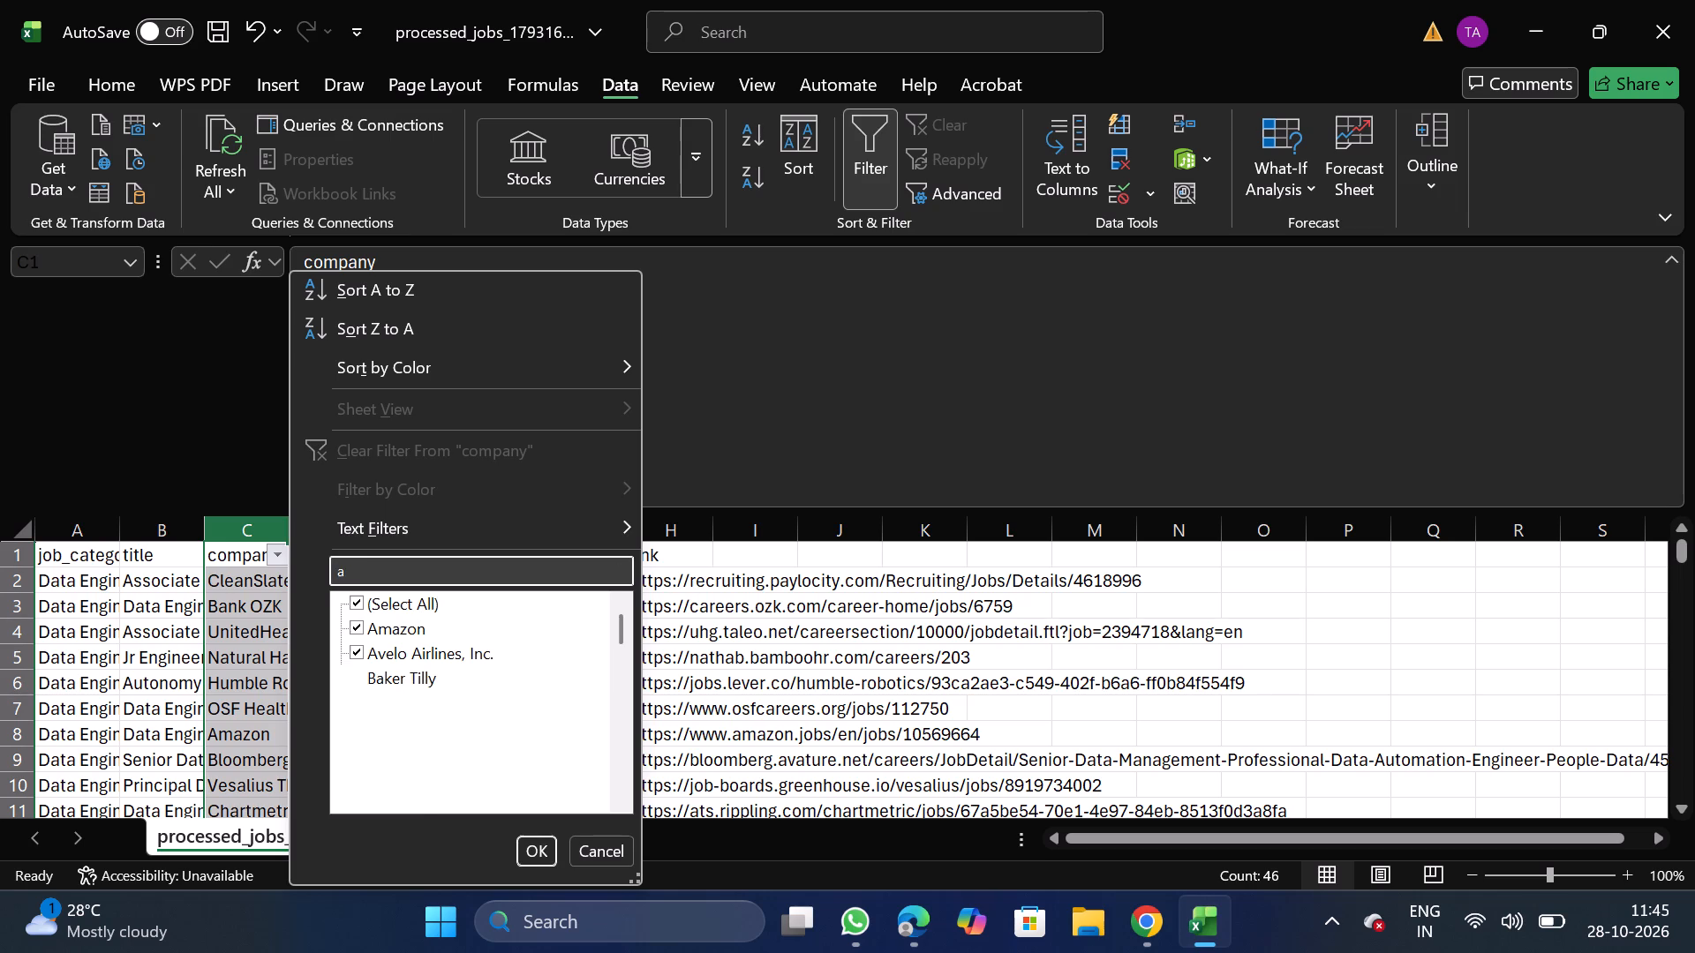
Search the company column's filter values for "in landem" and close the filter without applying it.
{"action": "type", "text": "in landem"}
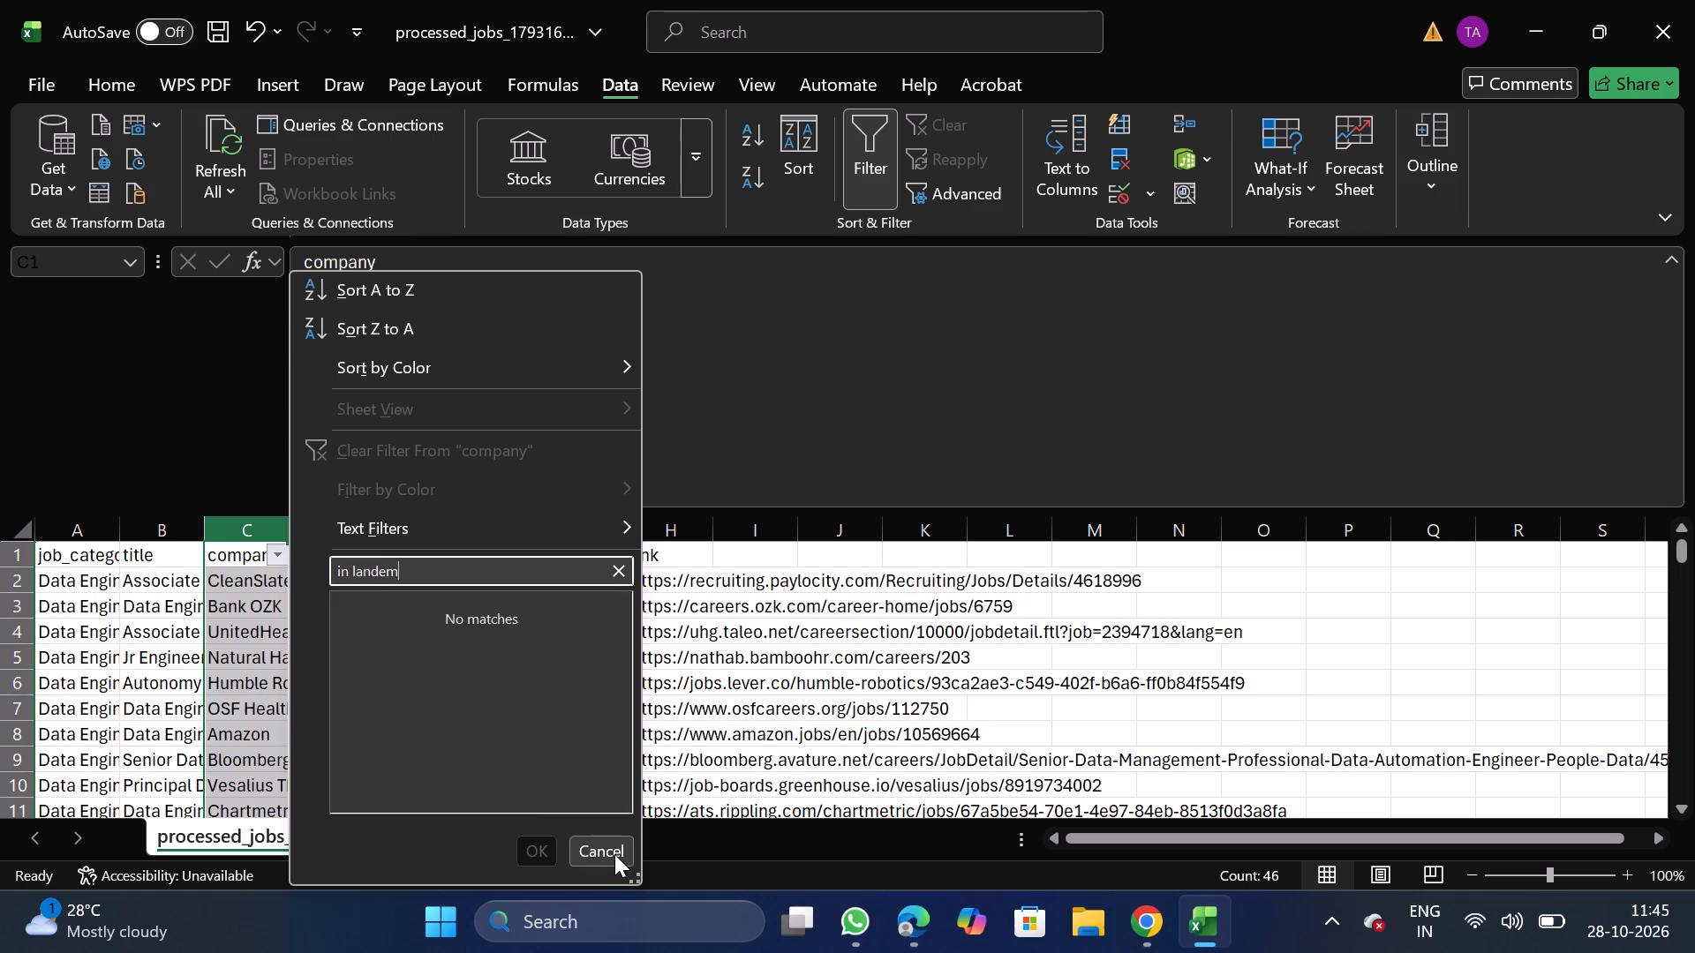
{"action": "left_click", "coordinate": [614, 854]}
Look through the full list of company names in the company column's filter, and remove the filter.
{"action": "left_click", "coordinate": [272, 544]}
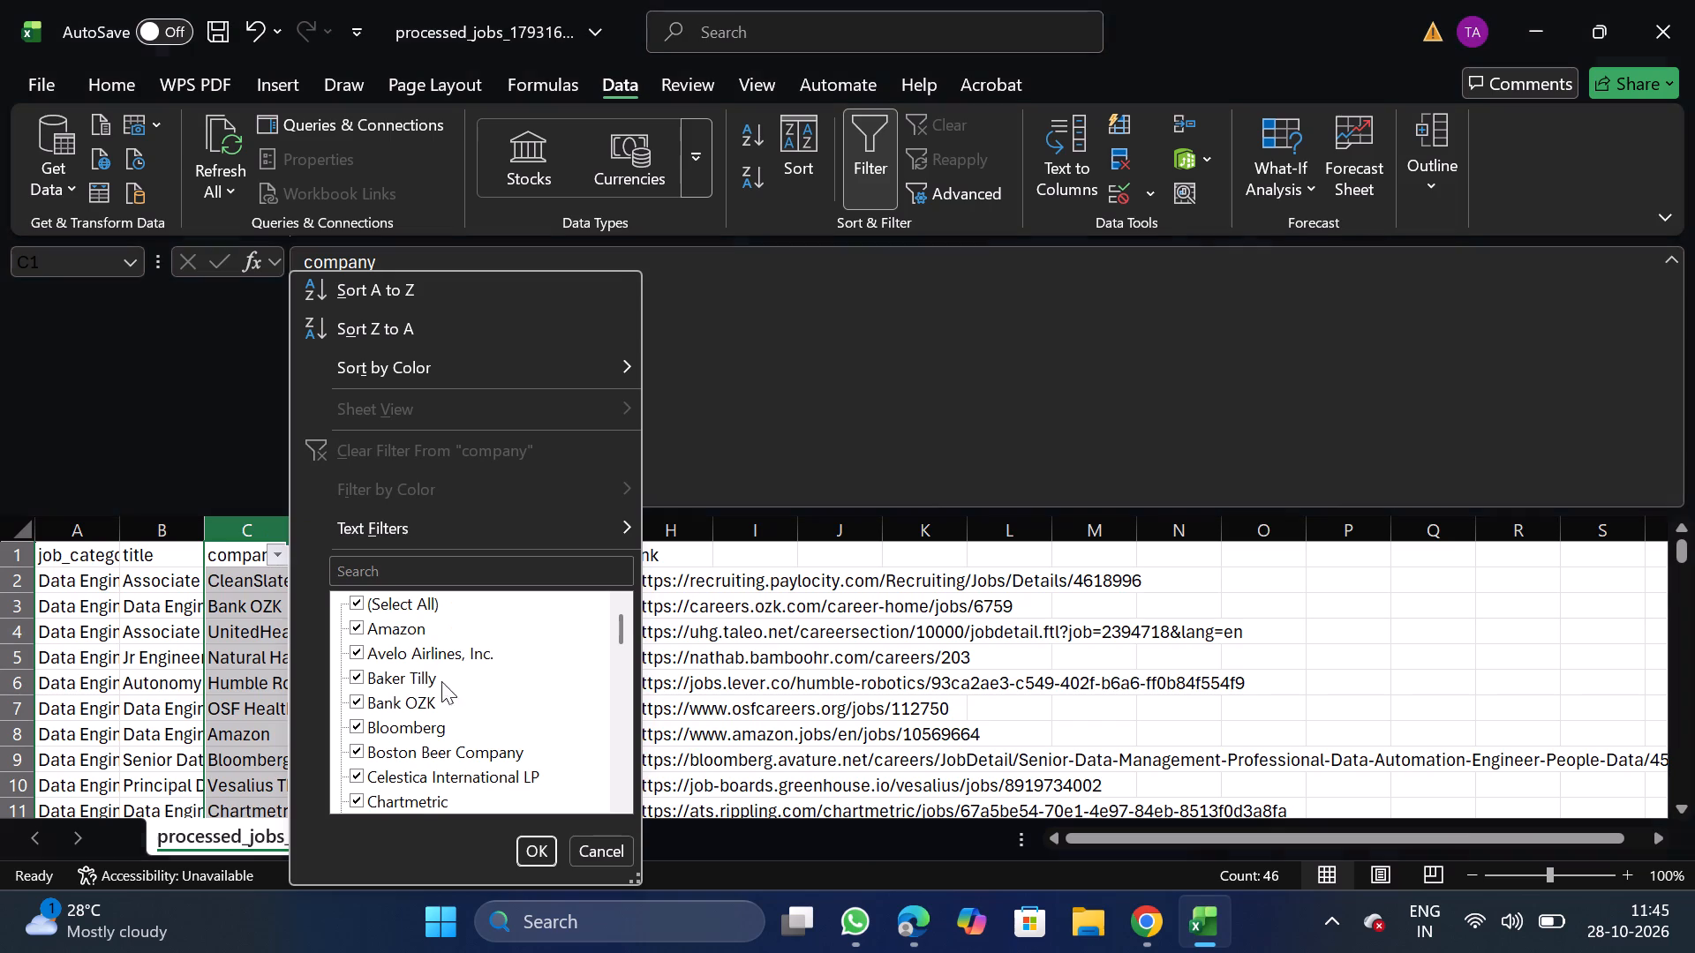
{"action": "scroll", "coordinate": [493, 716], "scroll_direction": "down", "scroll_amount": 1}
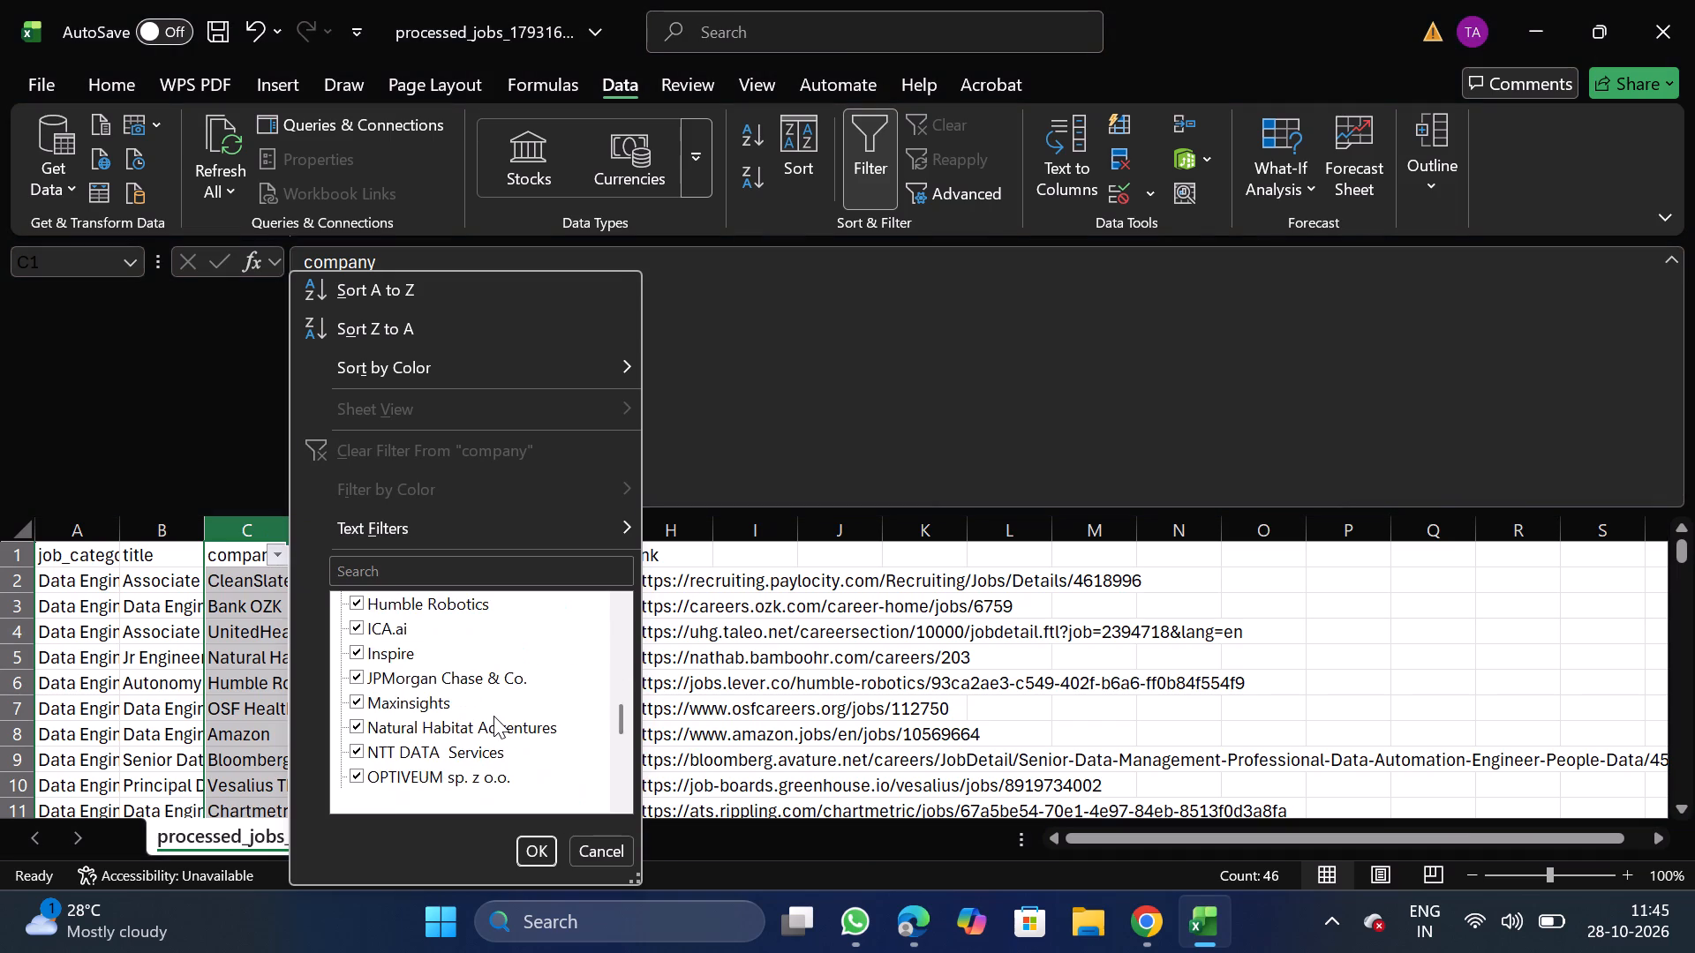
{"action": "scroll", "coordinate": [493, 716], "scroll_direction": "down", "scroll_amount": 3}
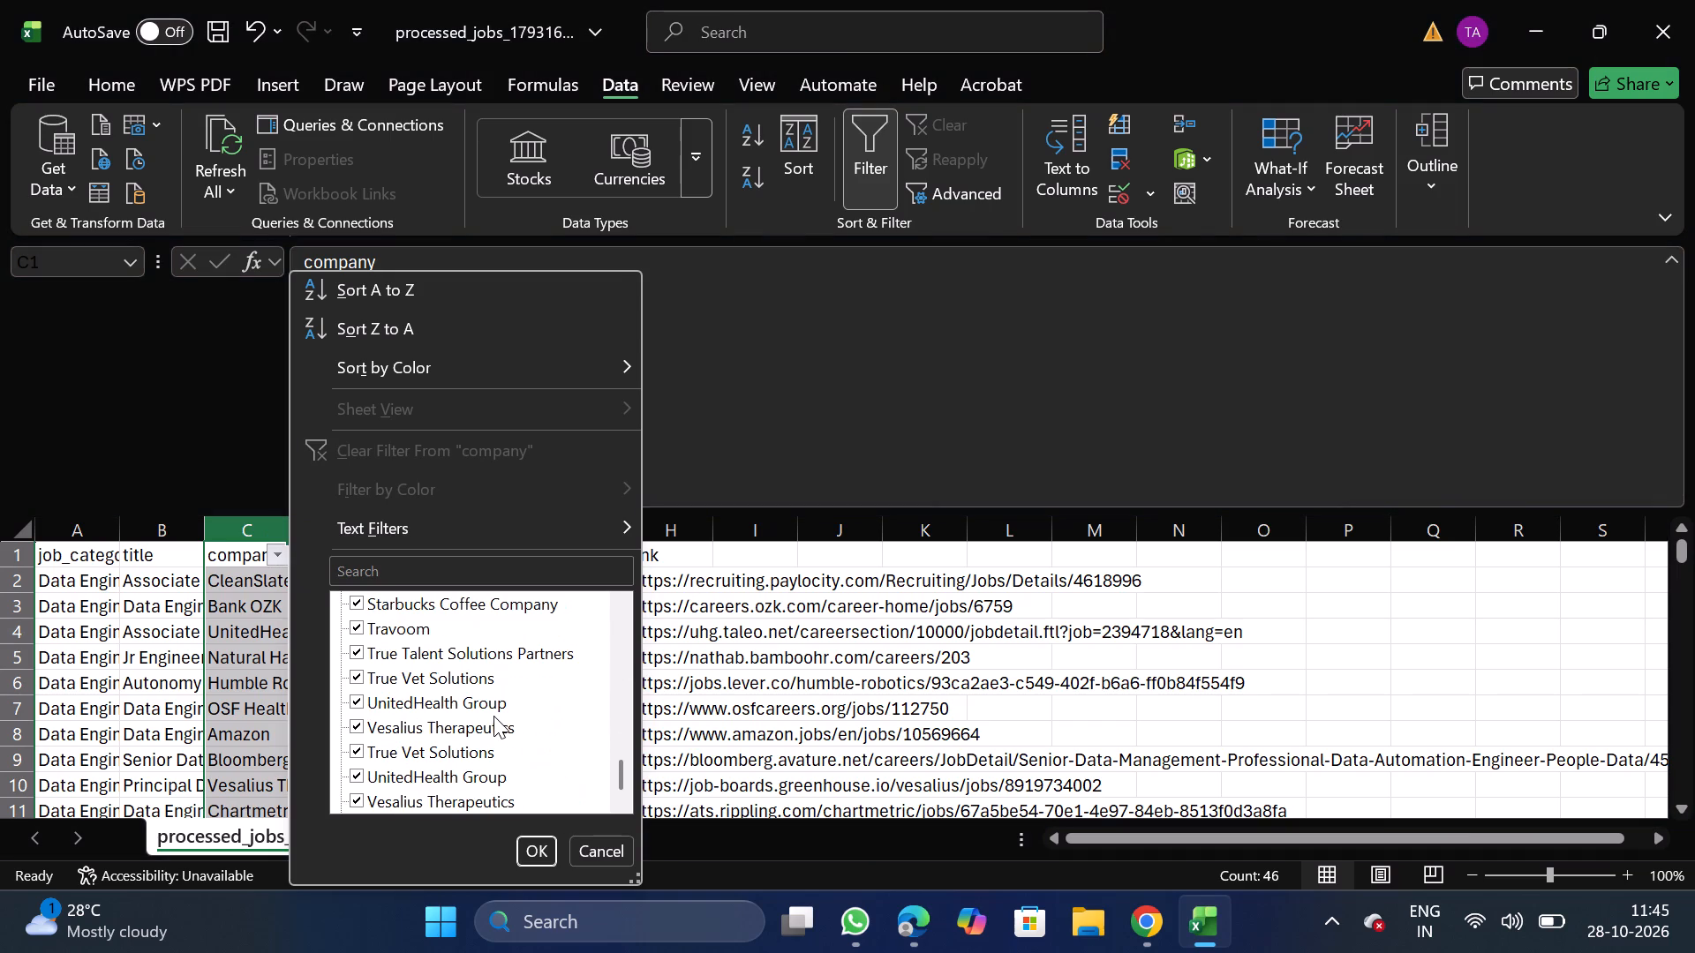
{"action": "left_click", "coordinate": [585, 843]}
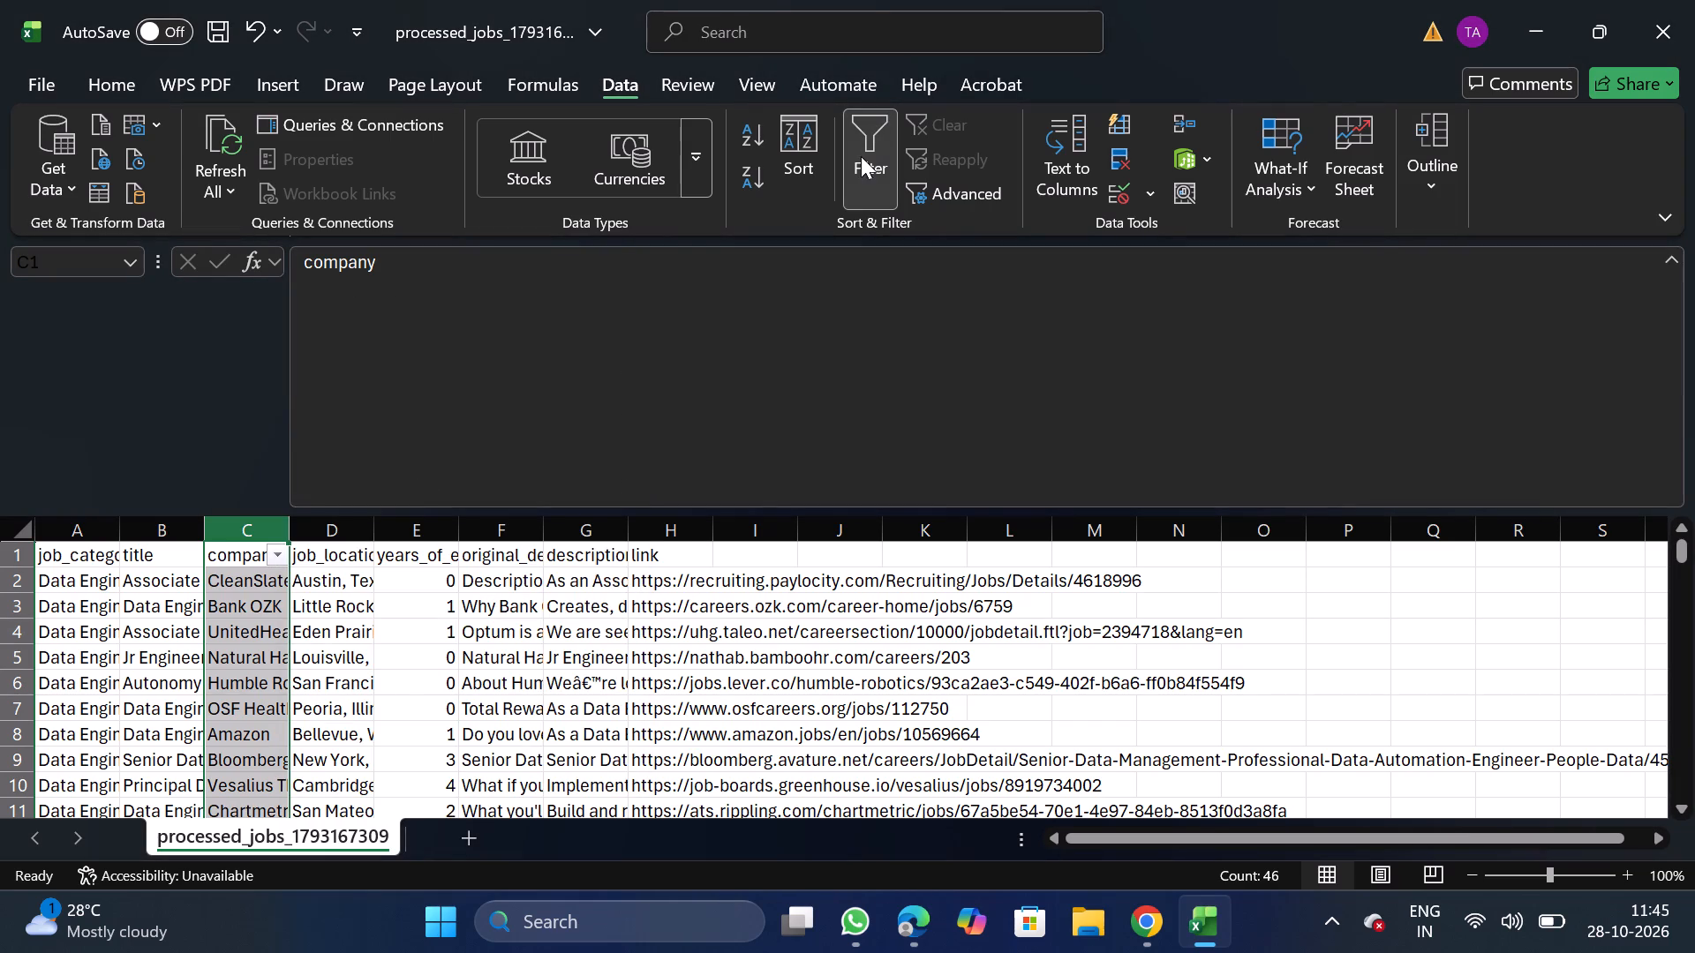
{"action": "left_click", "coordinate": [861, 156]}
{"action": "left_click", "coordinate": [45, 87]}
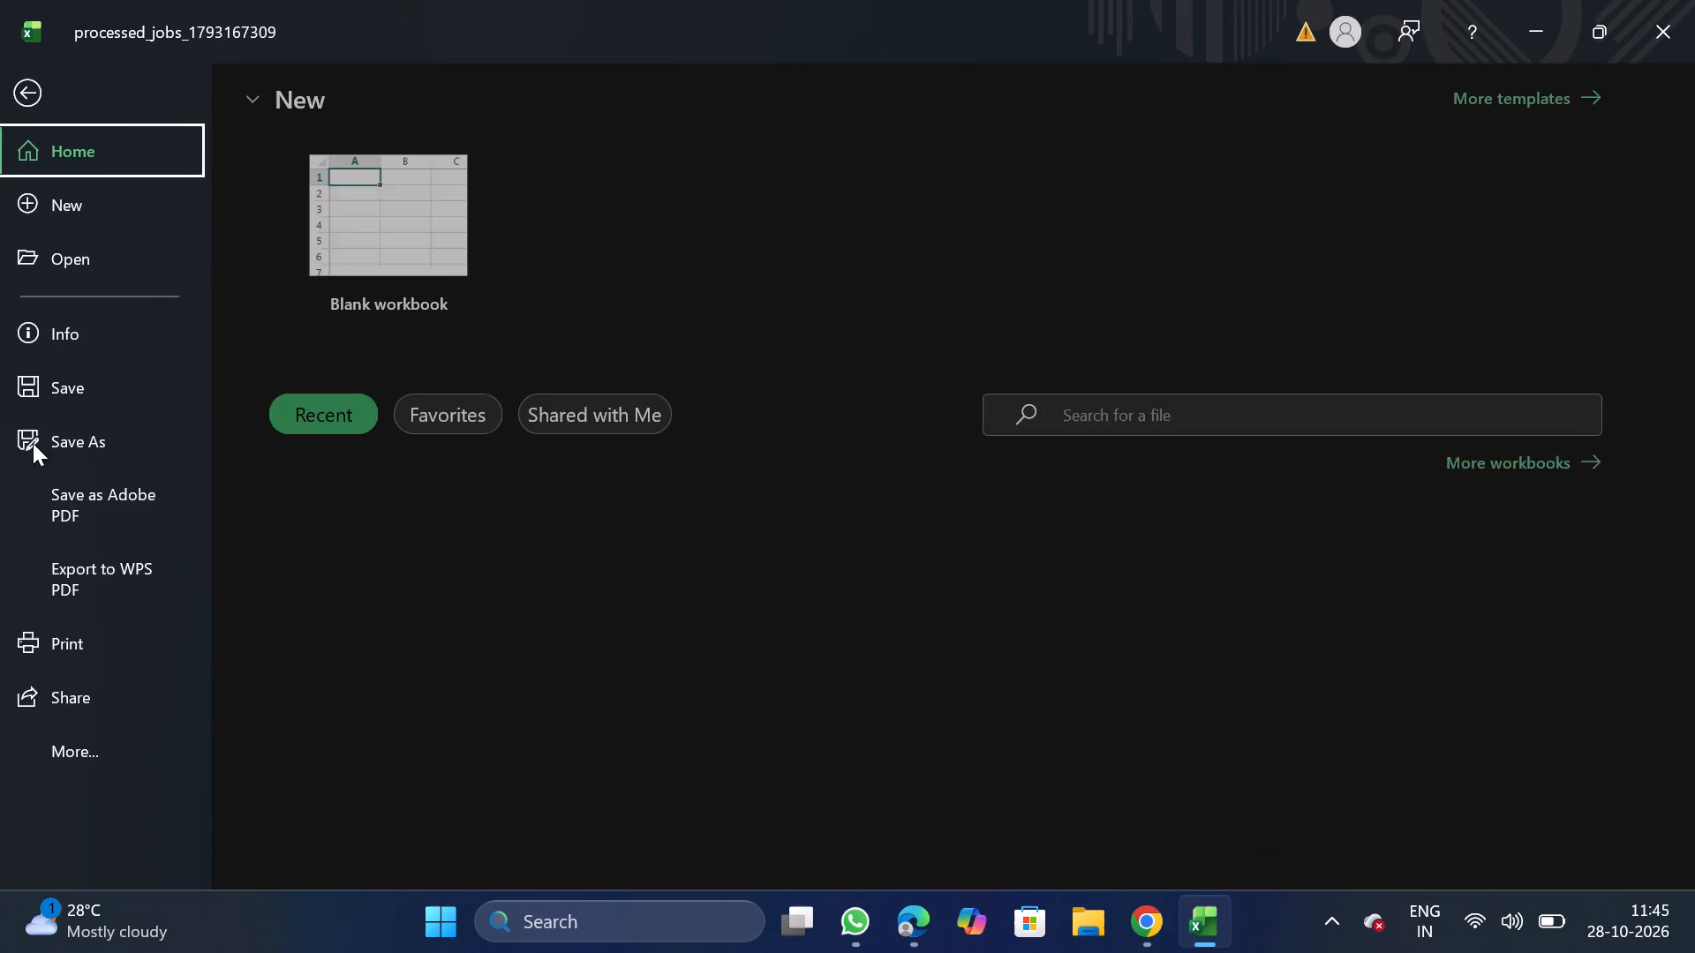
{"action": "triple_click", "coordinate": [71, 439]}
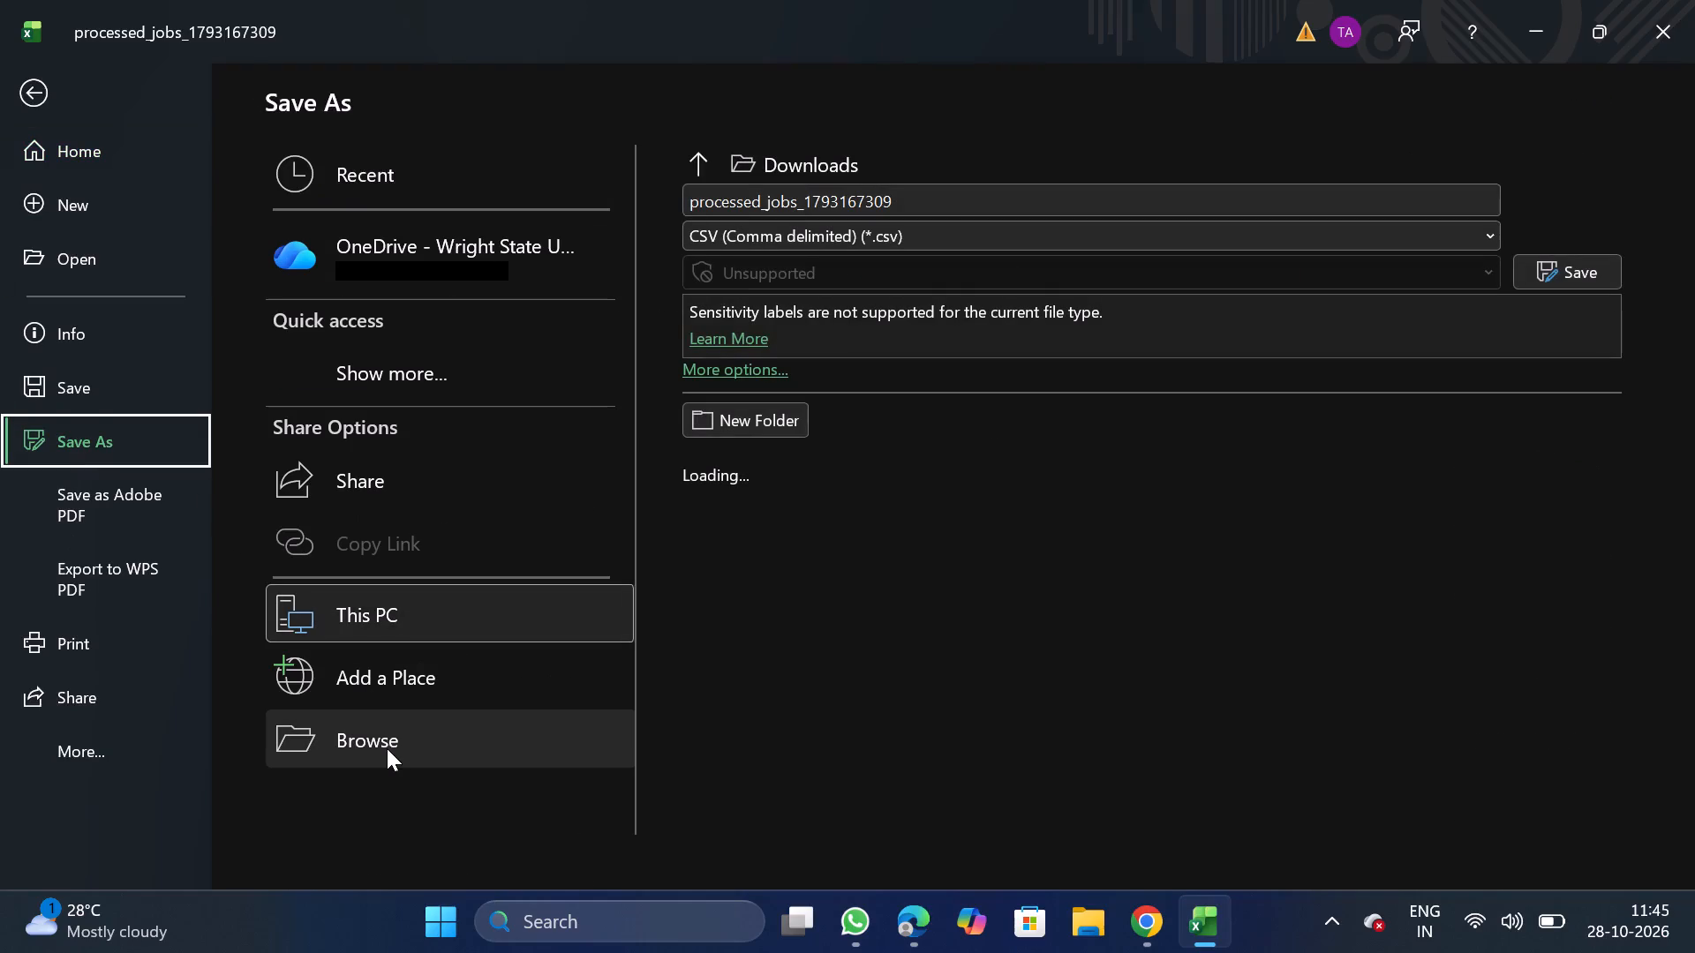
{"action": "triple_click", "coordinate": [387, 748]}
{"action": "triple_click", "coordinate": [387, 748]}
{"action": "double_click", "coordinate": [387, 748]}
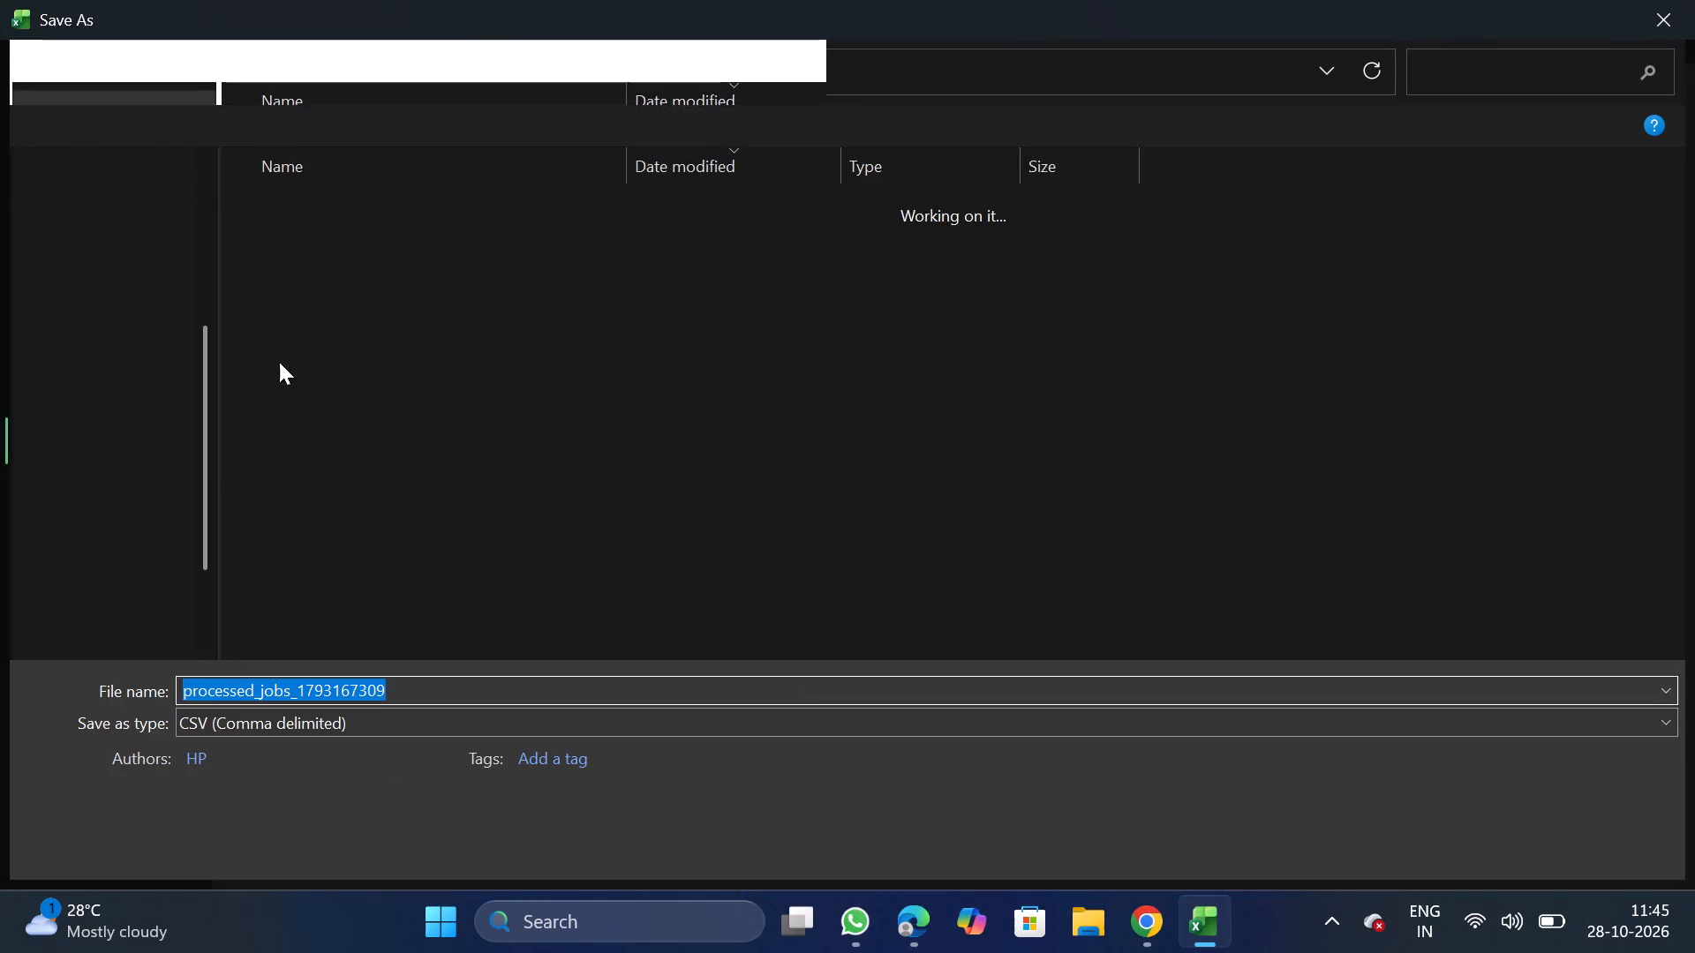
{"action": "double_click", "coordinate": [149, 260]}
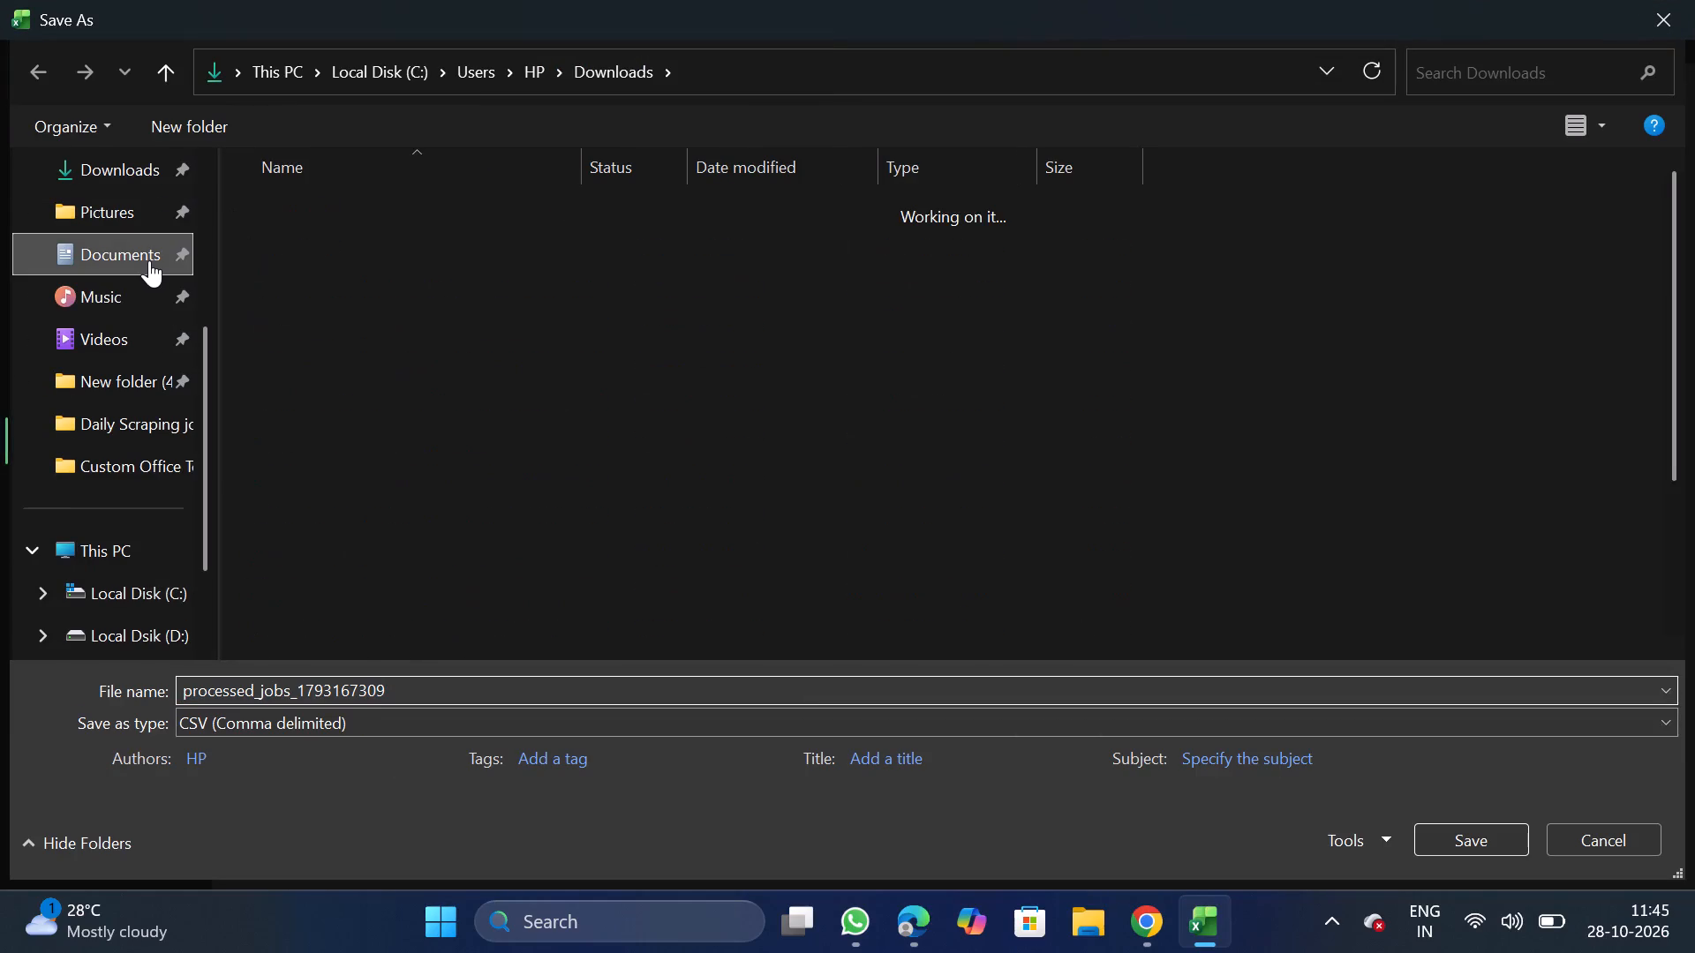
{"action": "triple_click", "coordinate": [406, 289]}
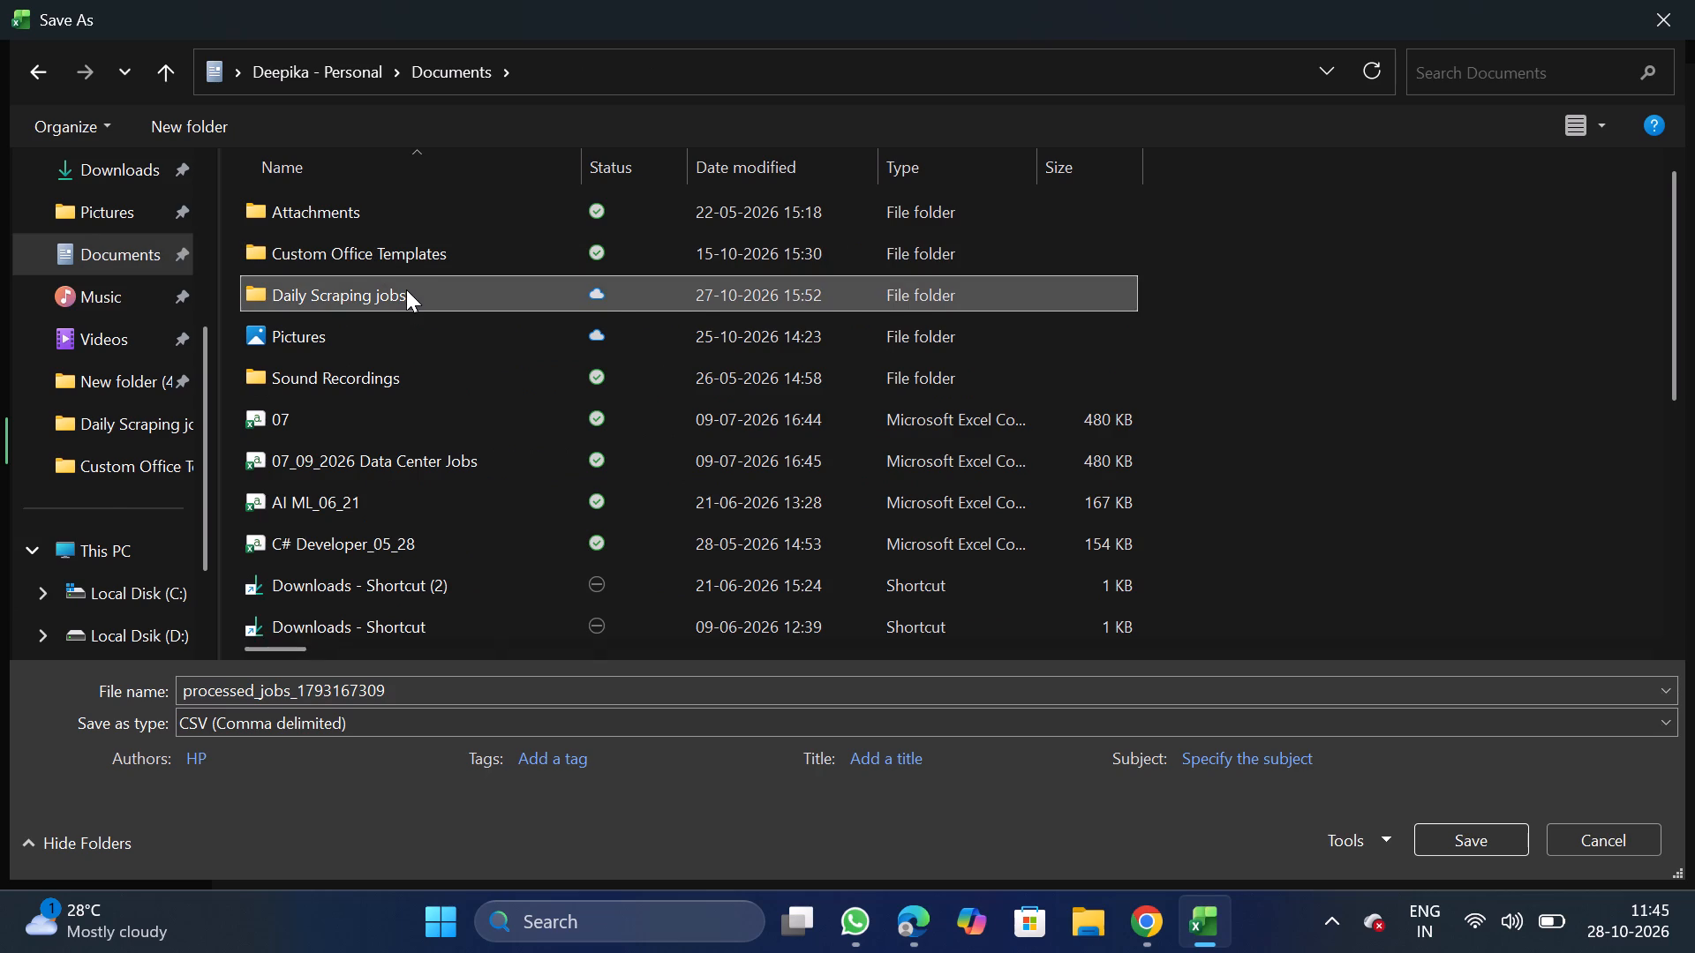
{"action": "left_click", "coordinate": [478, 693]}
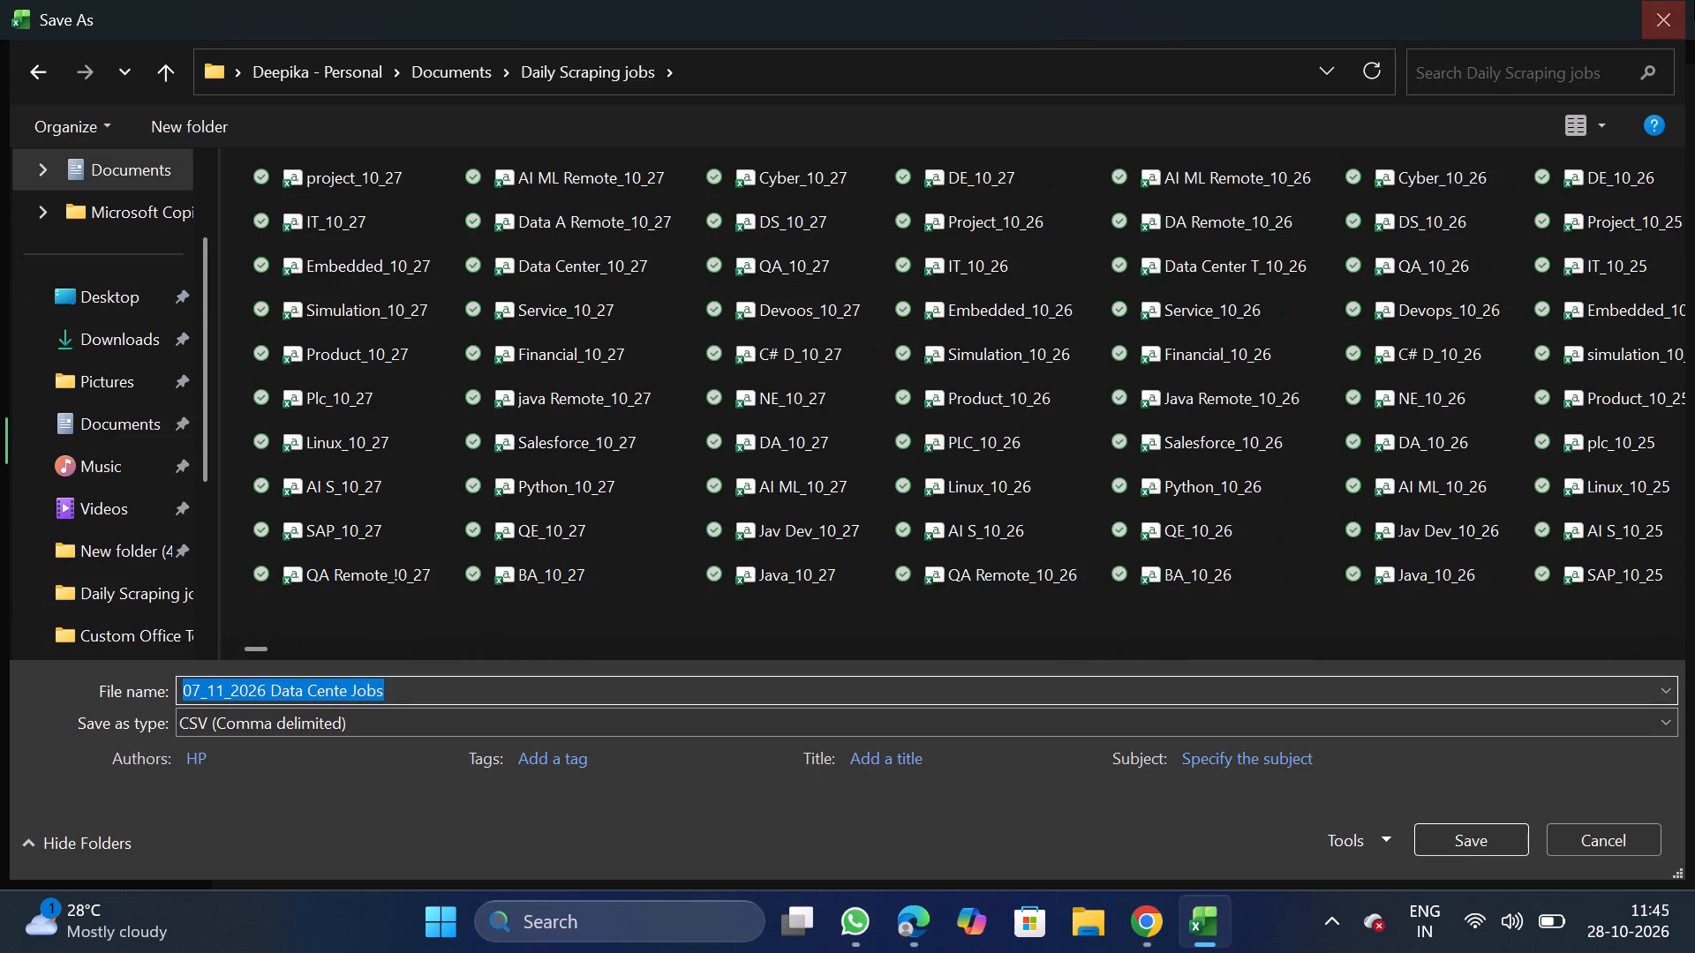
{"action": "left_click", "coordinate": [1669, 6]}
Save the cleaned sheet as a comma-delimited CSV named DE_10_28 in the Daily Scraping jobs folder under Documents.
{"action": "triple_click", "coordinate": [379, 747]}
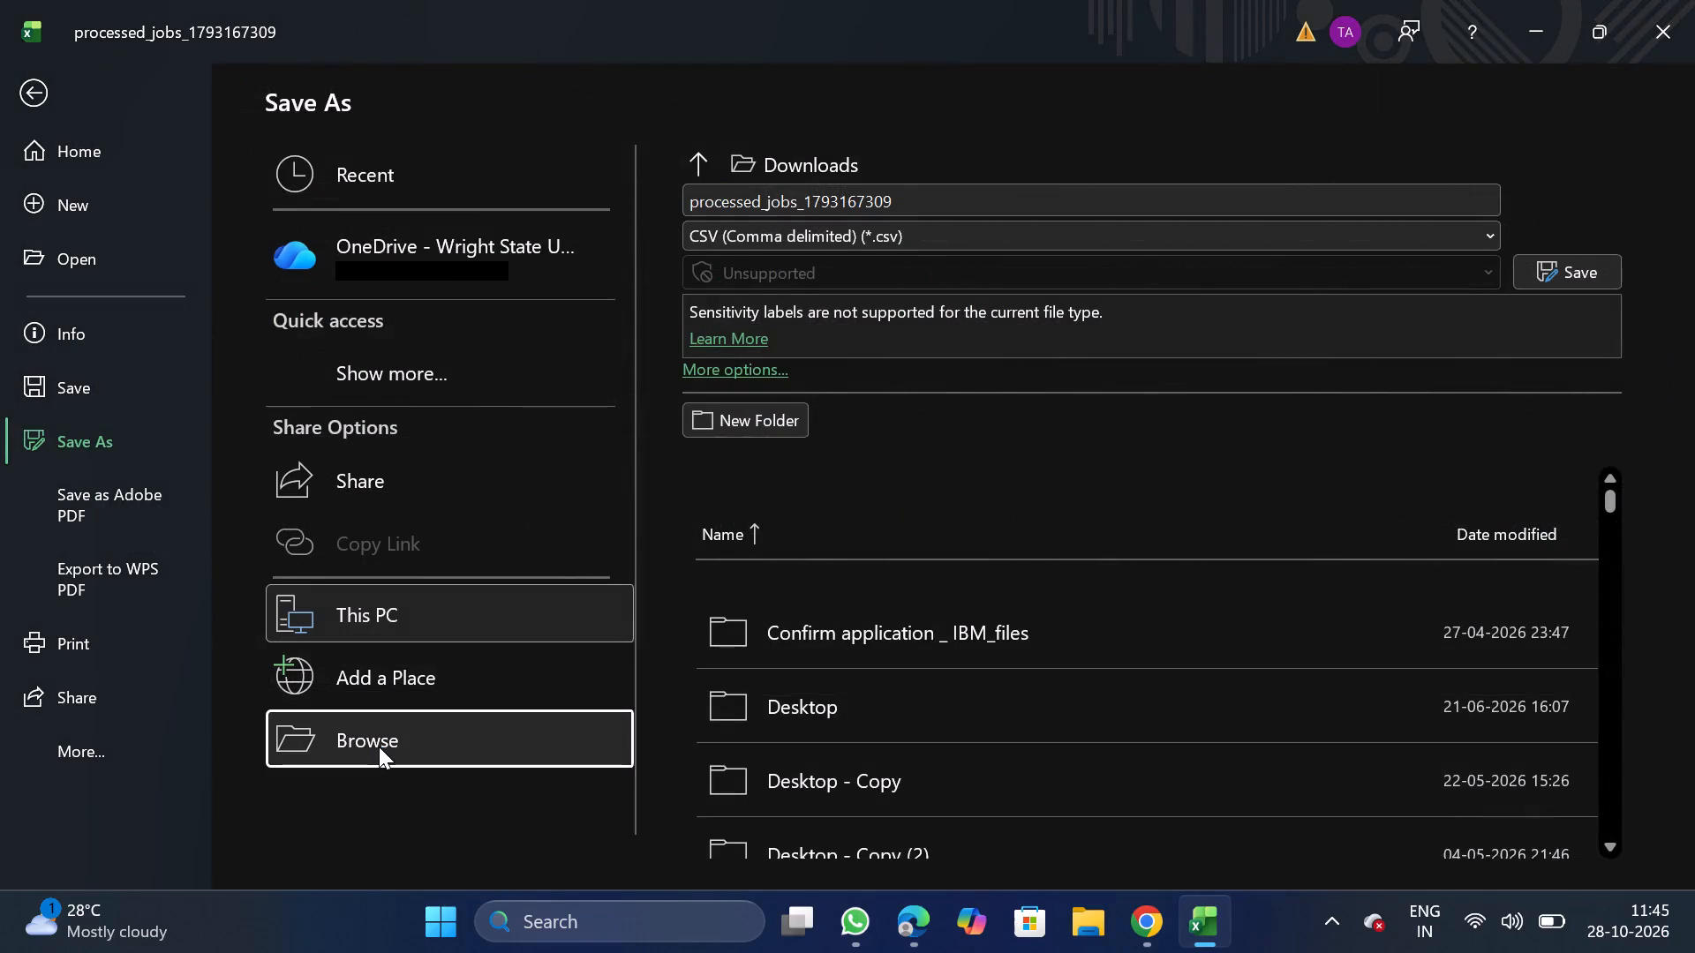
{"action": "left_click", "coordinate": [379, 747]}
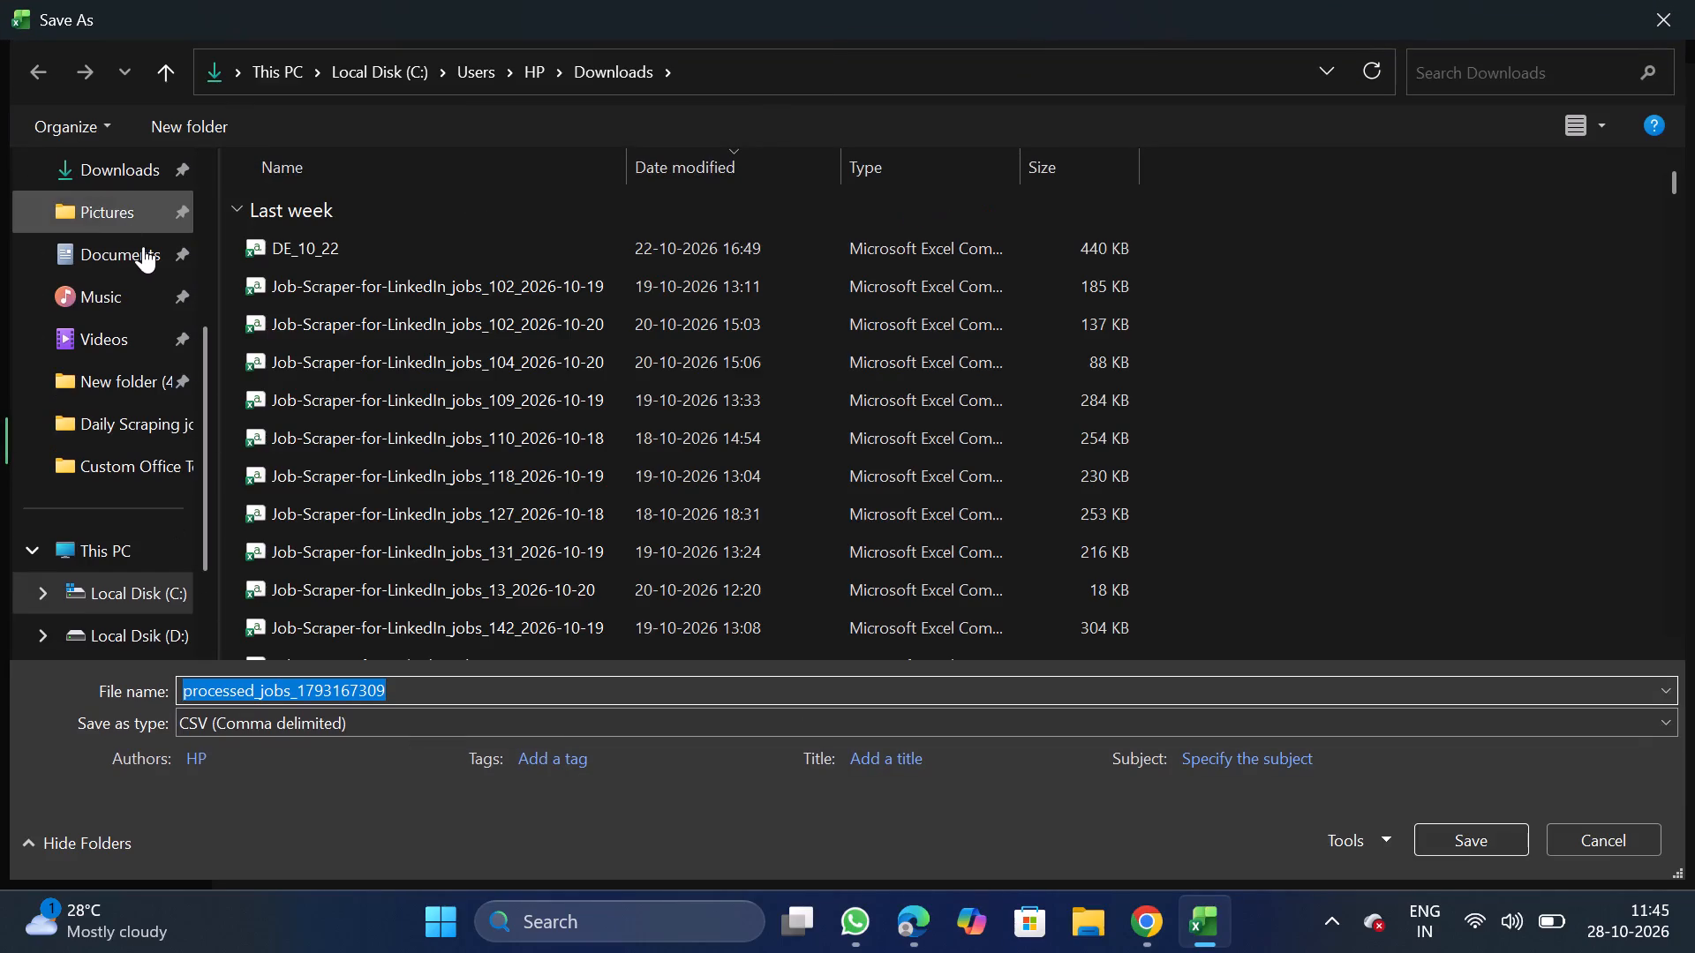
{"action": "double_click", "coordinate": [146, 247]}
{"action": "double_click", "coordinate": [449, 289]}
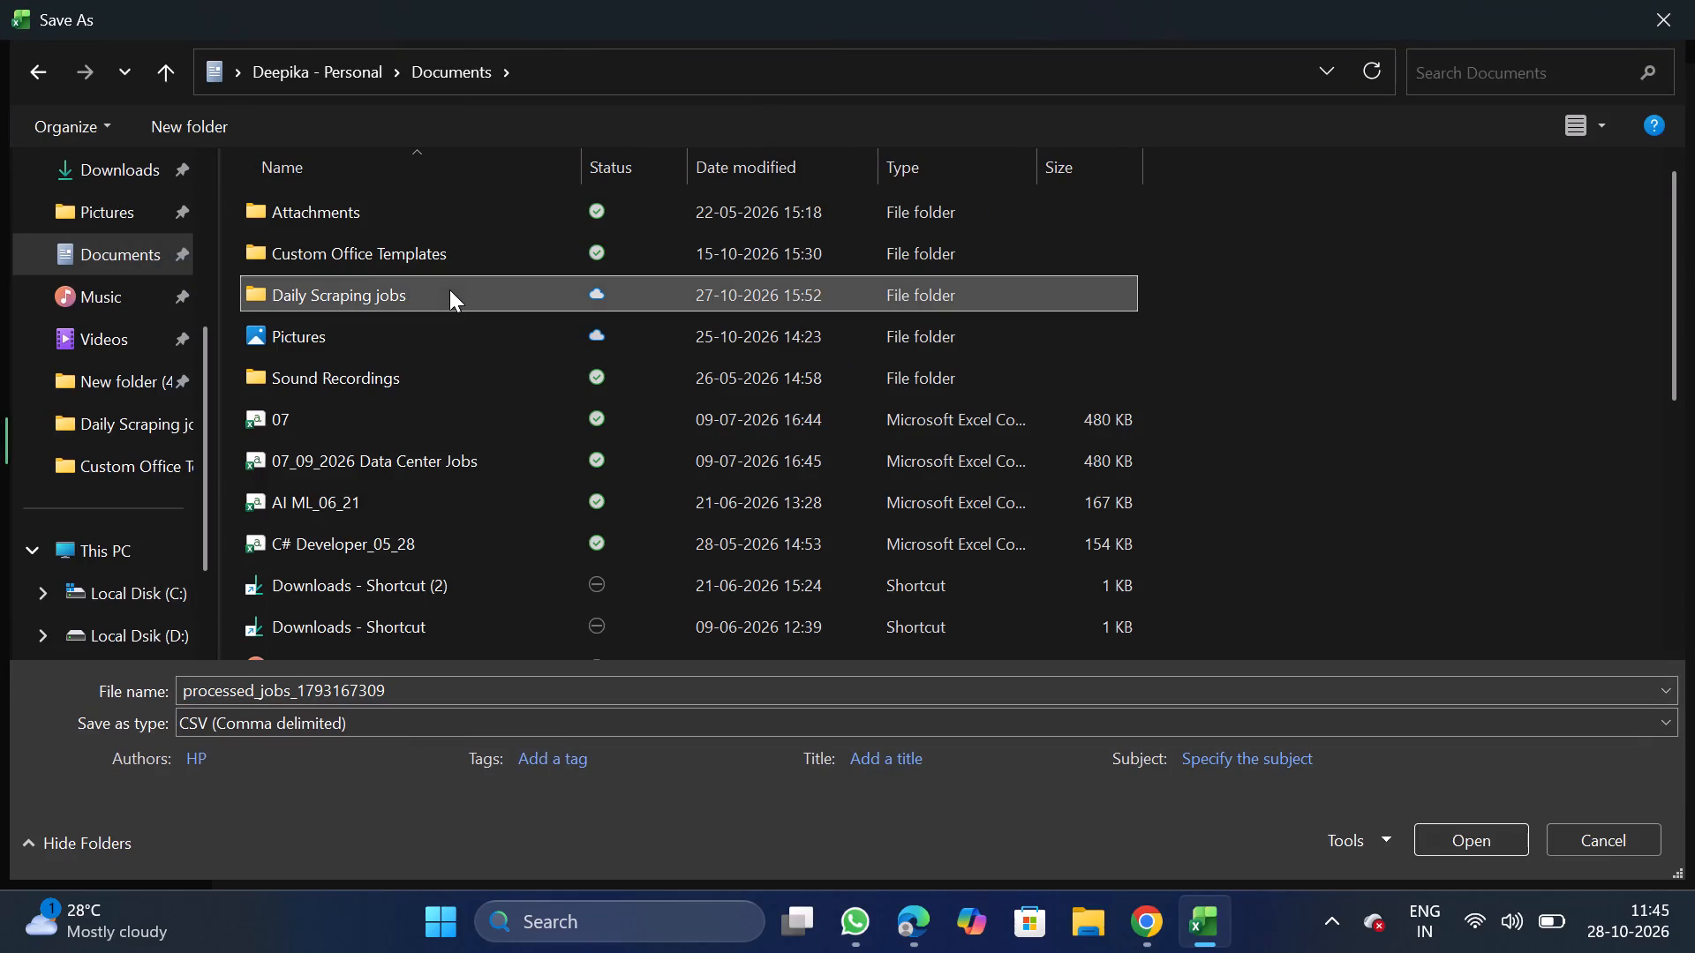
{"action": "left_click", "coordinate": [451, 683]}
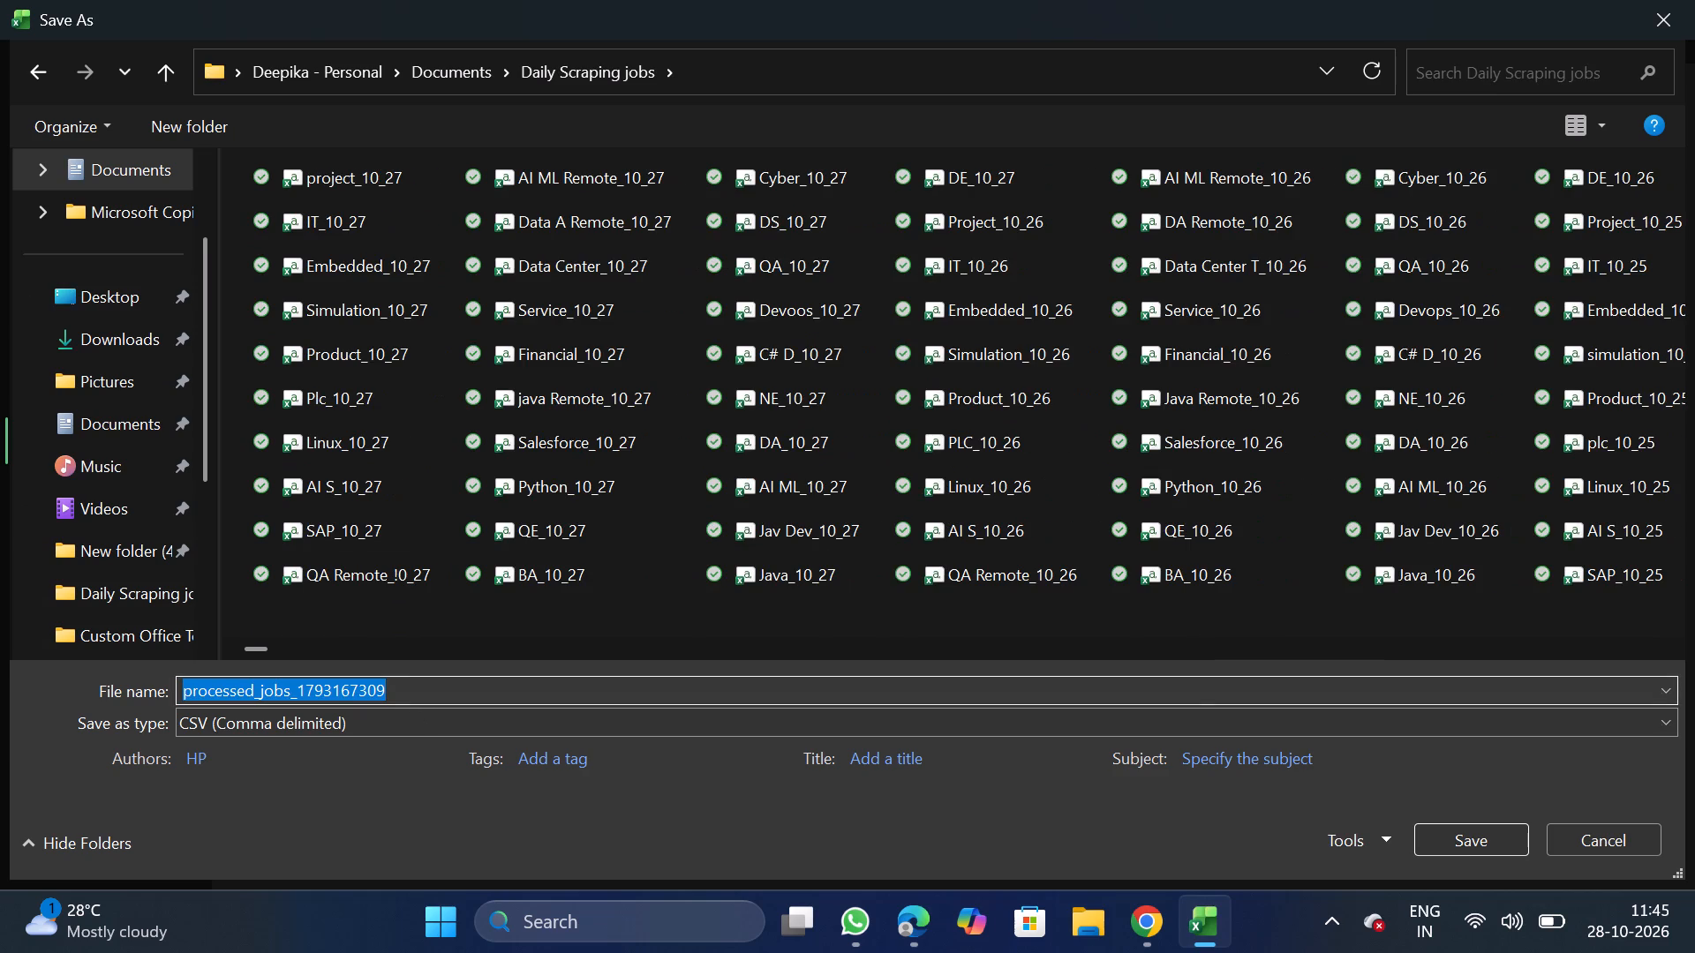
{"action": "key", "text": "BackSpace"}
{"action": "type", "text": "DE_10_2"}
{"action": "key", "text": "8"}
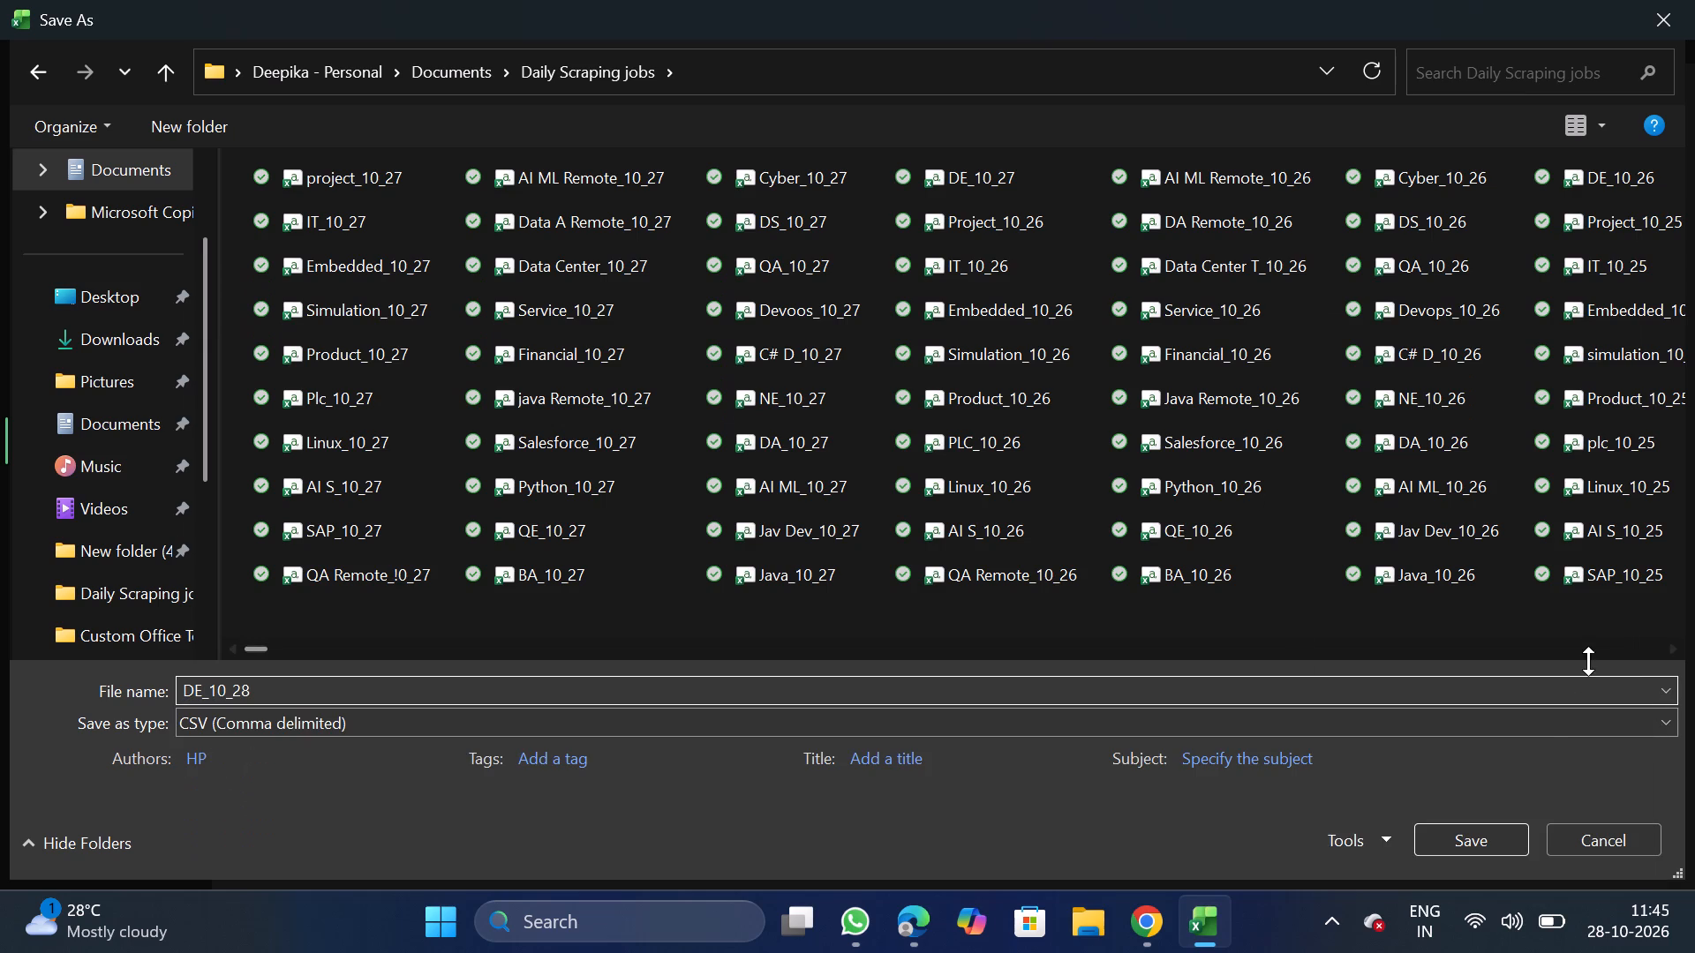
{"action": "left_click", "coordinate": [1440, 829]}
Switch to Chrome and upload the DE_10_28 CSV file from the Daily Scraping jobs folder to NextGenApply.
{"action": "left_click", "coordinate": [1151, 917]}
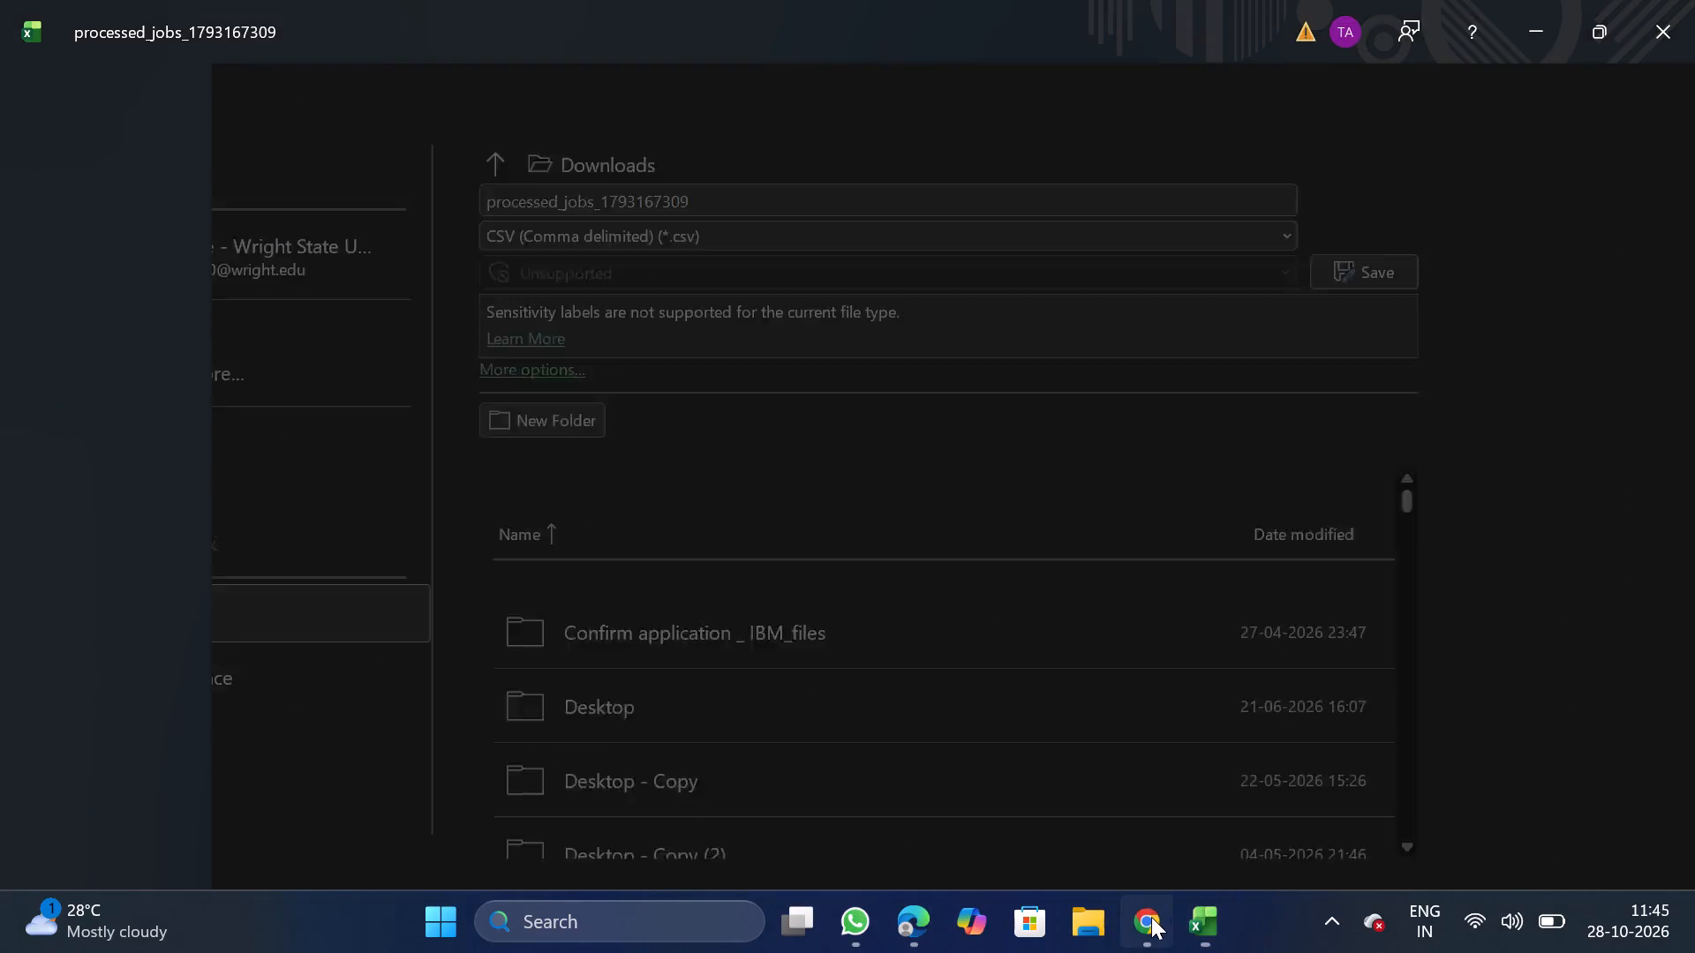
{"action": "scroll", "coordinate": [815, 643], "scroll_direction": "down", "scroll_amount": 2}
{"action": "left_click", "coordinate": [711, 714]}
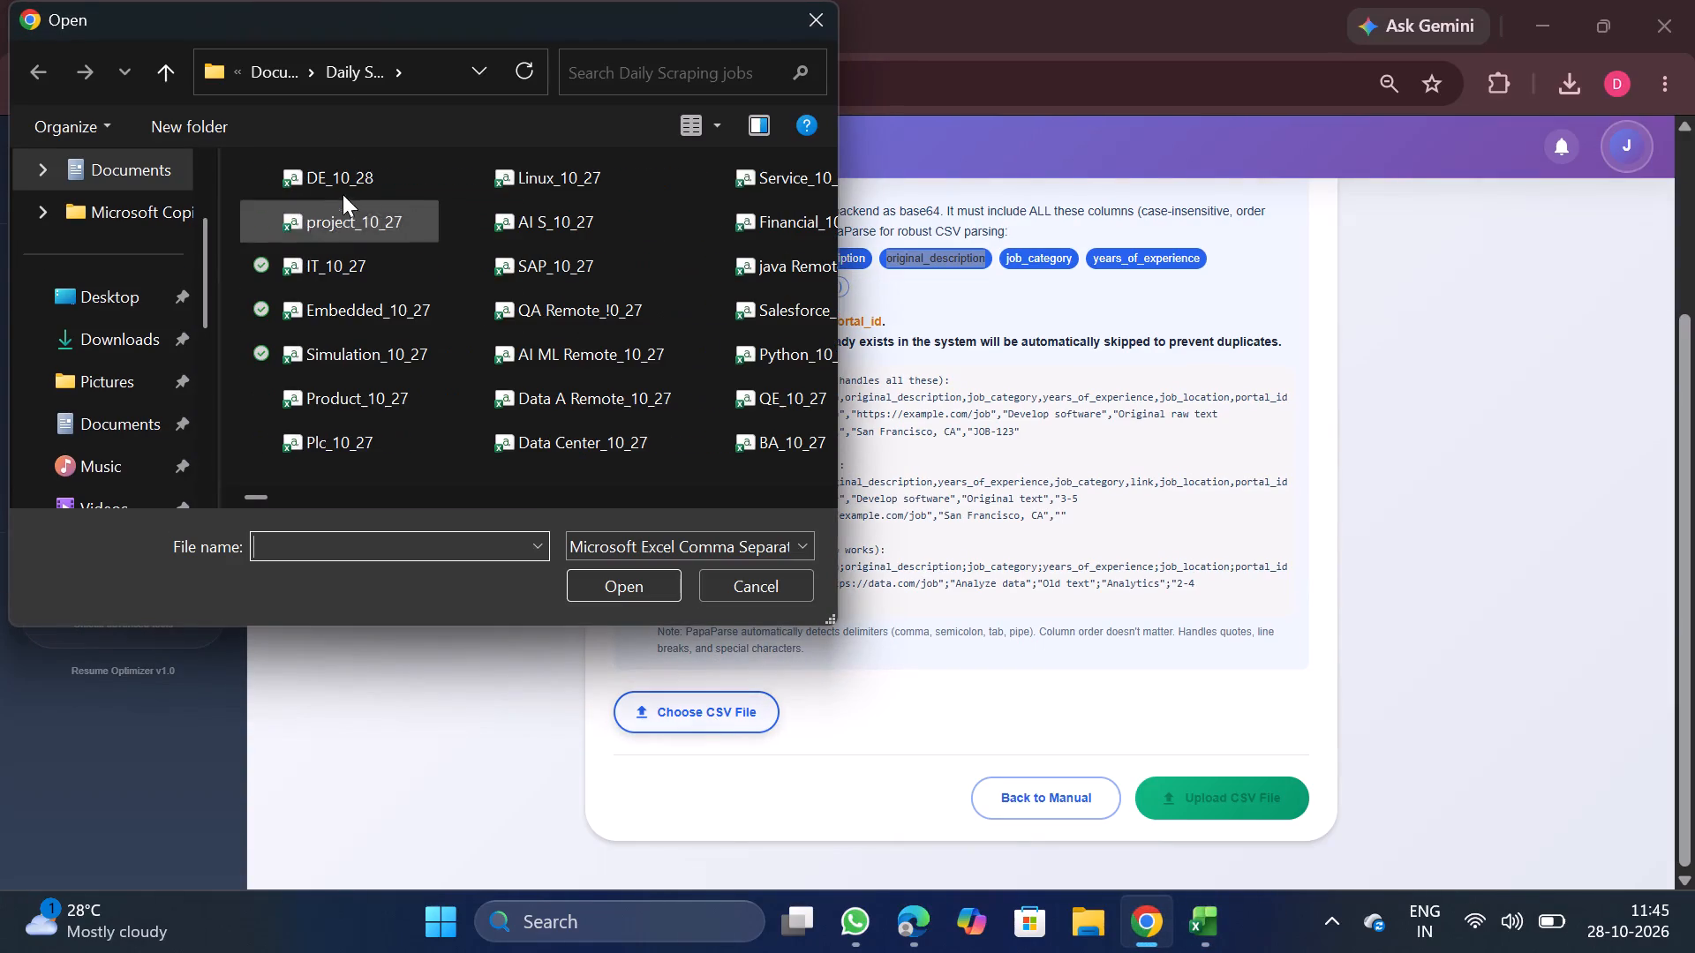
{"action": "double_click", "coordinate": [362, 166]}
{"action": "scroll", "coordinate": [983, 636], "scroll_direction": "down", "scroll_amount": 2}
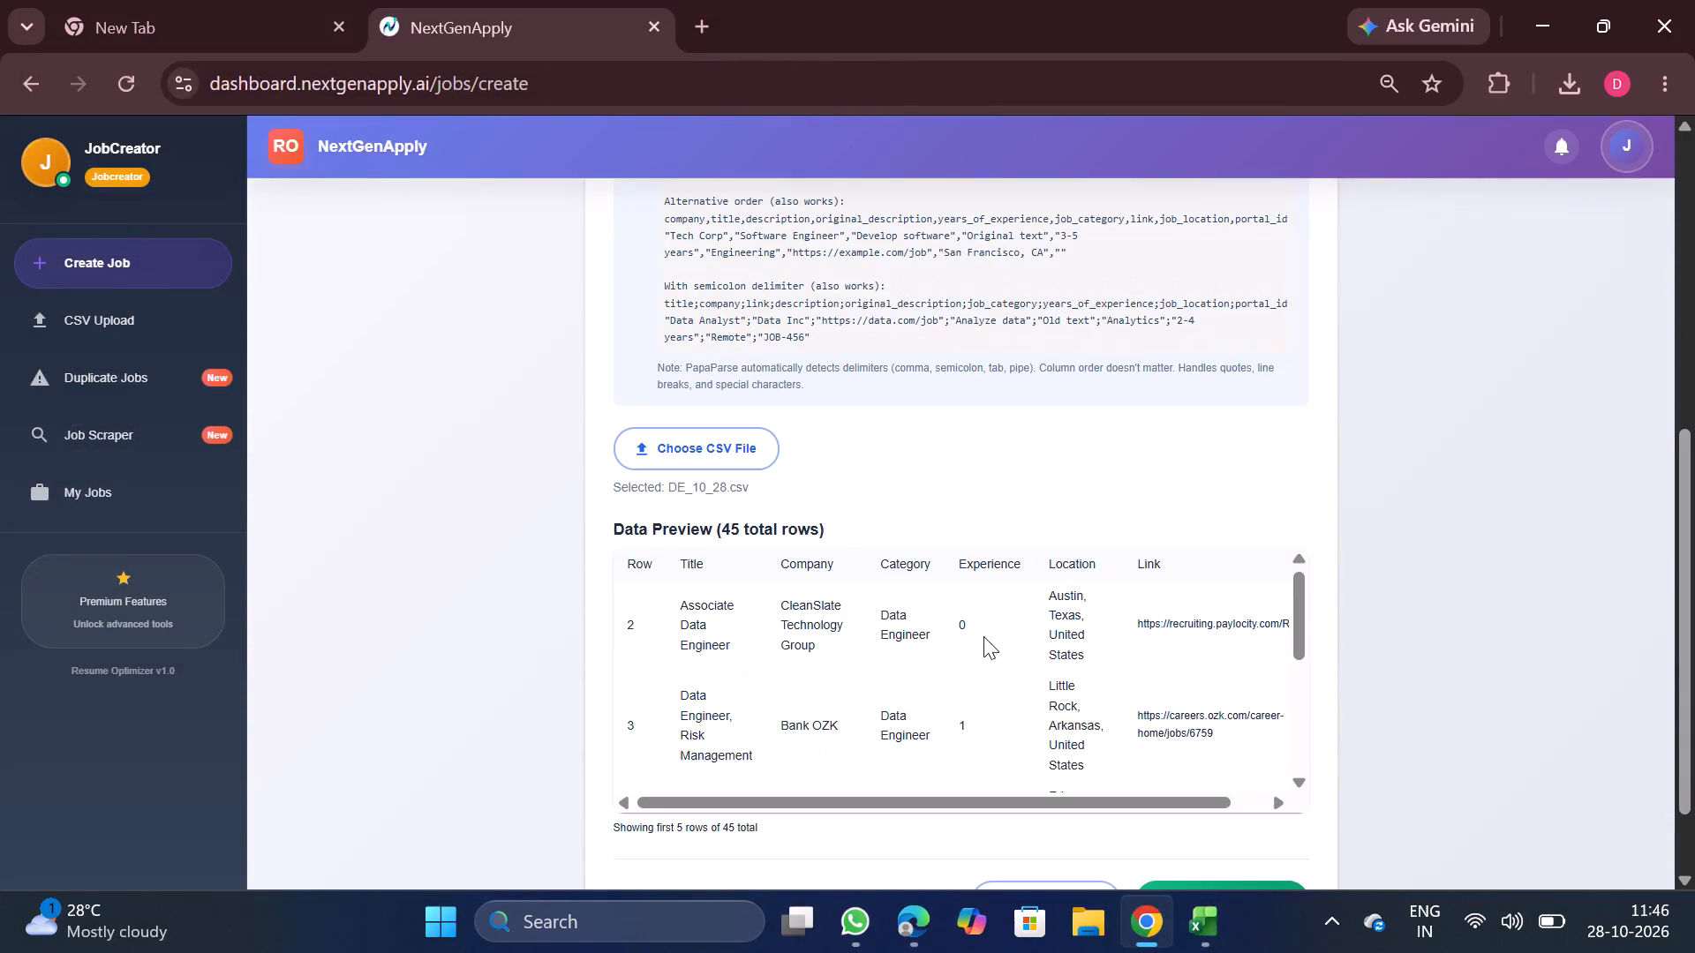
{"action": "scroll", "coordinate": [1110, 648], "scroll_direction": "down", "scroll_amount": 5}
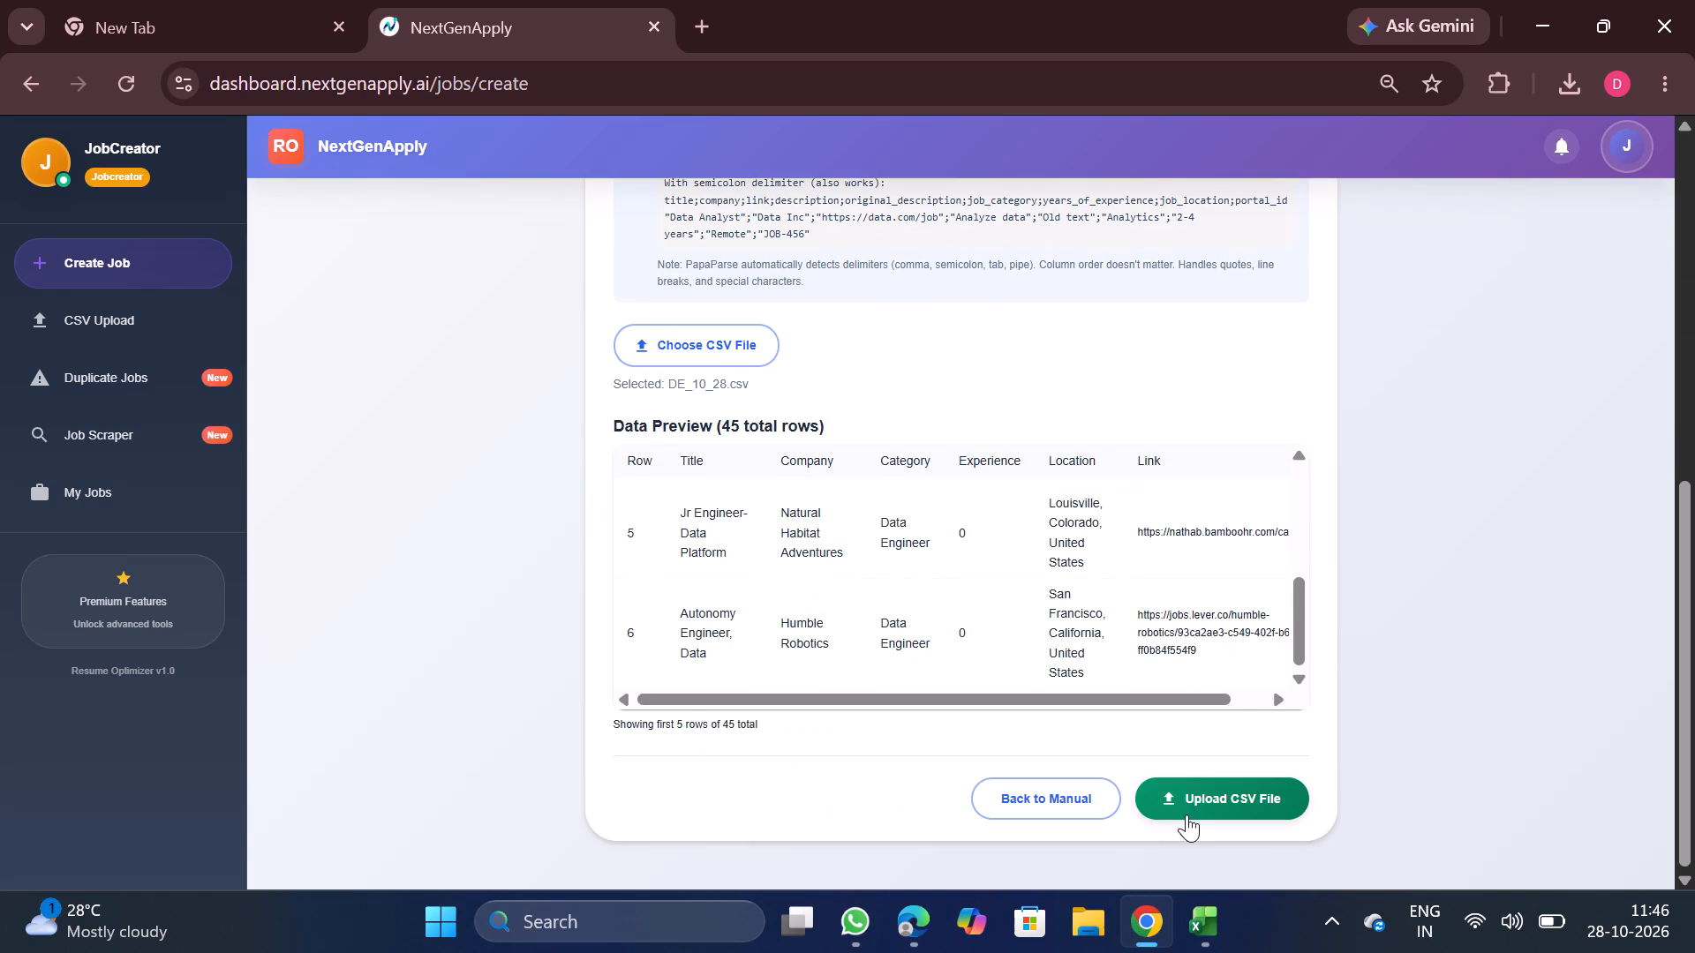
{"action": "left_click", "coordinate": [1186, 814]}
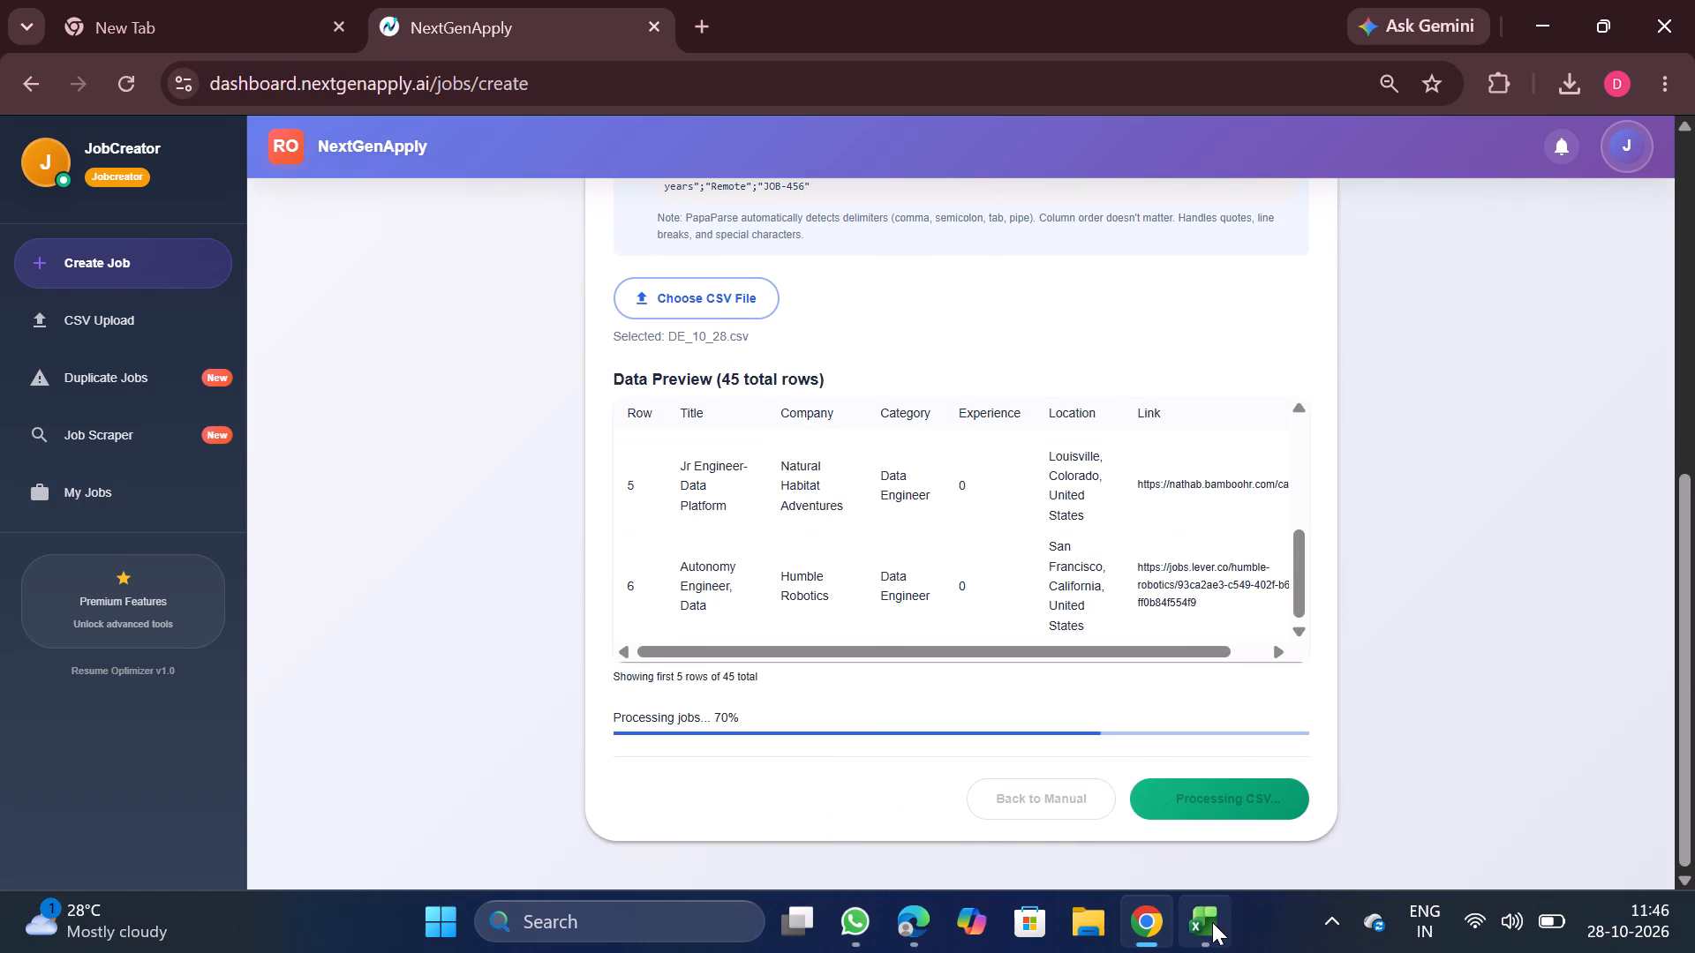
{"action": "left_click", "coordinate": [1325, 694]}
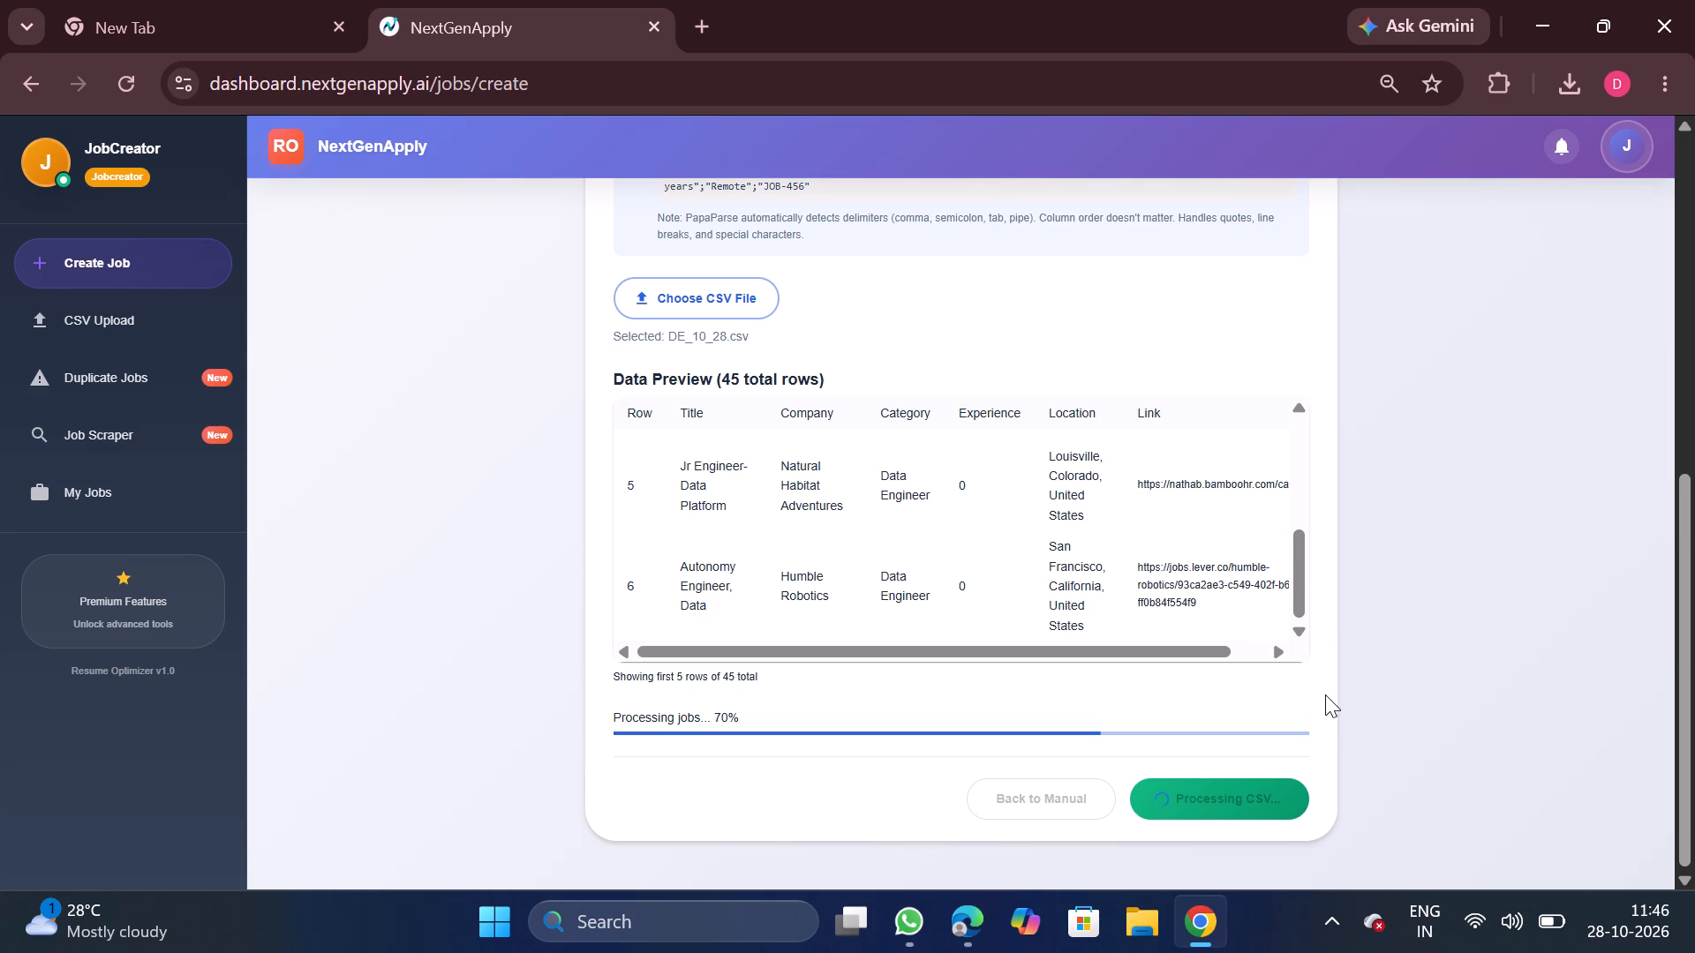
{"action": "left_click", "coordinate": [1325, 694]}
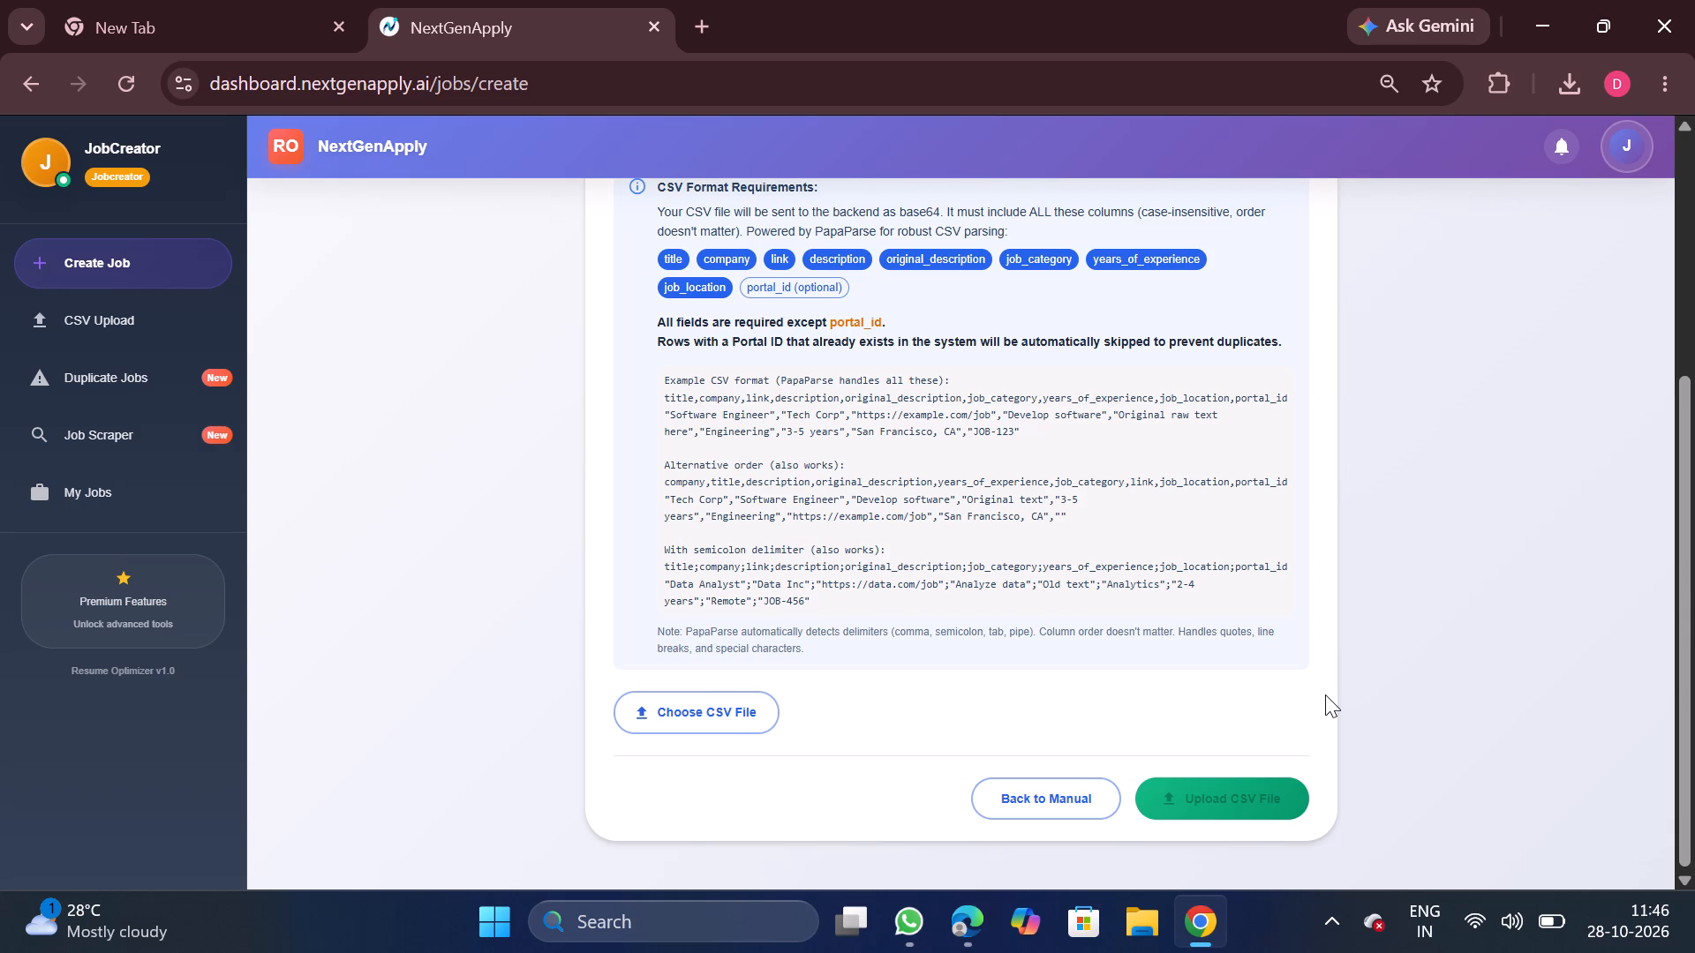
Download the Java Full Stack Developer CSV dated Oct 28 from the CSV upload history and open it in Excel.
{"action": "scroll", "coordinate": [1325, 694], "scroll_direction": "up", "scroll_amount": 4}
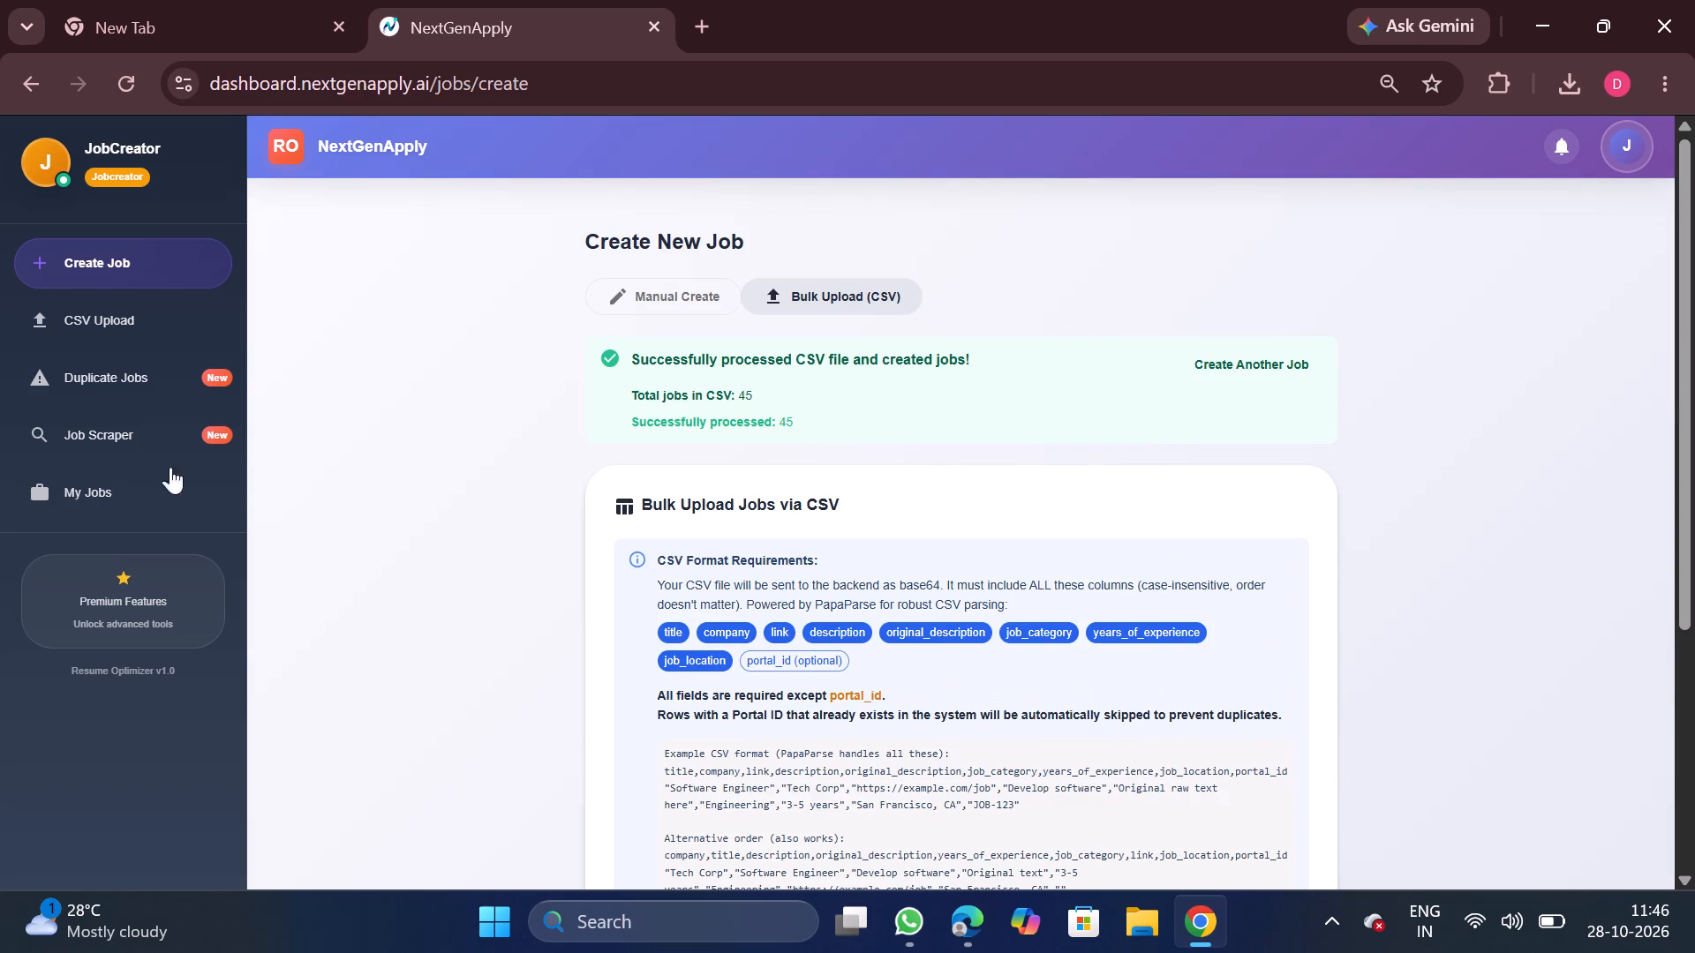
{"action": "left_click", "coordinate": [120, 316]}
{"action": "scroll", "coordinate": [957, 475], "scroll_direction": "up", "scroll_amount": 3}
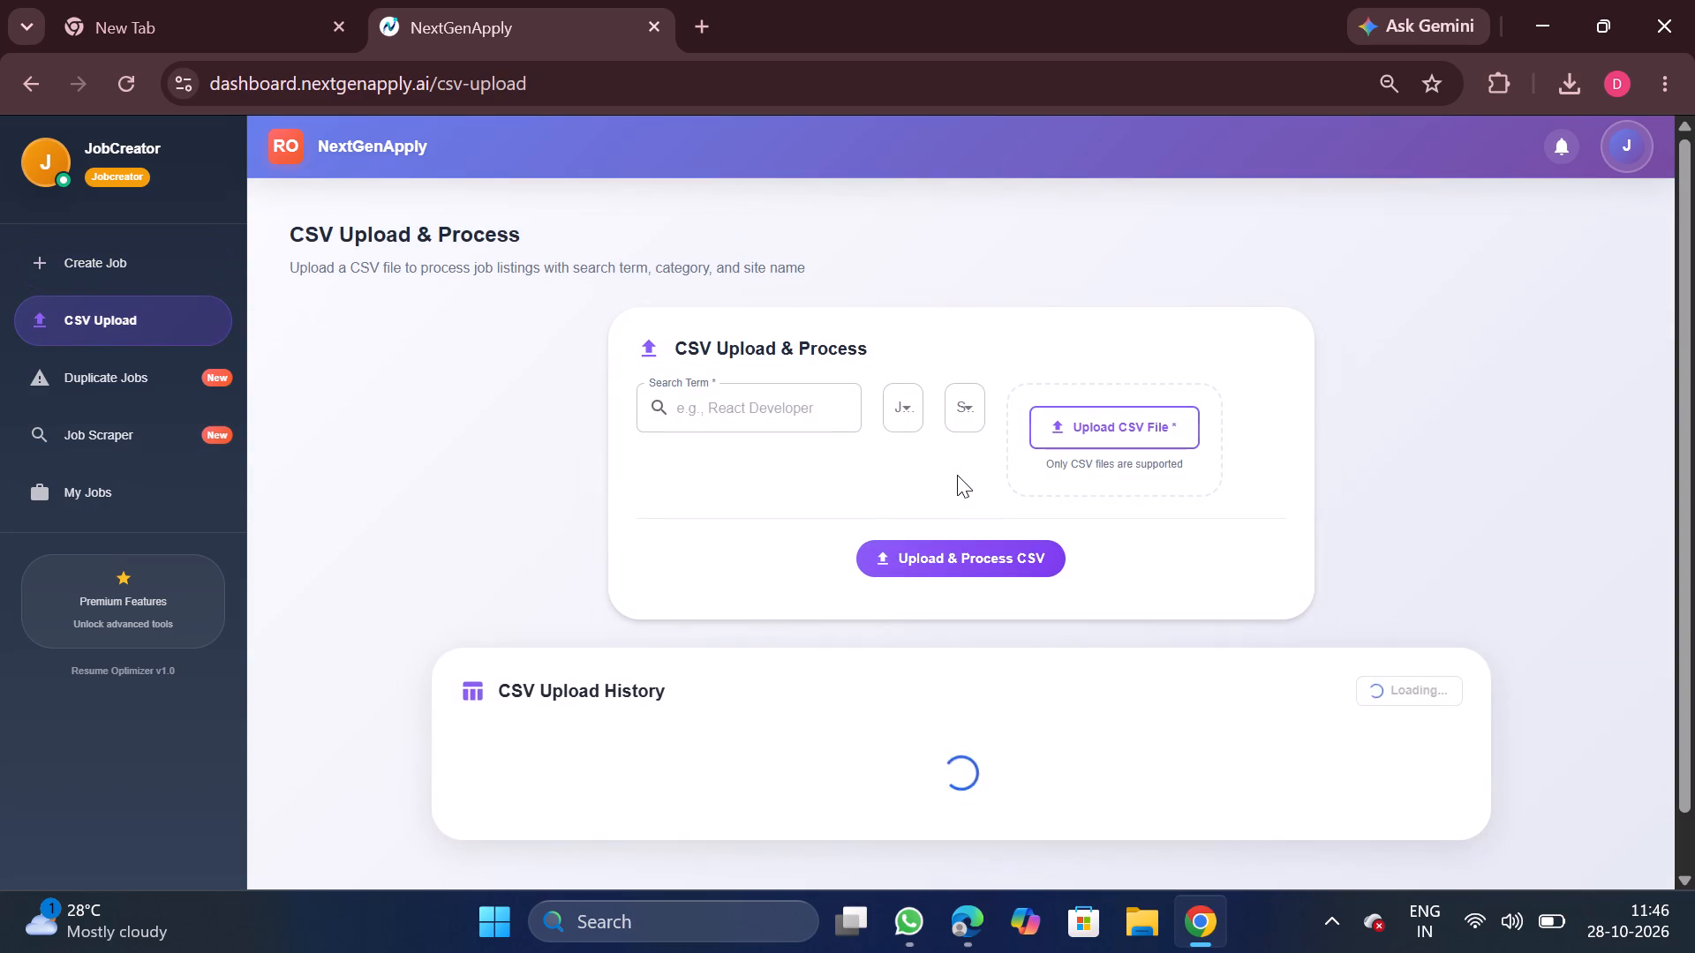
{"action": "scroll", "coordinate": [957, 475], "scroll_direction": "up", "scroll_amount": 2}
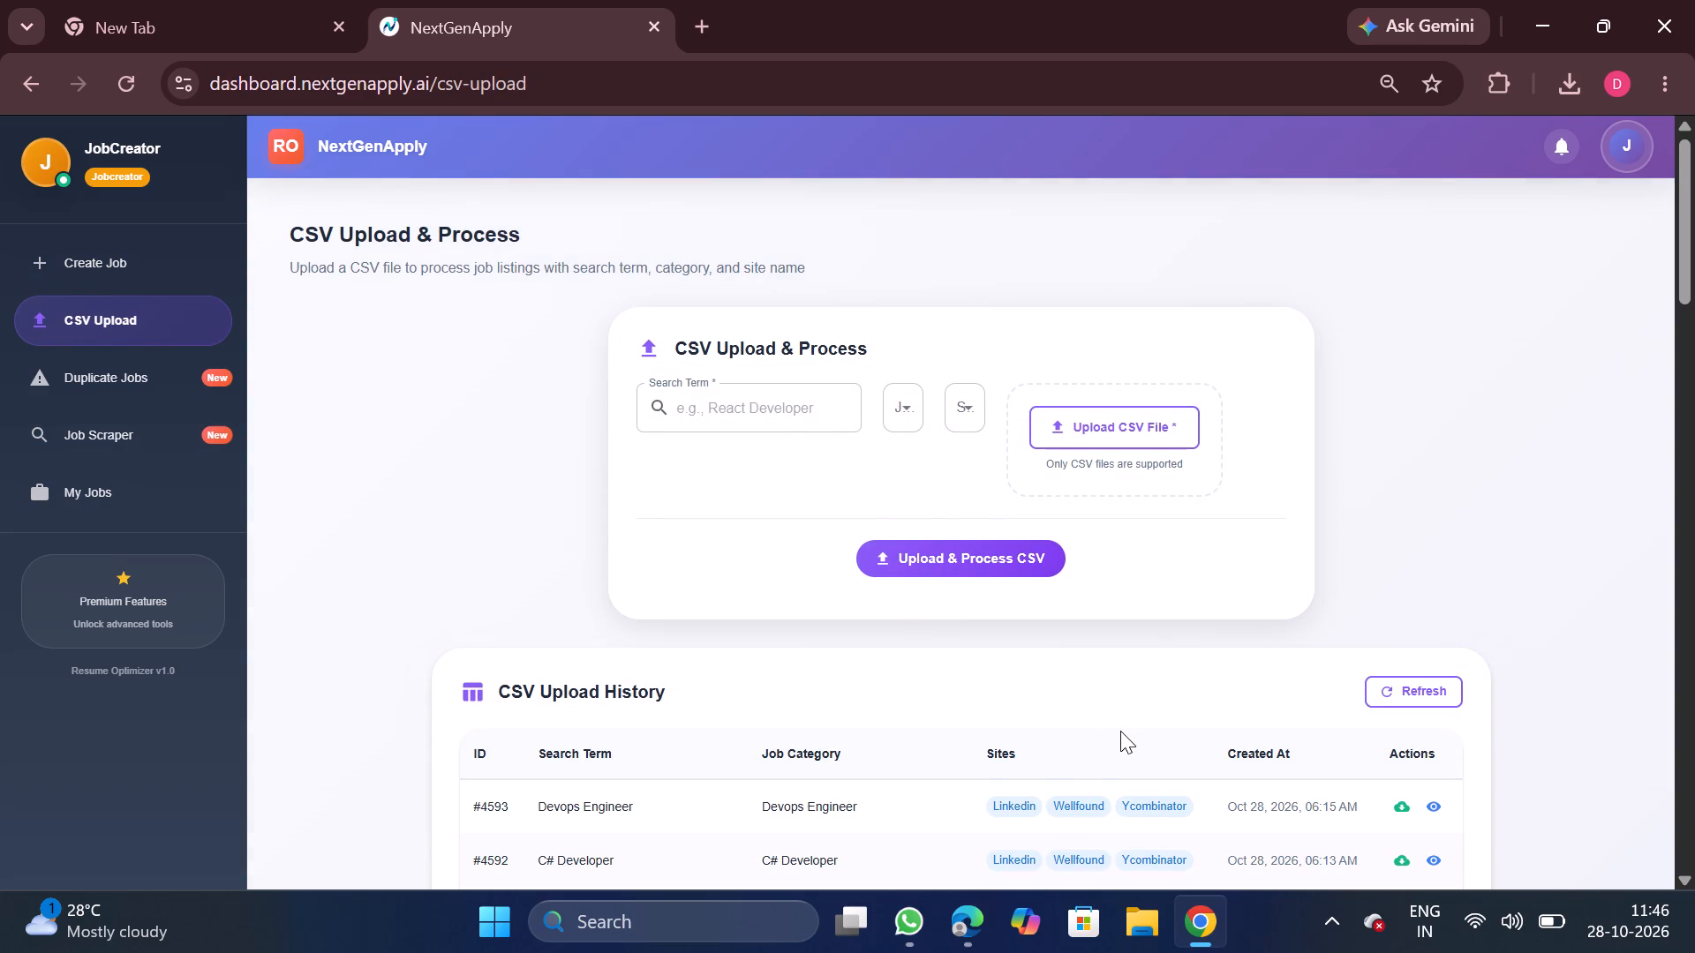
{"action": "scroll", "coordinate": [1120, 731], "scroll_direction": "down", "scroll_amount": 2}
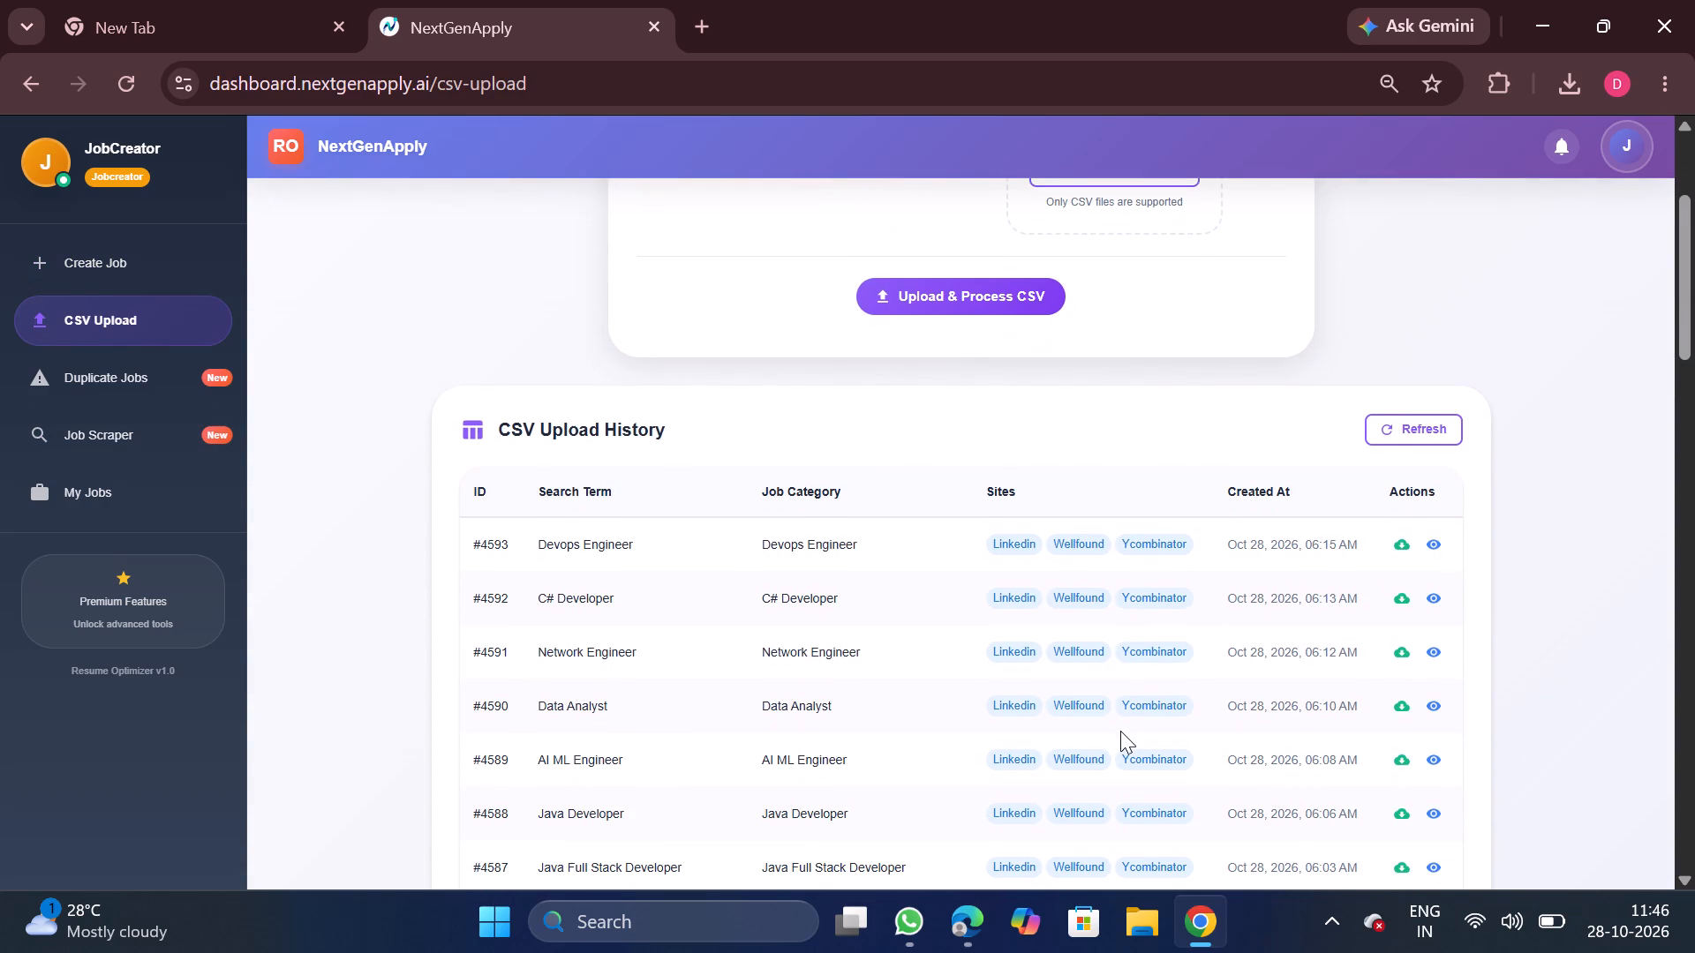
{"action": "scroll", "coordinate": [1120, 731], "scroll_direction": "down", "scroll_amount": 2}
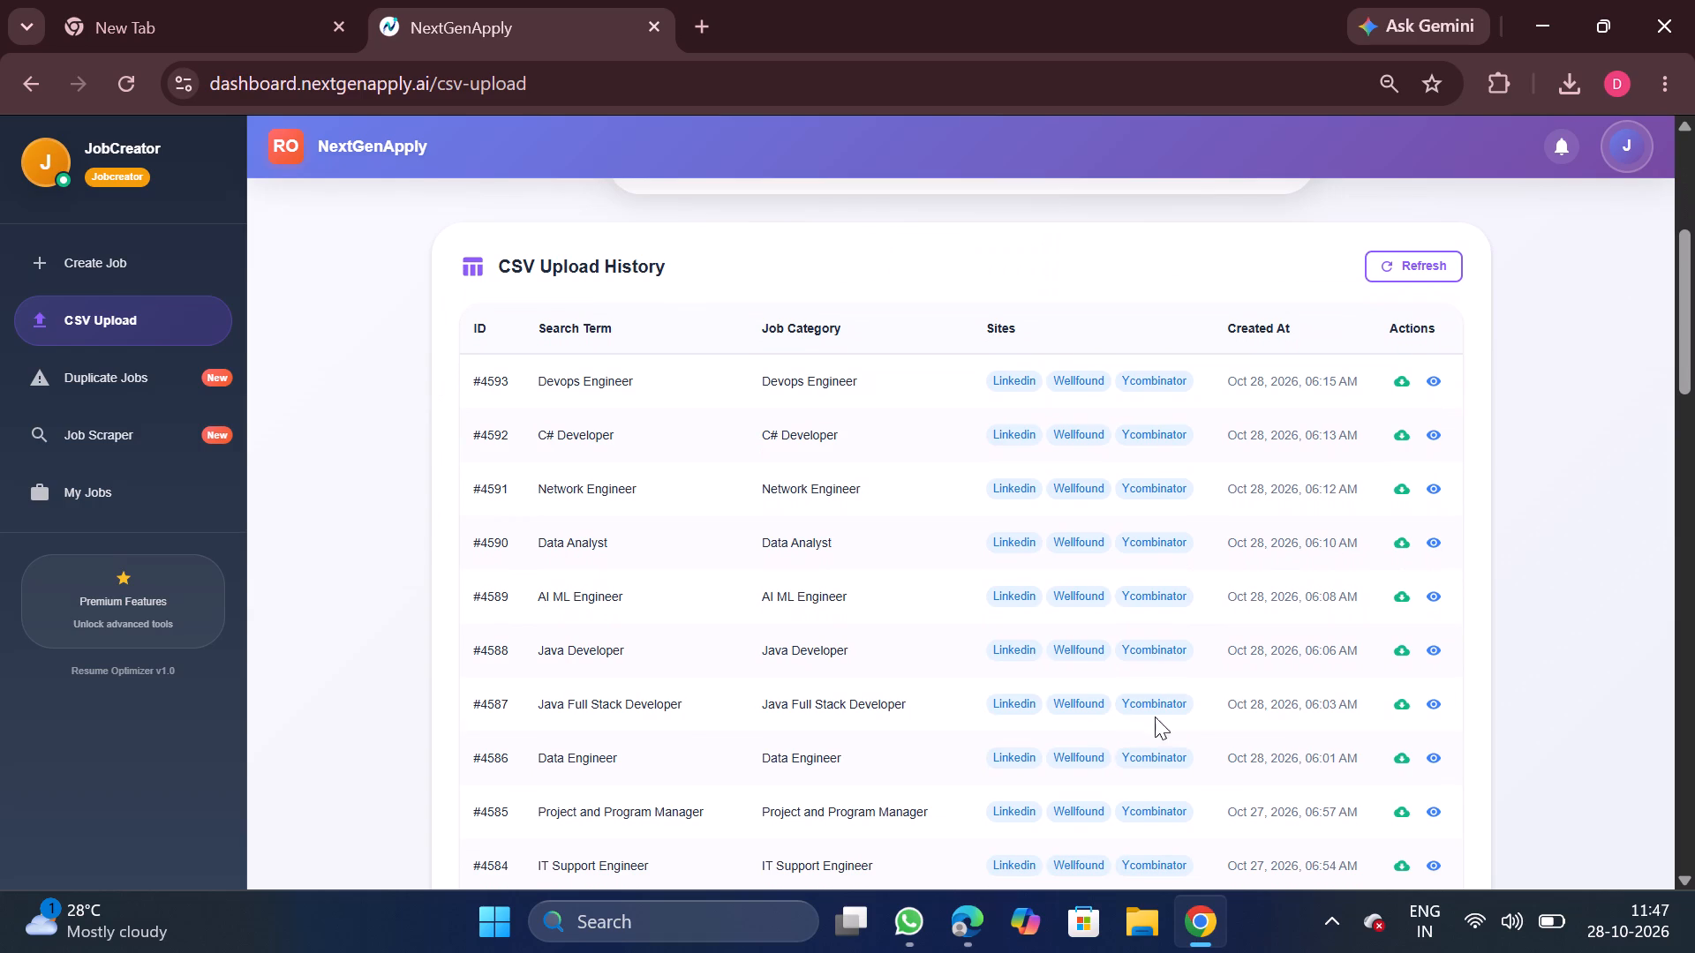
{"action": "left_click", "coordinate": [1405, 702]}
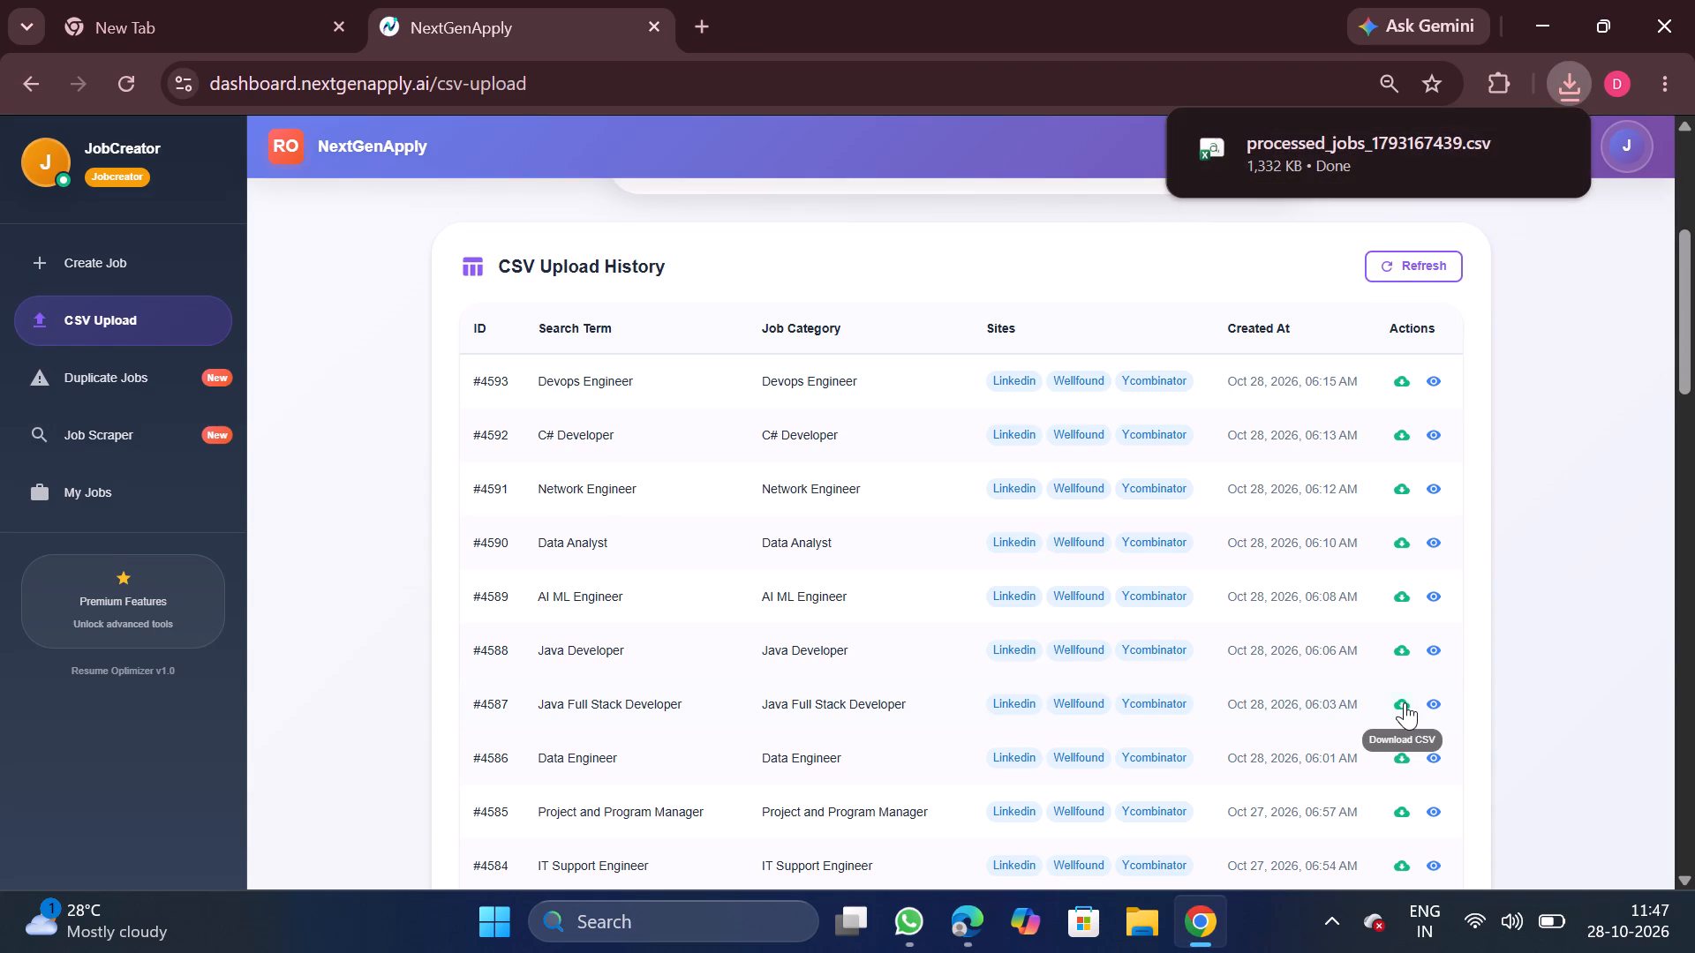
{"action": "left_click", "coordinate": [1310, 144]}
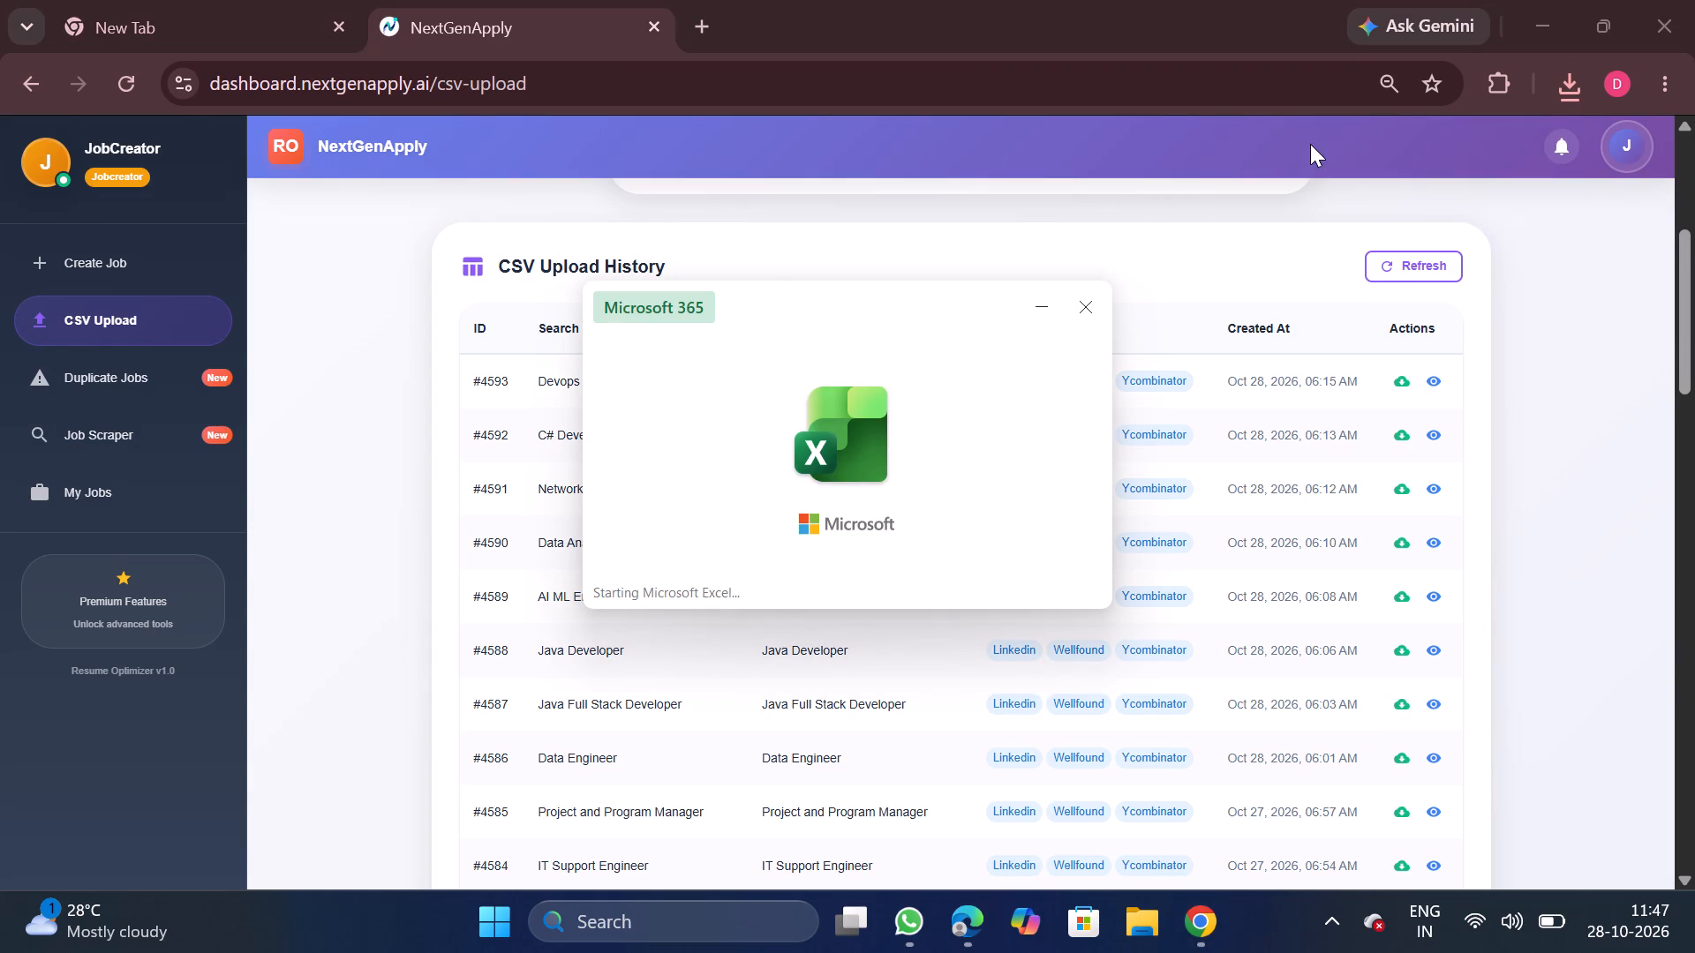
Remove duplicate rows from the whole sheet based only on the company column.
{"action": "left_click", "coordinate": [296, 612]}
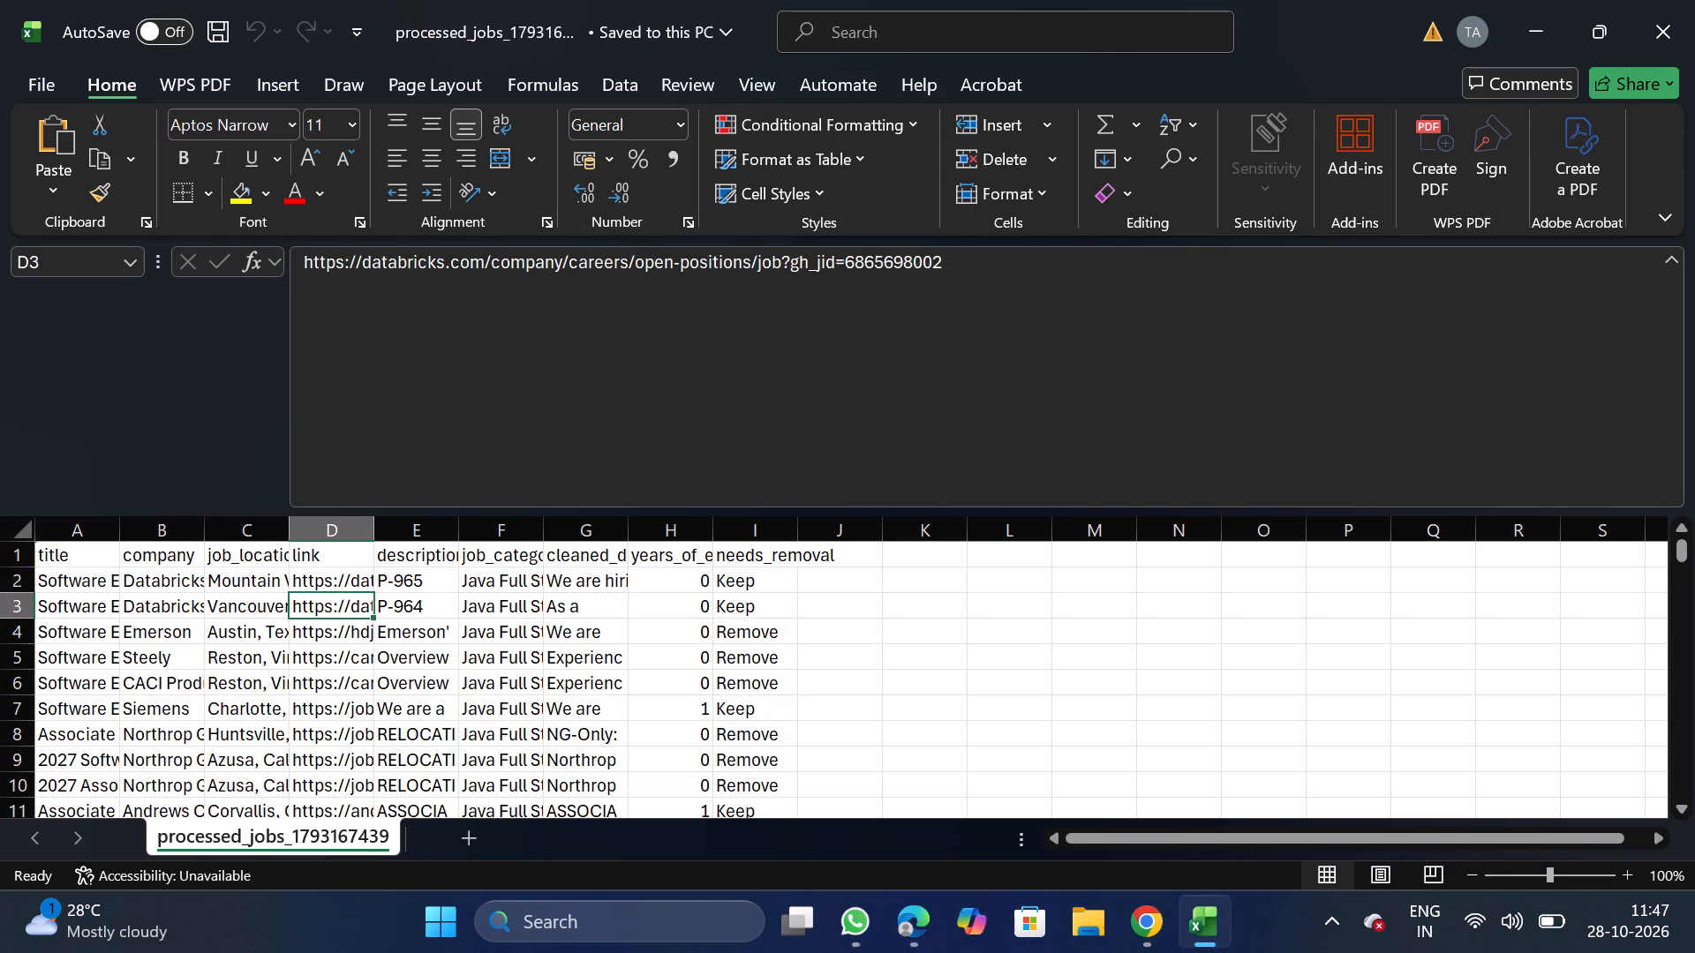
{"action": "key", "text": "ctrl+a"}
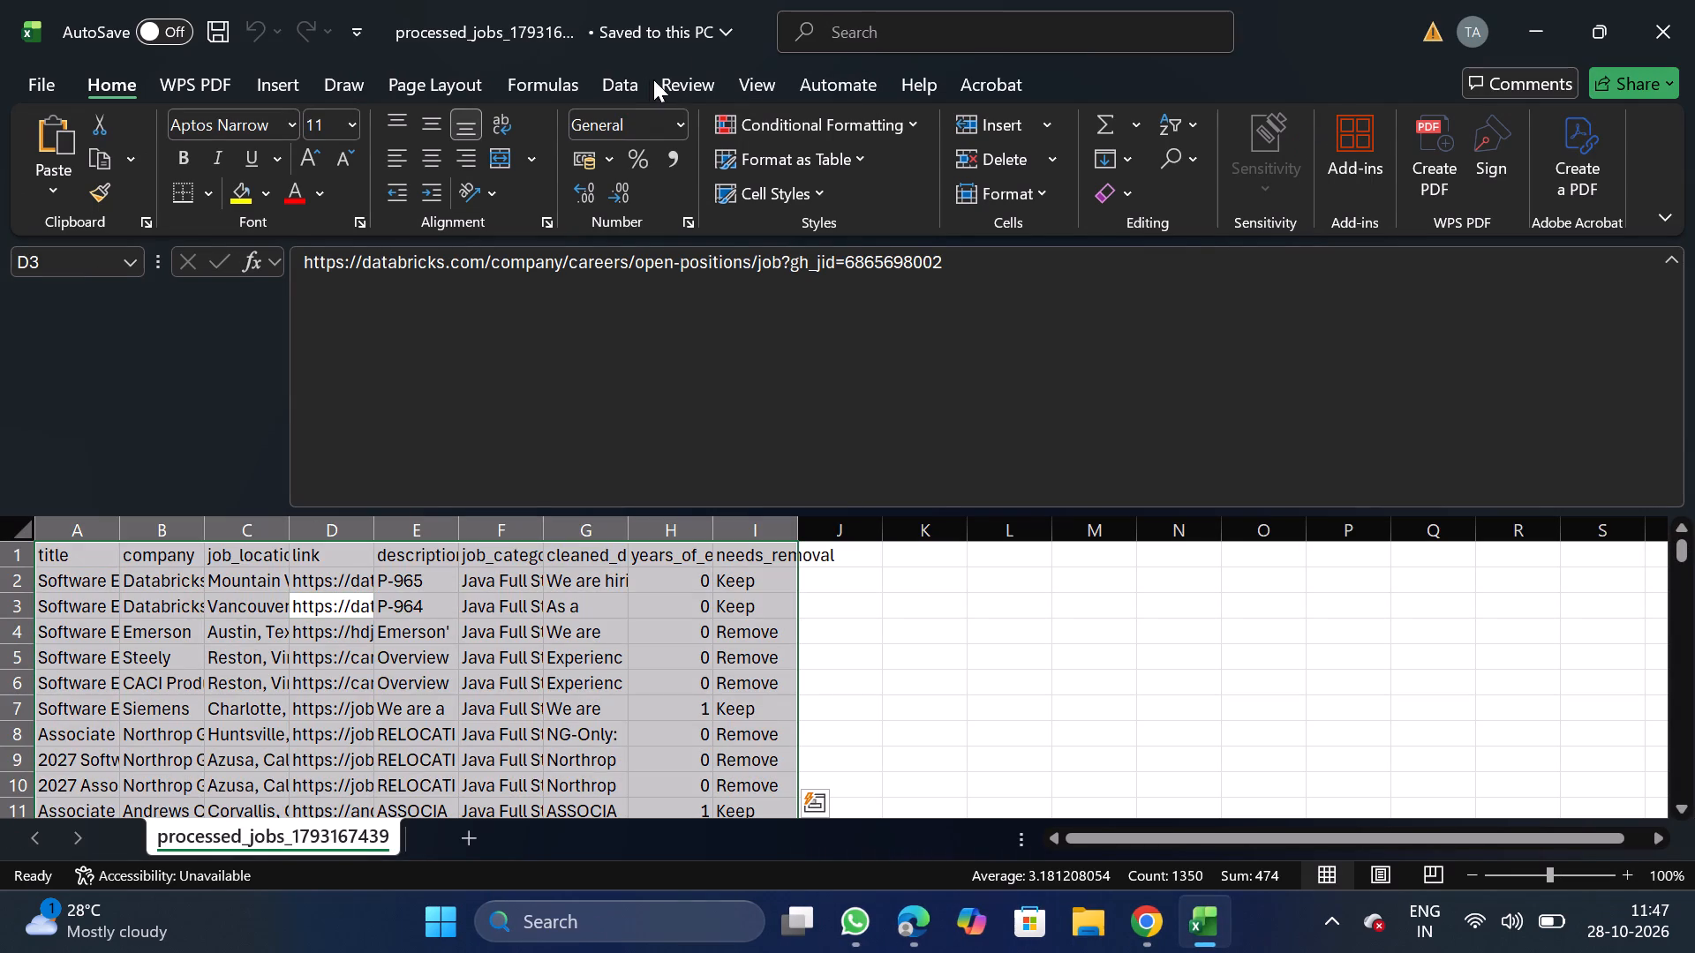
{"action": "left_click", "coordinate": [637, 79]}
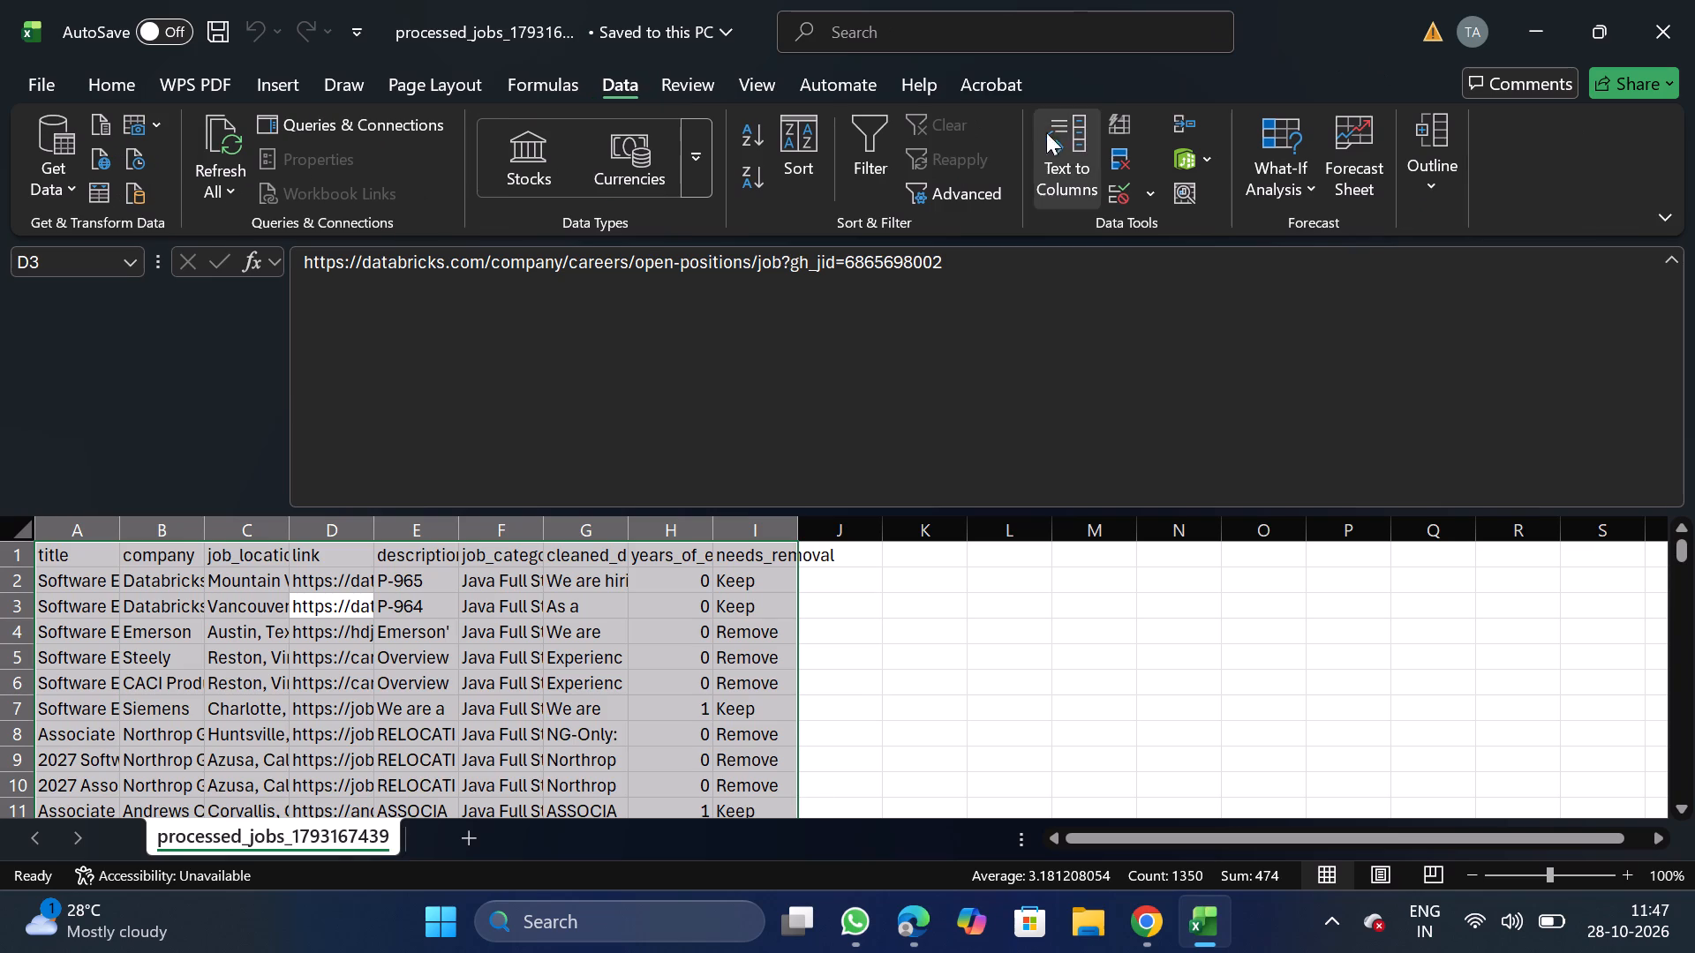
{"action": "left_click", "coordinate": [1119, 162]}
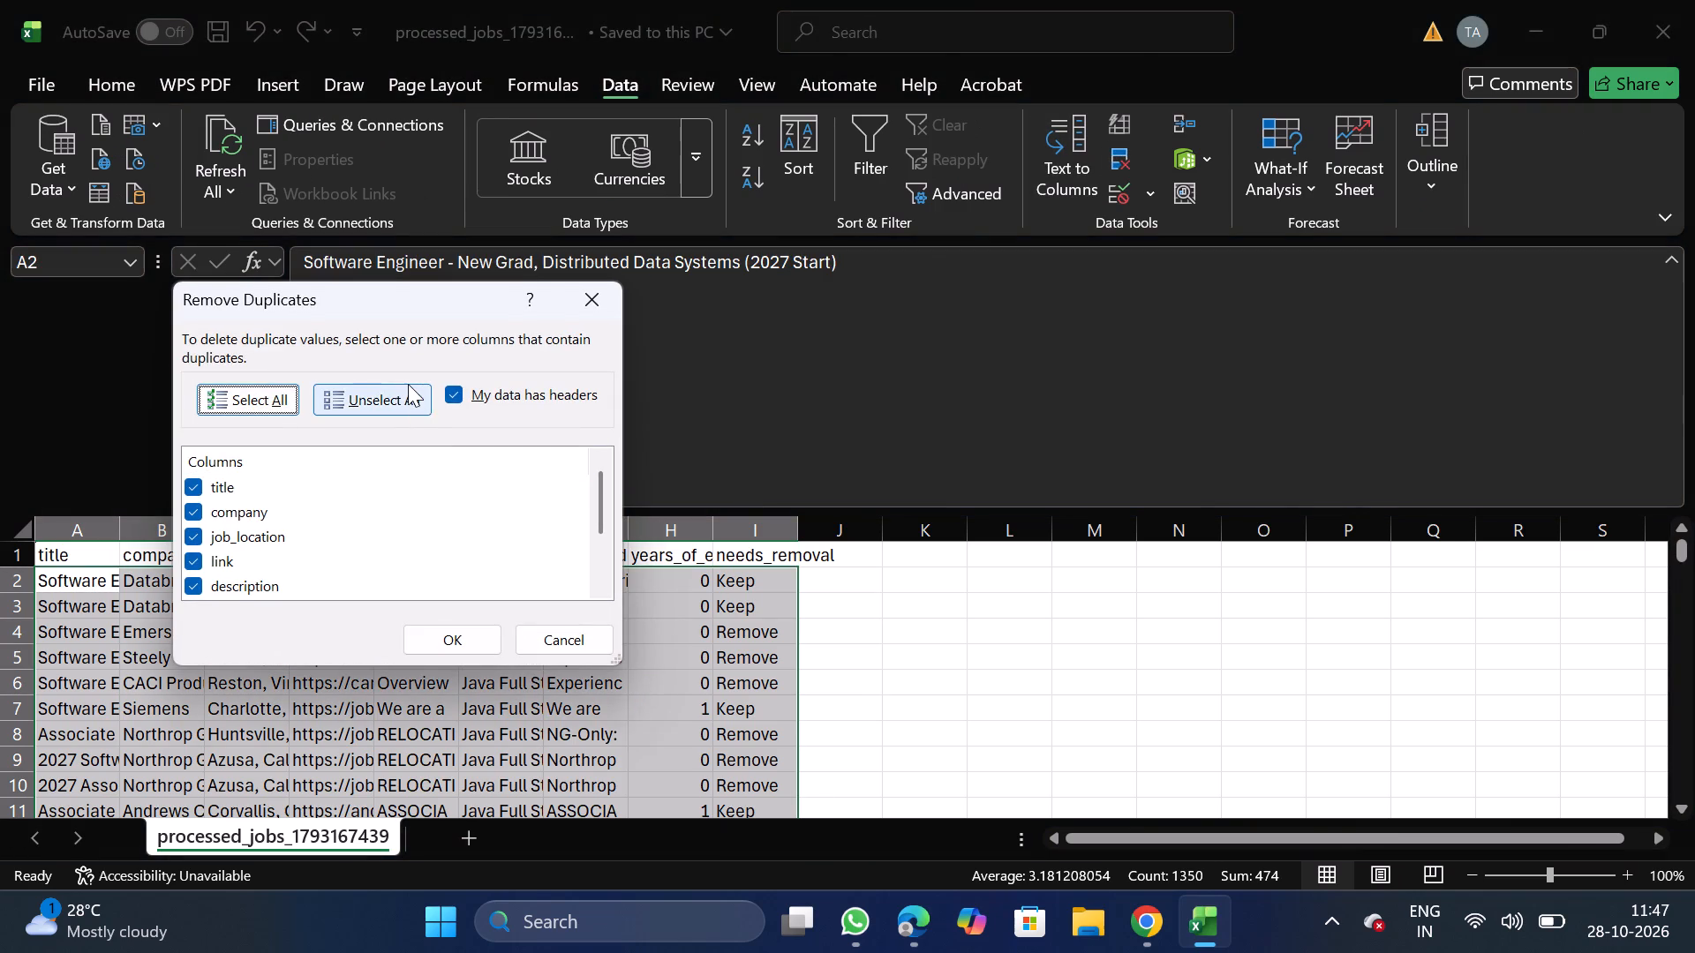
{"action": "left_click", "coordinate": [408, 384]}
{"action": "left_click", "coordinate": [207, 505]}
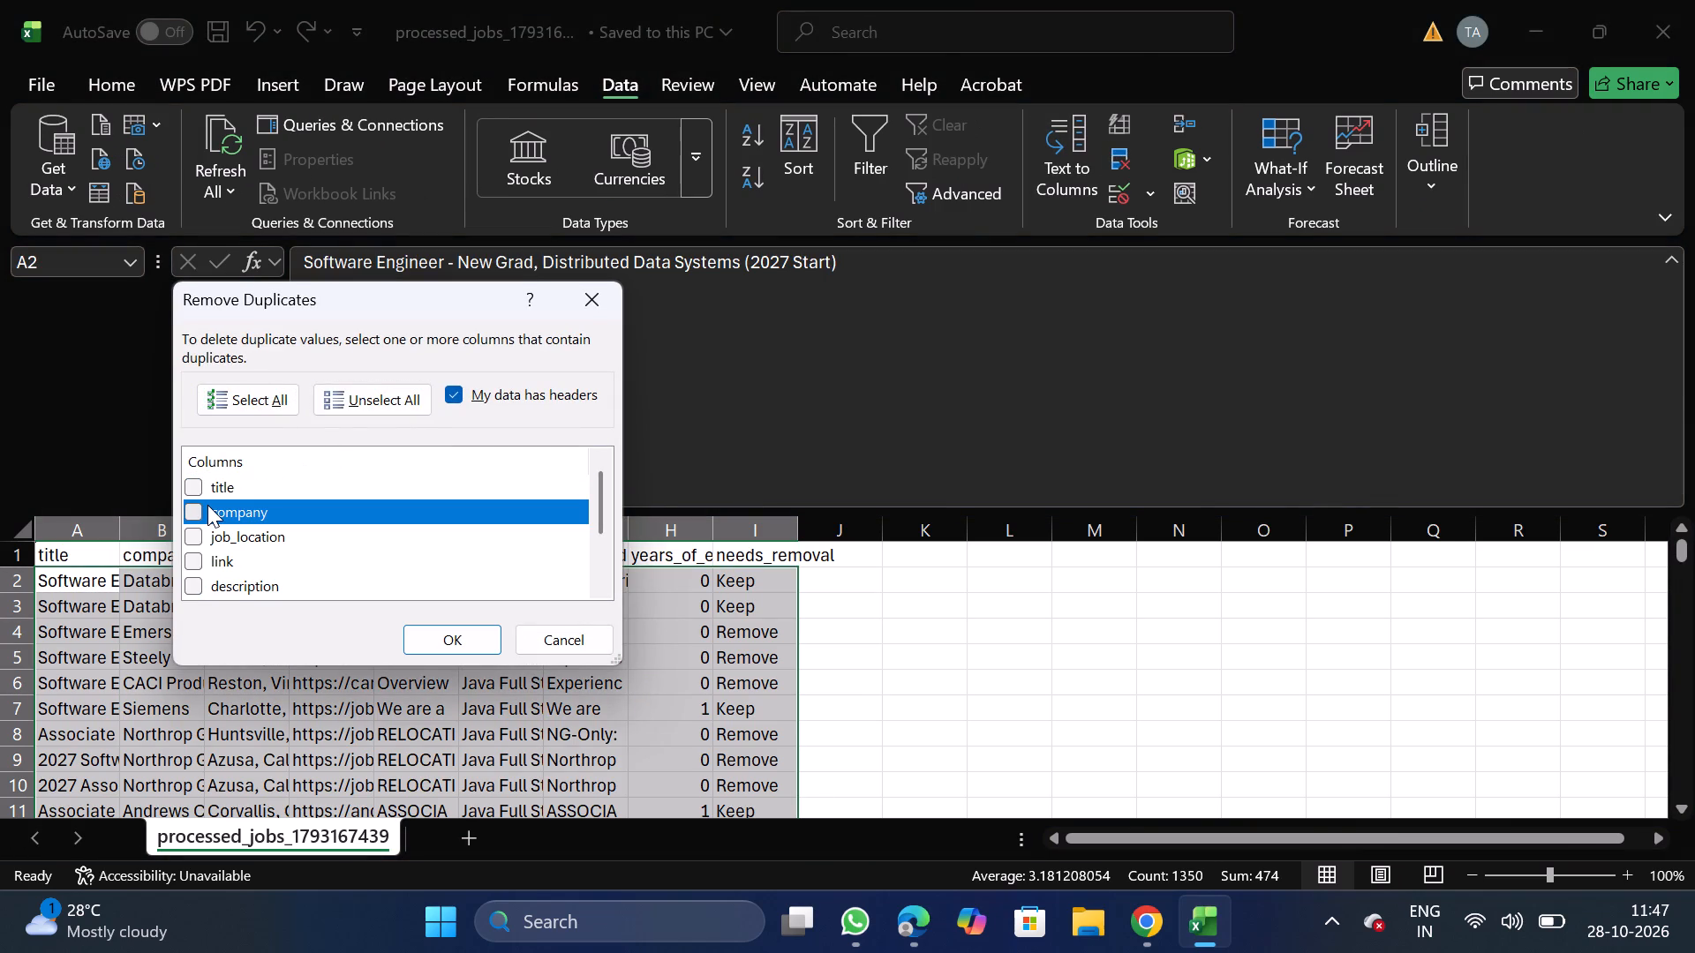
{"action": "left_click", "coordinate": [185, 523]}
{"action": "left_click", "coordinate": [441, 654]}
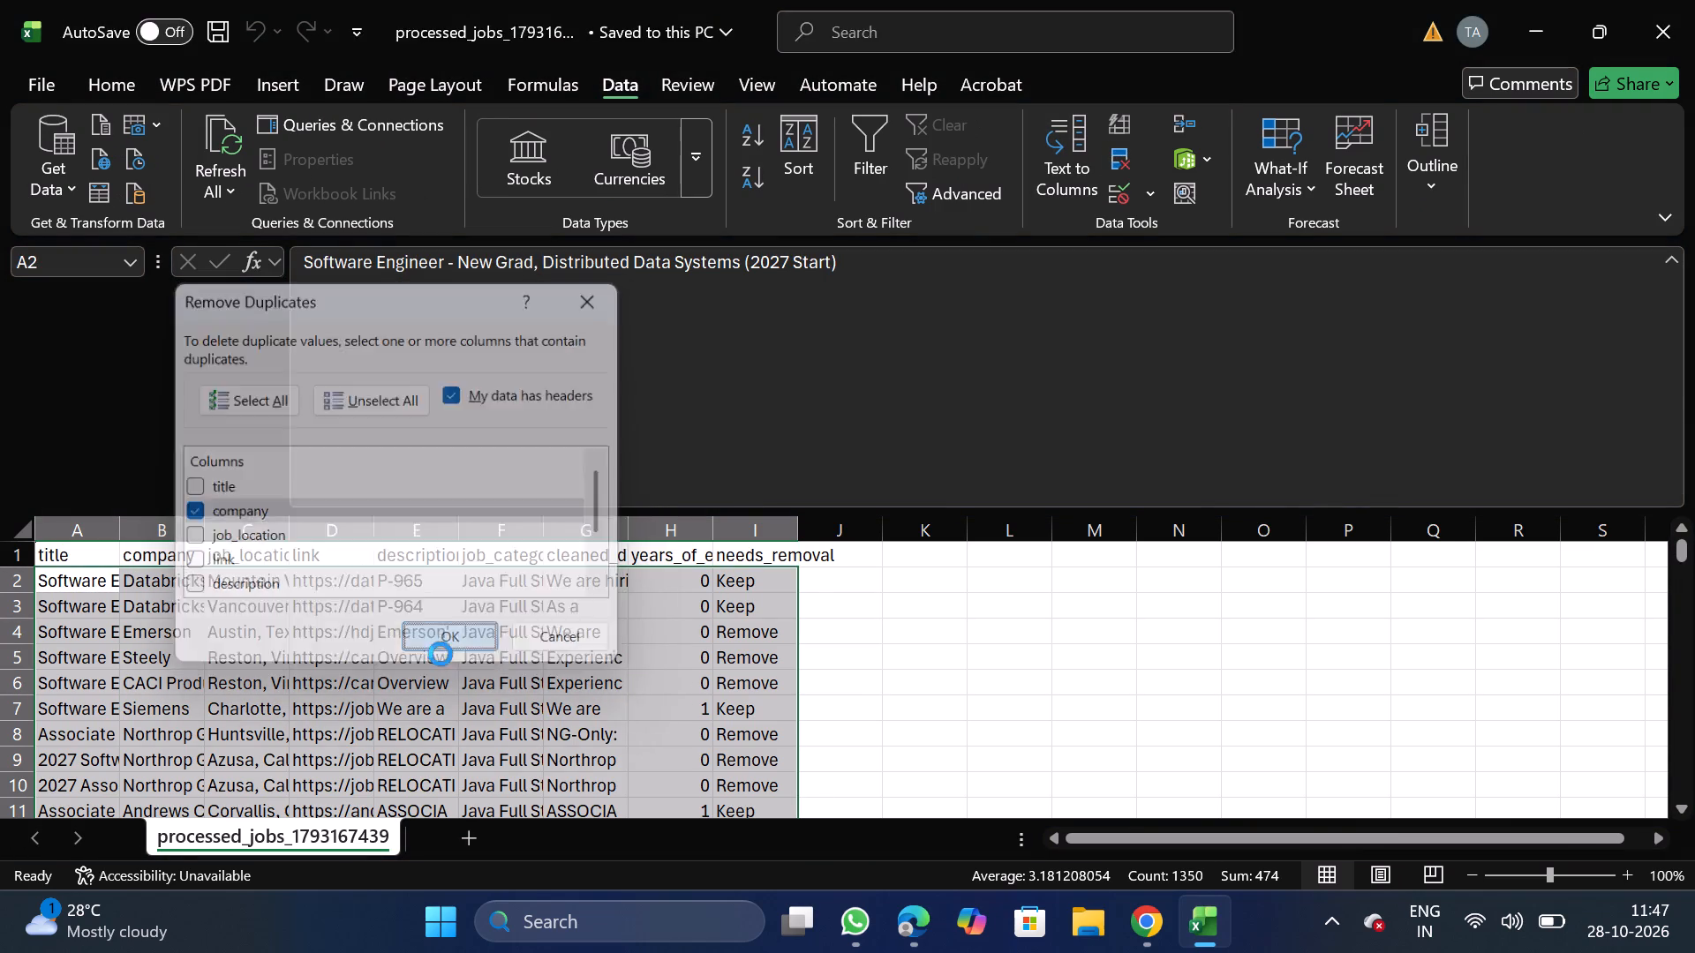
{"action": "left_click", "coordinate": [989, 538]}
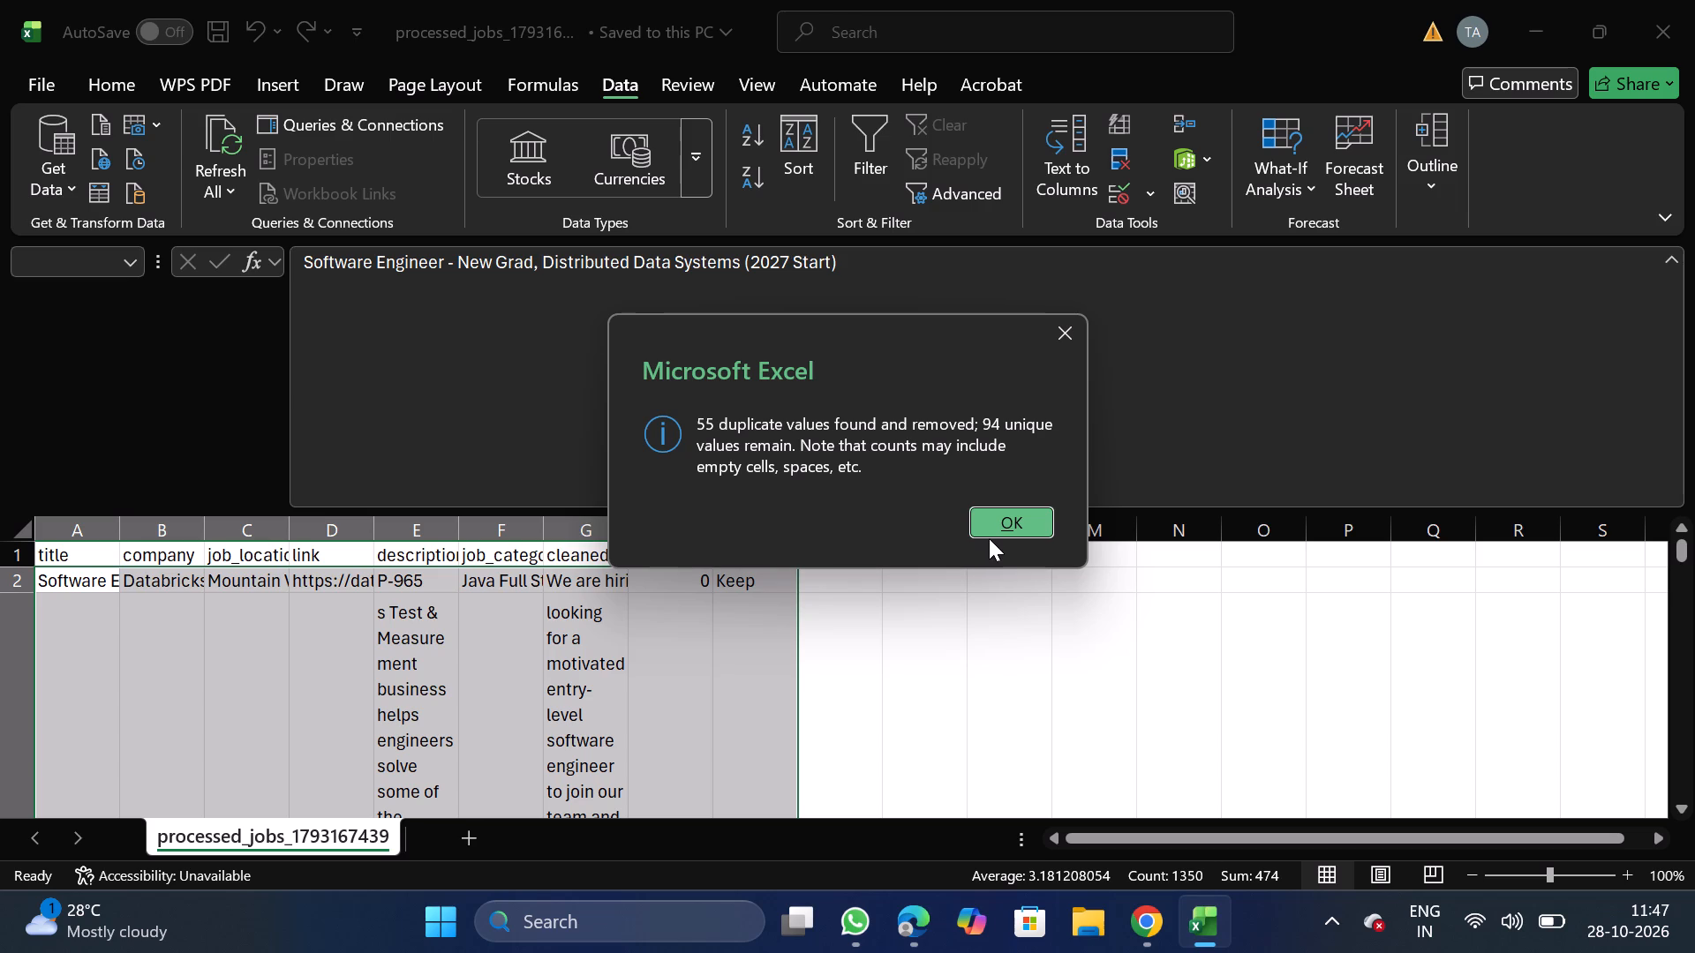
{"action": "left_click", "coordinate": [1012, 522]}
Filter the needs_removal column to Remove, delete all the filtered data rows, and turn the filter off.
{"action": "scroll", "coordinate": [717, 598], "scroll_direction": "up", "scroll_amount": 1}
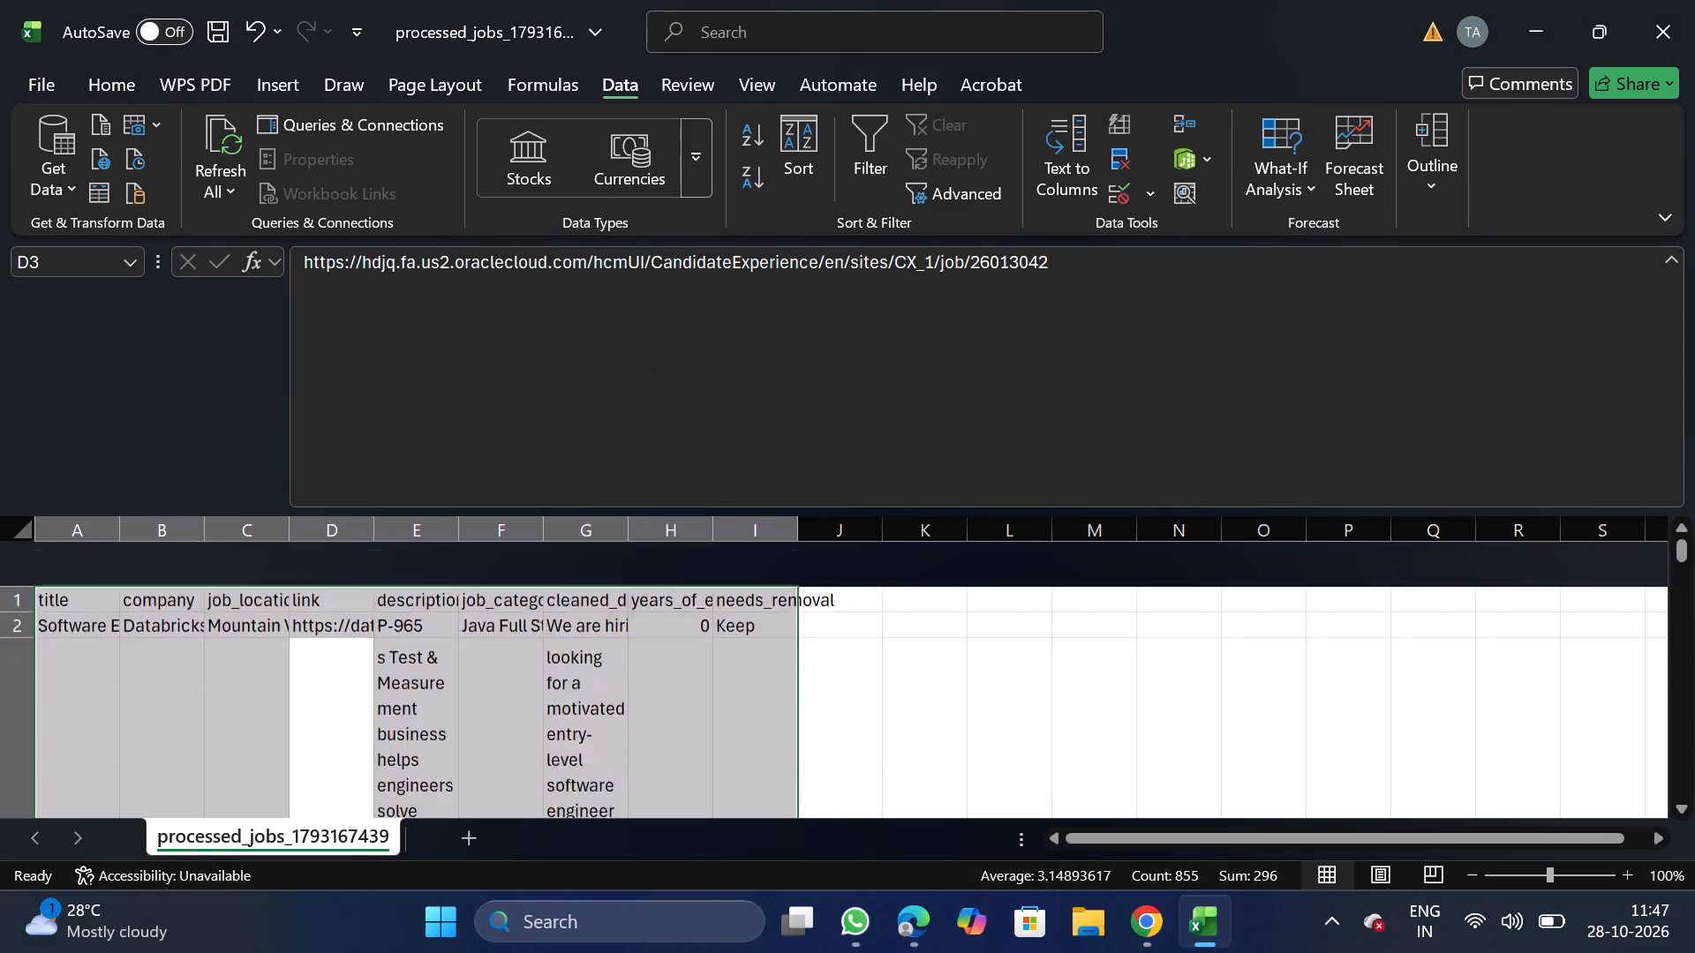
{"action": "scroll", "coordinate": [717, 598], "scroll_direction": "up", "scroll_amount": 1}
{"action": "left_click", "coordinate": [759, 549]}
{"action": "left_click", "coordinate": [864, 114]}
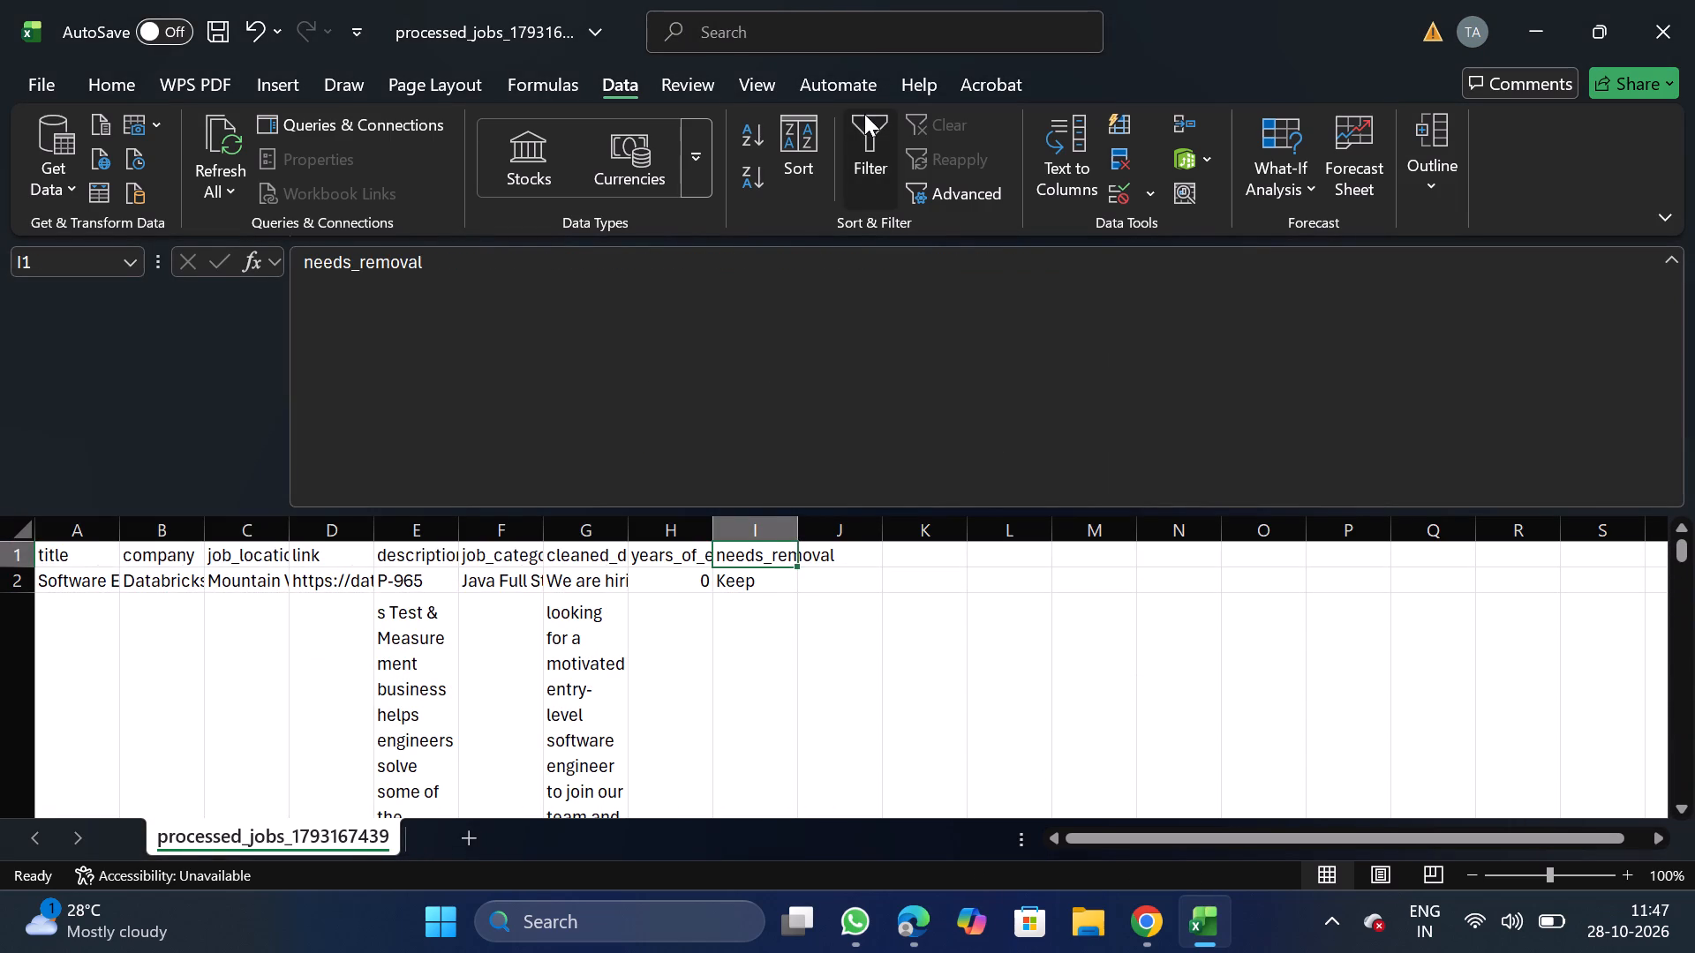
{"action": "left_click", "coordinate": [787, 564]}
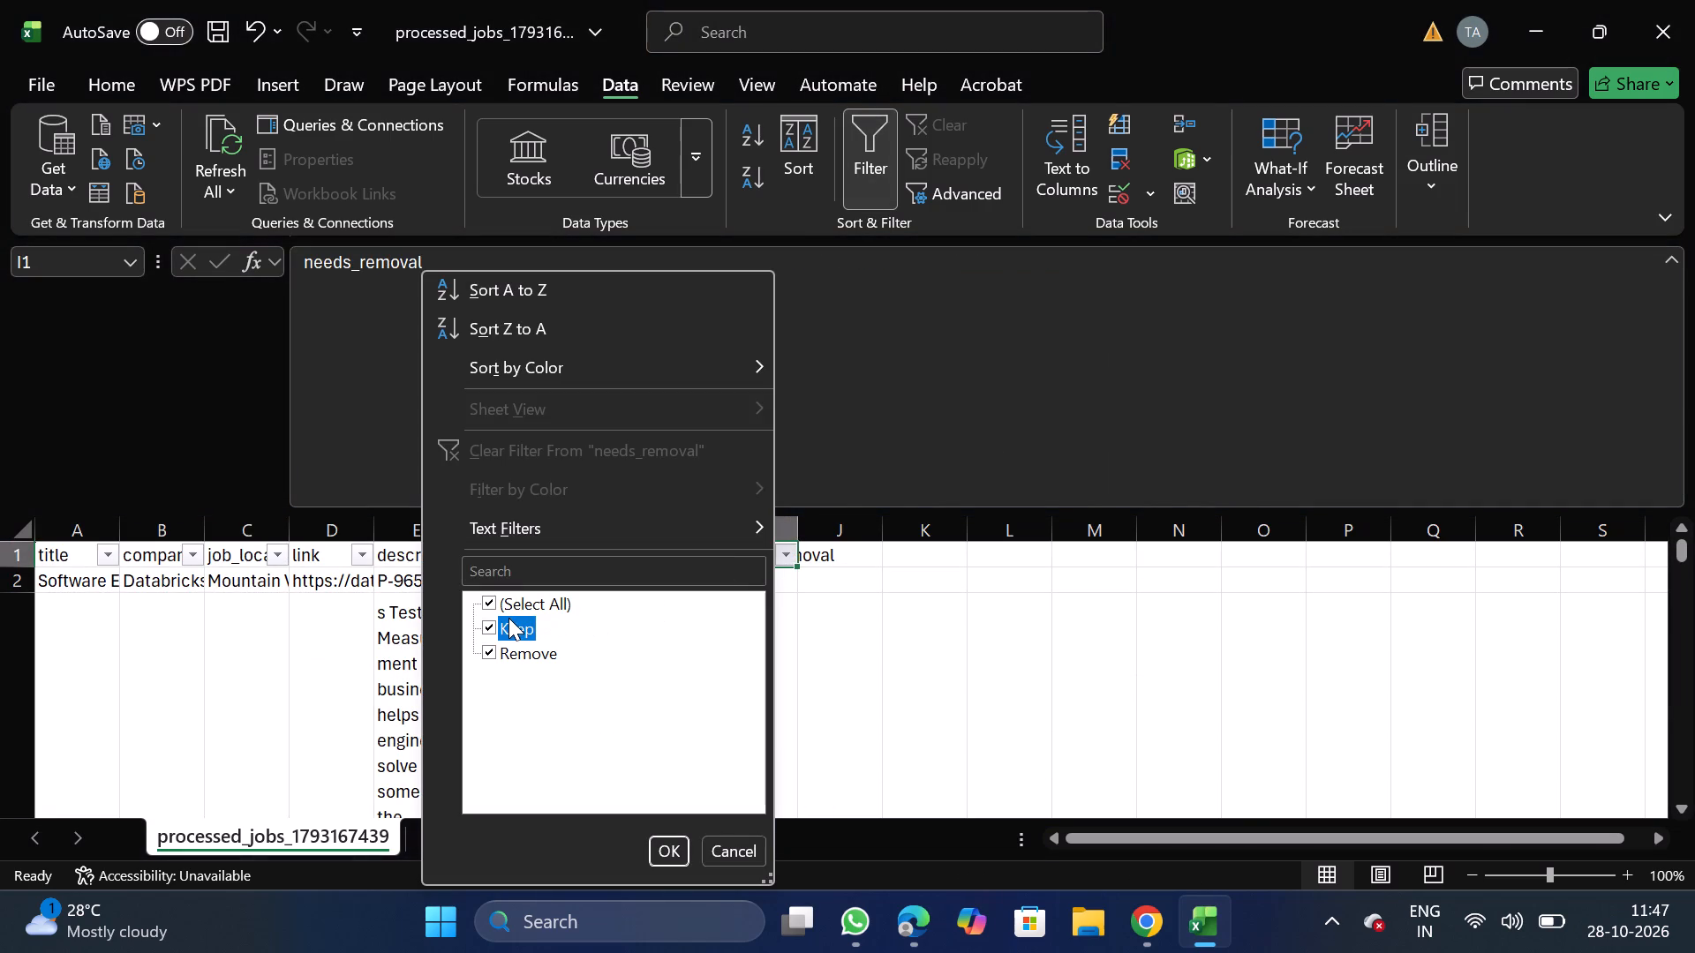
{"action": "left_click", "coordinate": [508, 618]}
{"action": "left_click", "coordinate": [667, 844]}
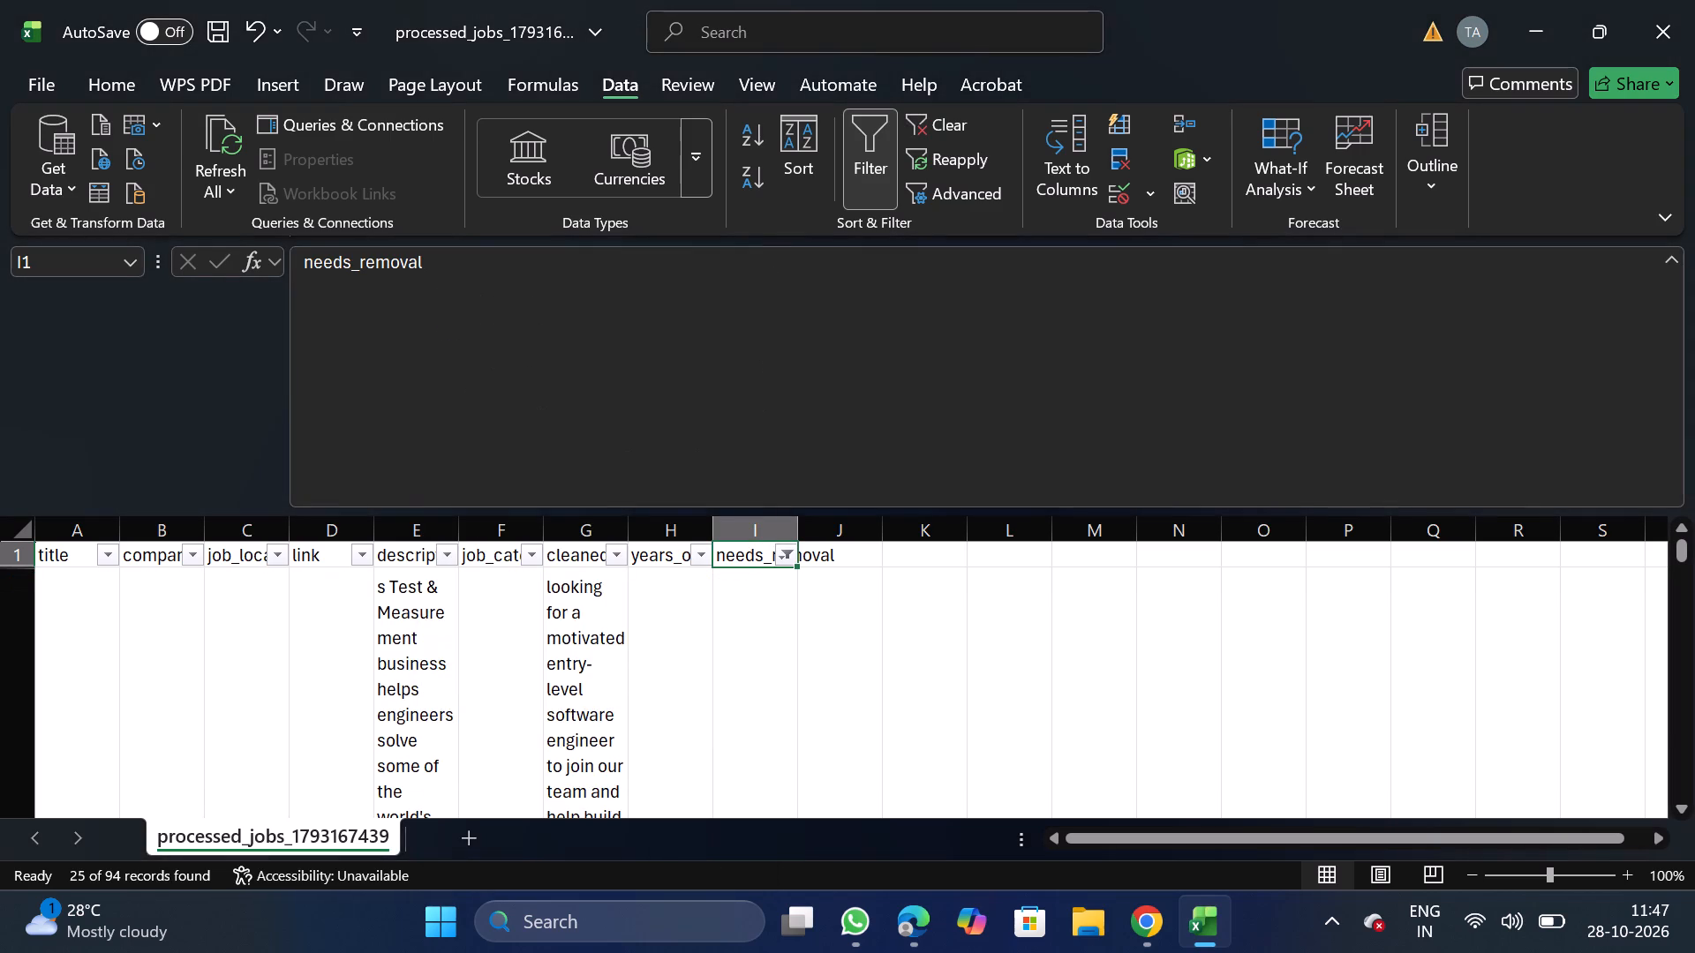
{"action": "left_click", "coordinate": [4, 617]}
{"action": "key", "text": "ctrl+shift+Down"}
{"action": "right_click", "coordinate": [119, 698]}
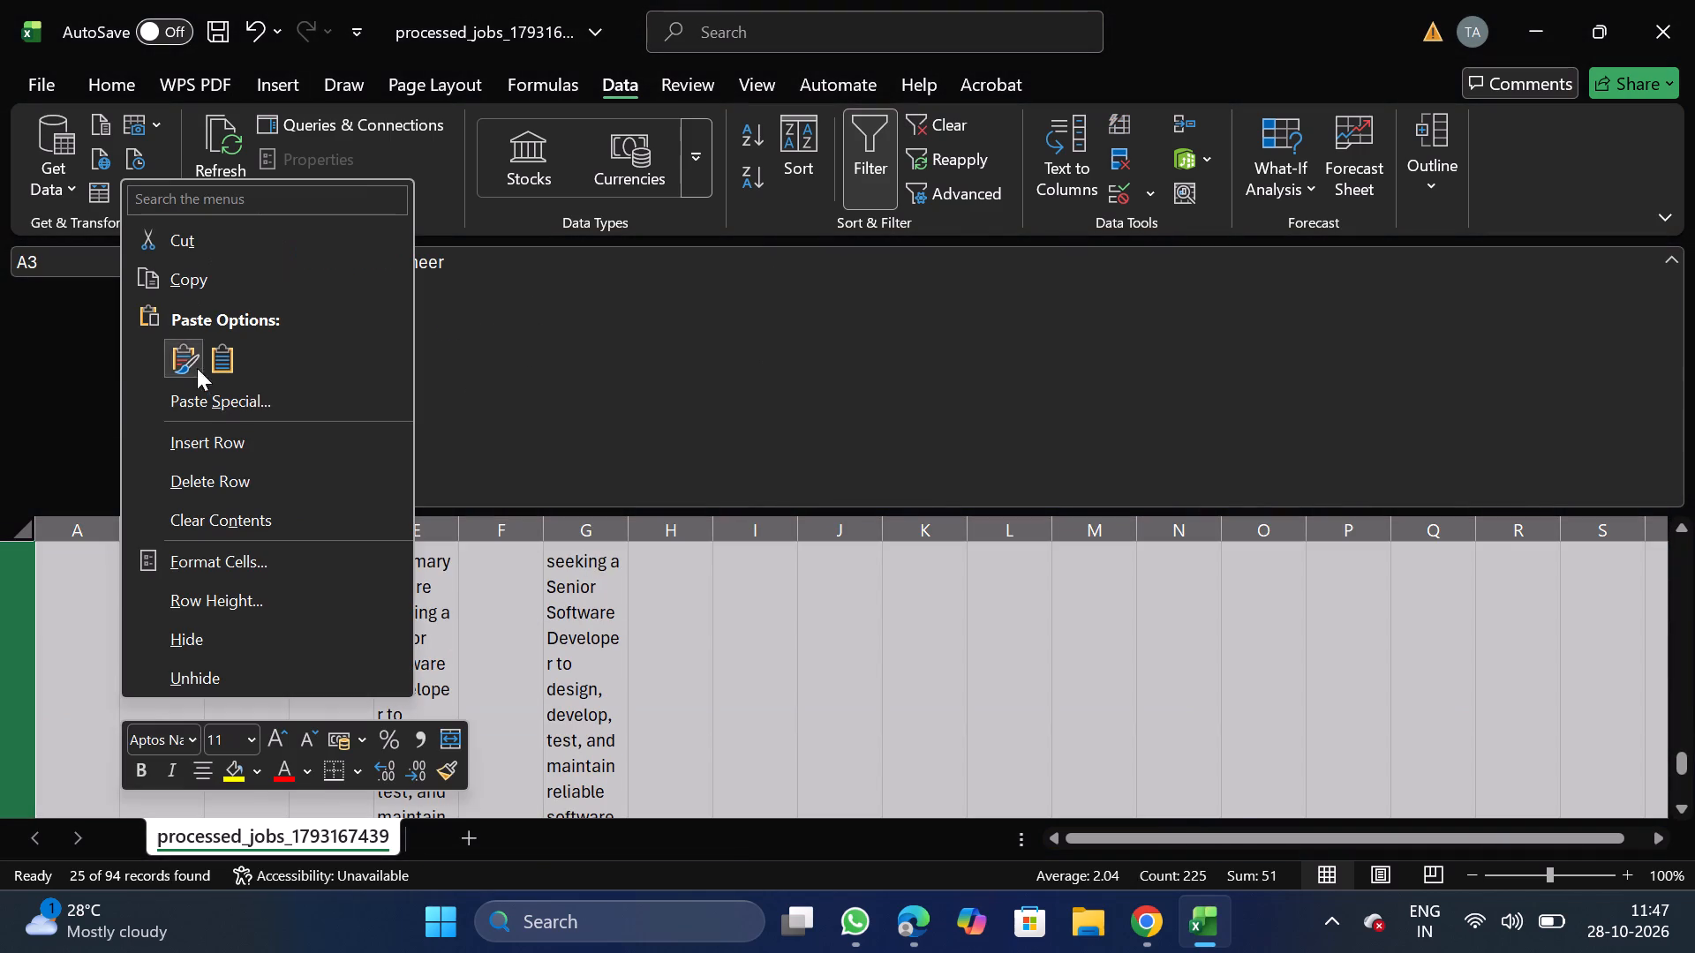
{"action": "left_click", "coordinate": [255, 470]}
{"action": "left_click", "coordinate": [864, 153]}
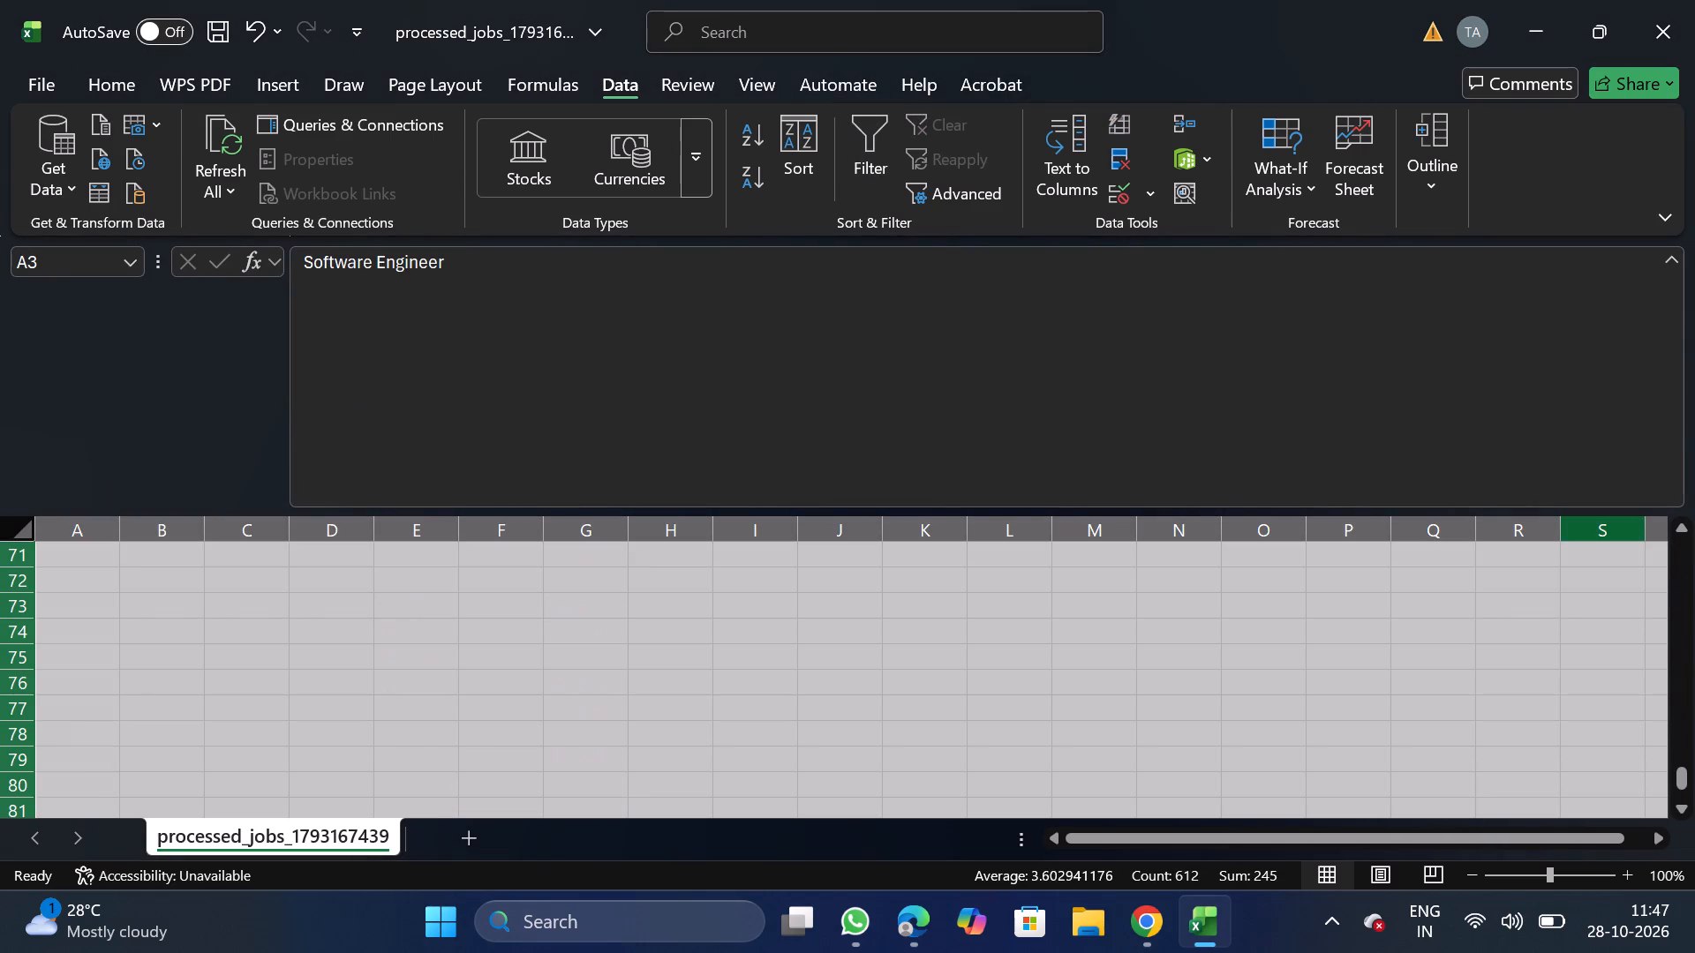
Filter years_of_experience to 8, 10 and 15, delete all the filtered data rows, and turn the filter off.
{"action": "left_click_drag", "start_coordinate": [1681, 780], "coordinate": [1670, 391]}
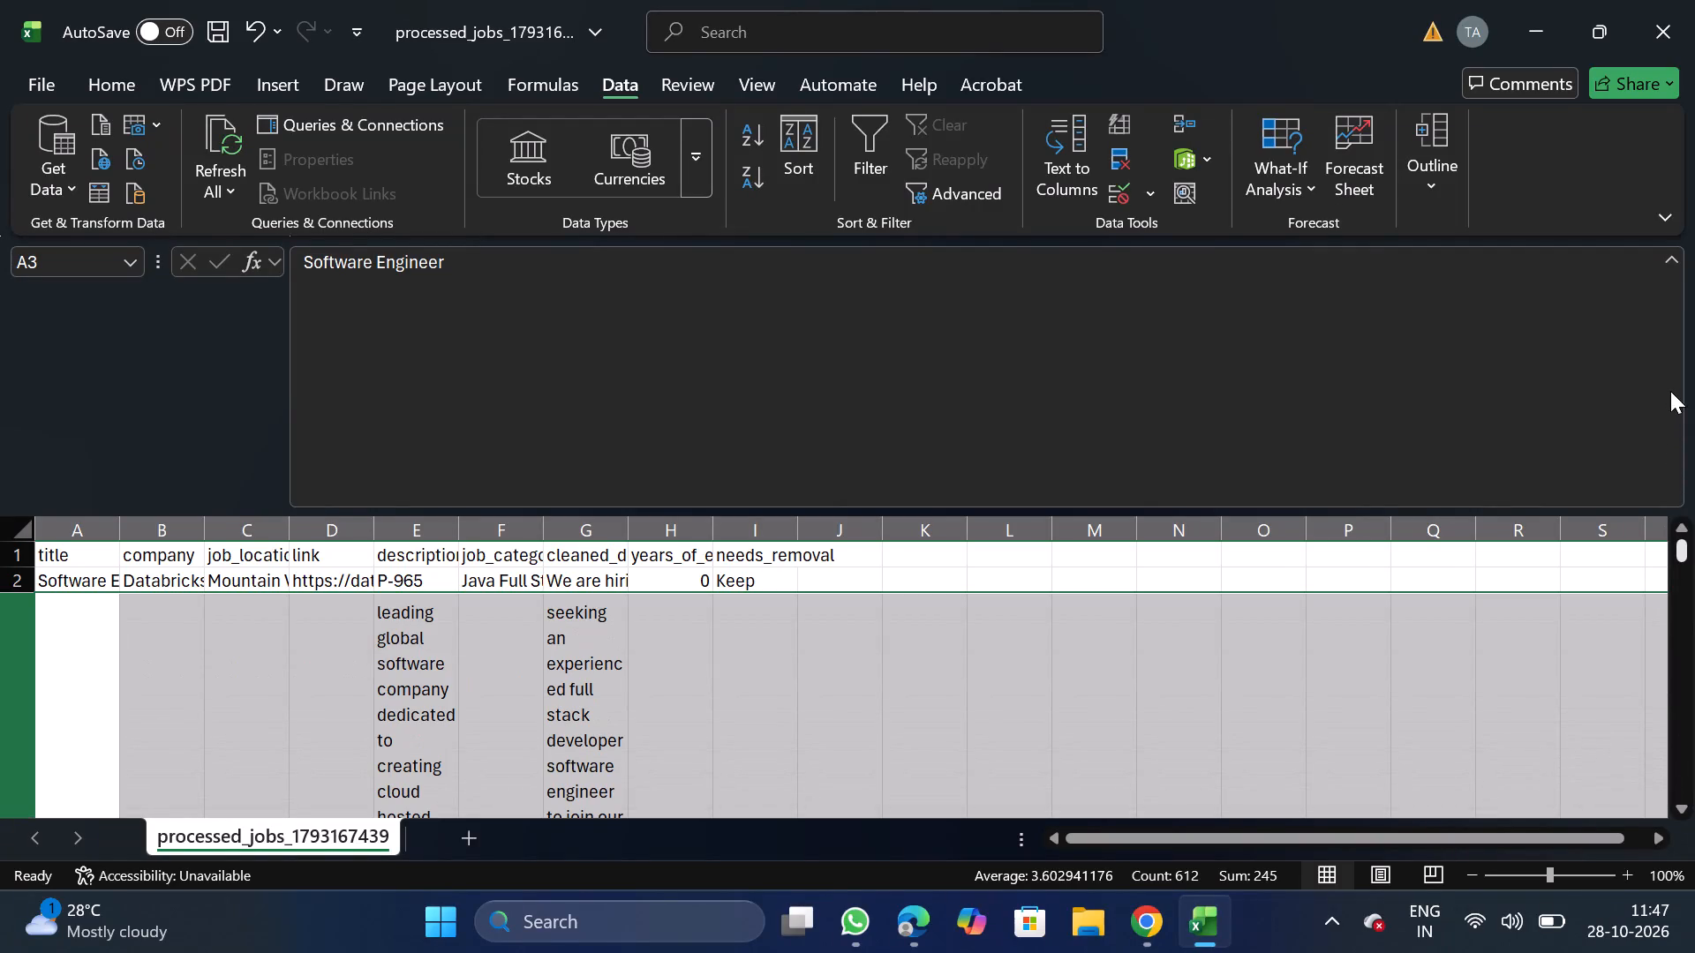
{"action": "left_click", "coordinate": [667, 559]}
{"action": "left_click", "coordinate": [860, 140]}
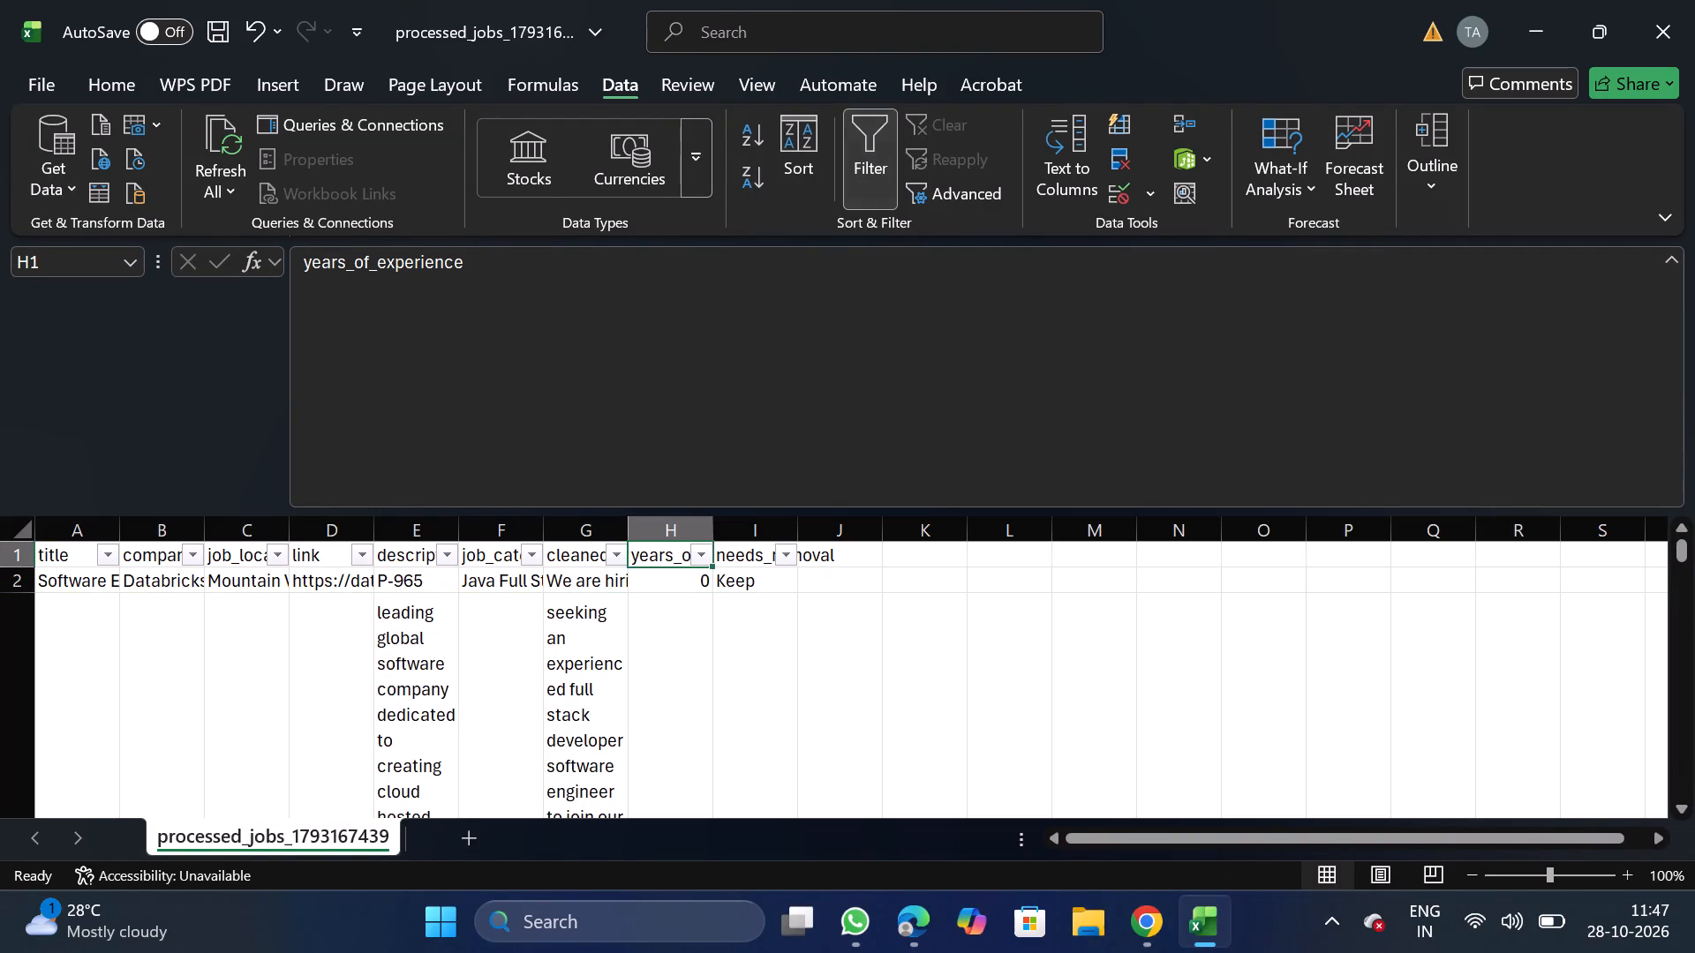
{"action": "left_click", "coordinate": [701, 557]}
{"action": "left_click", "coordinate": [461, 601]}
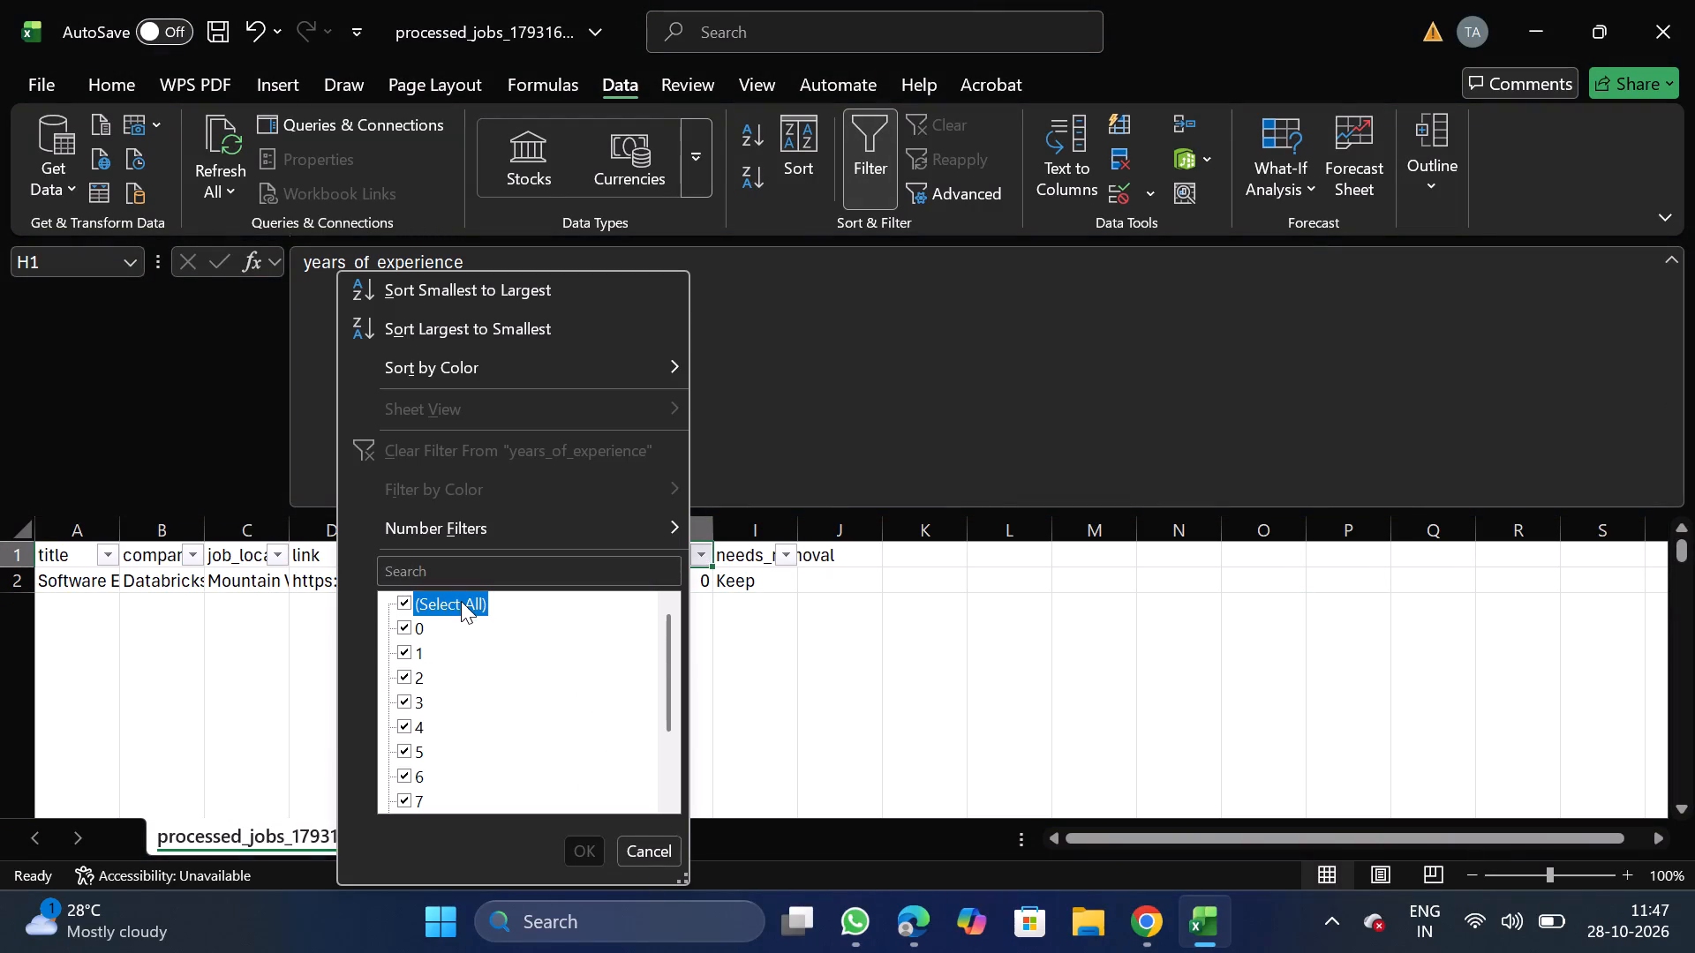
{"action": "scroll", "coordinate": [484, 738], "scroll_direction": "down", "scroll_amount": 1}
{"action": "left_click", "coordinate": [411, 754]}
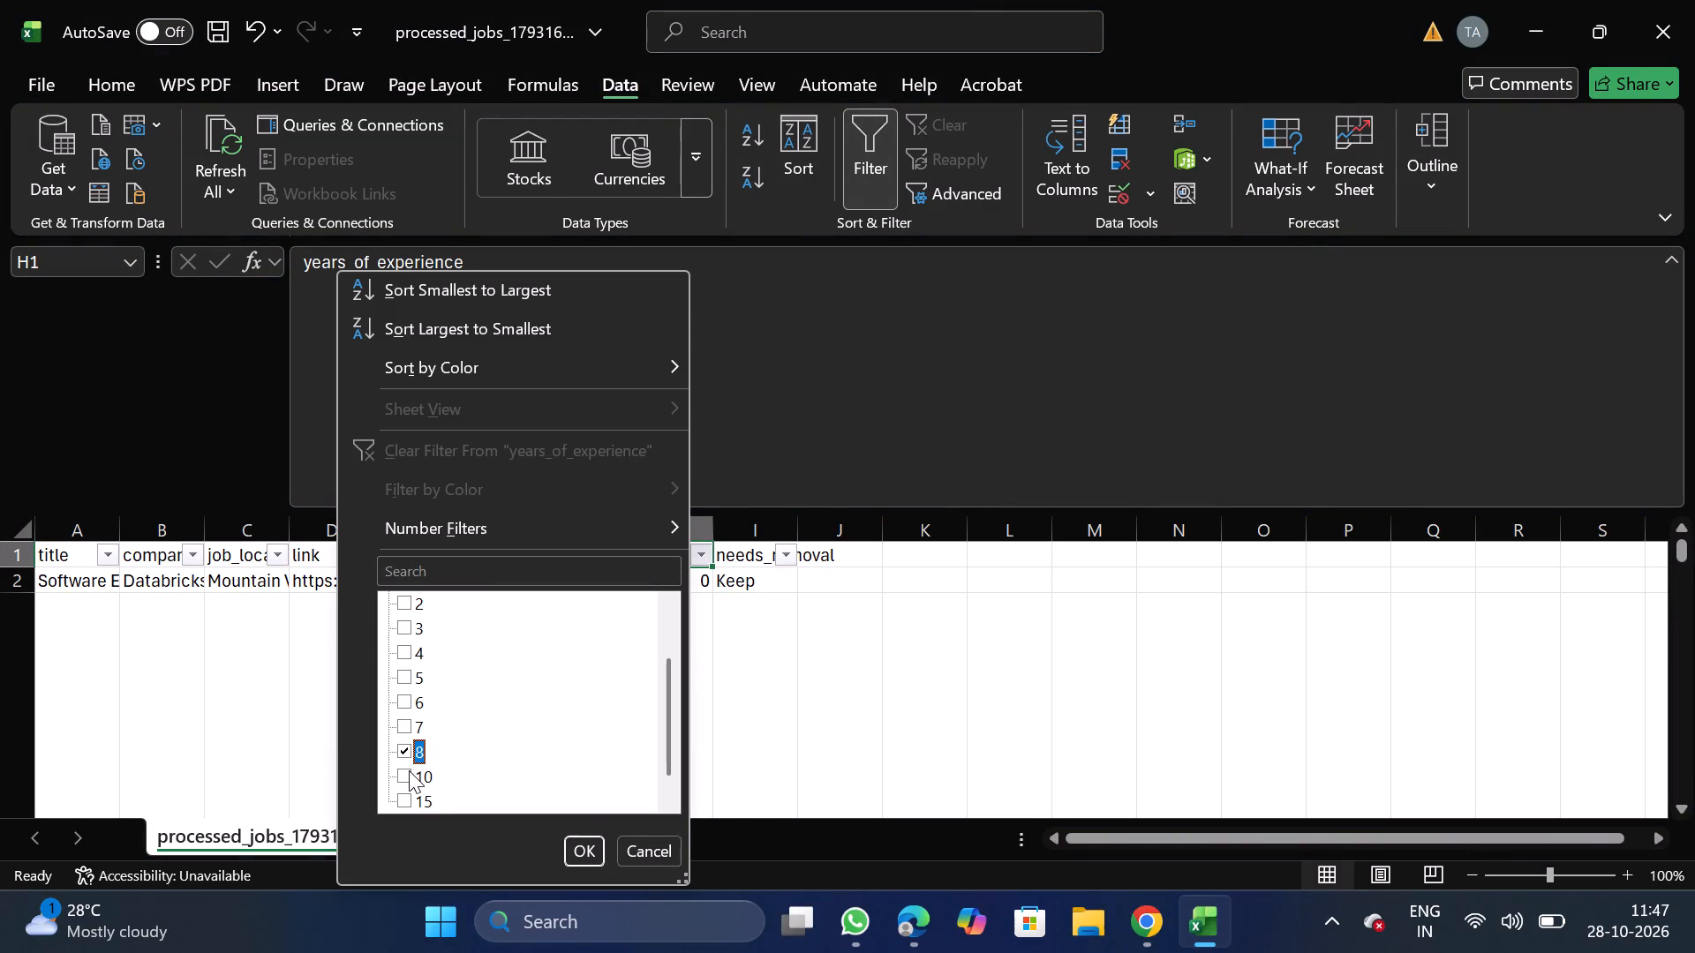
{"action": "left_click", "coordinate": [409, 770]}
{"action": "left_click", "coordinate": [404, 811]}
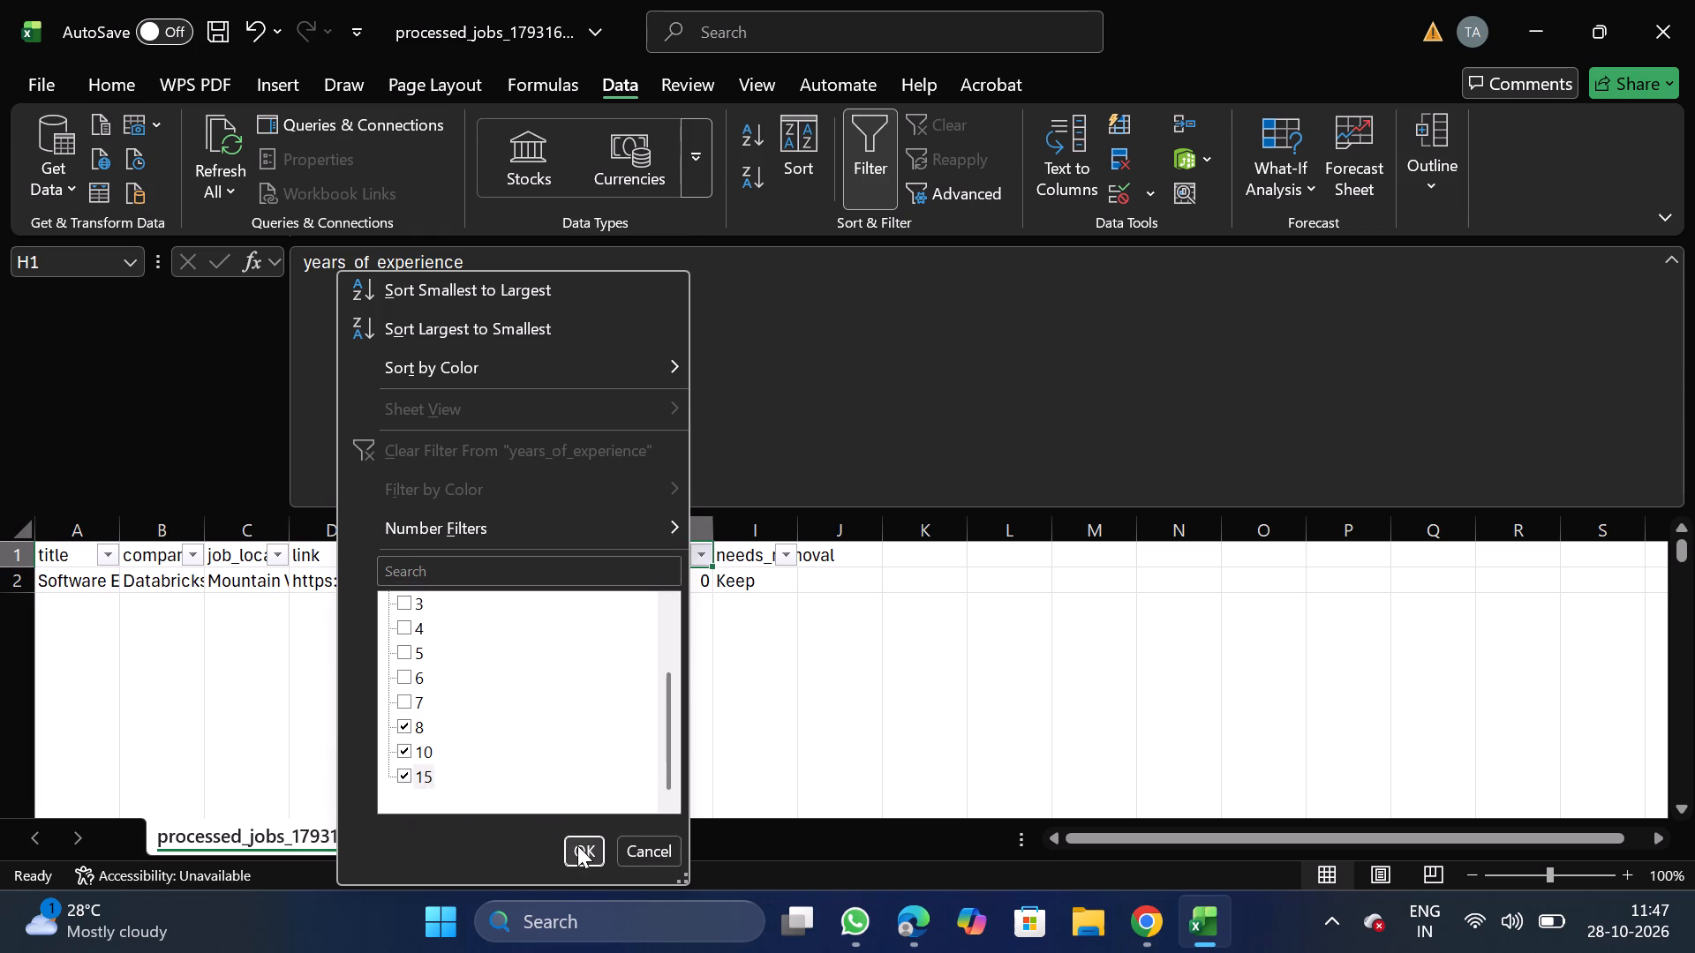
{"action": "left_click", "coordinate": [577, 845]}
{"action": "left_click", "coordinate": [0, 604]}
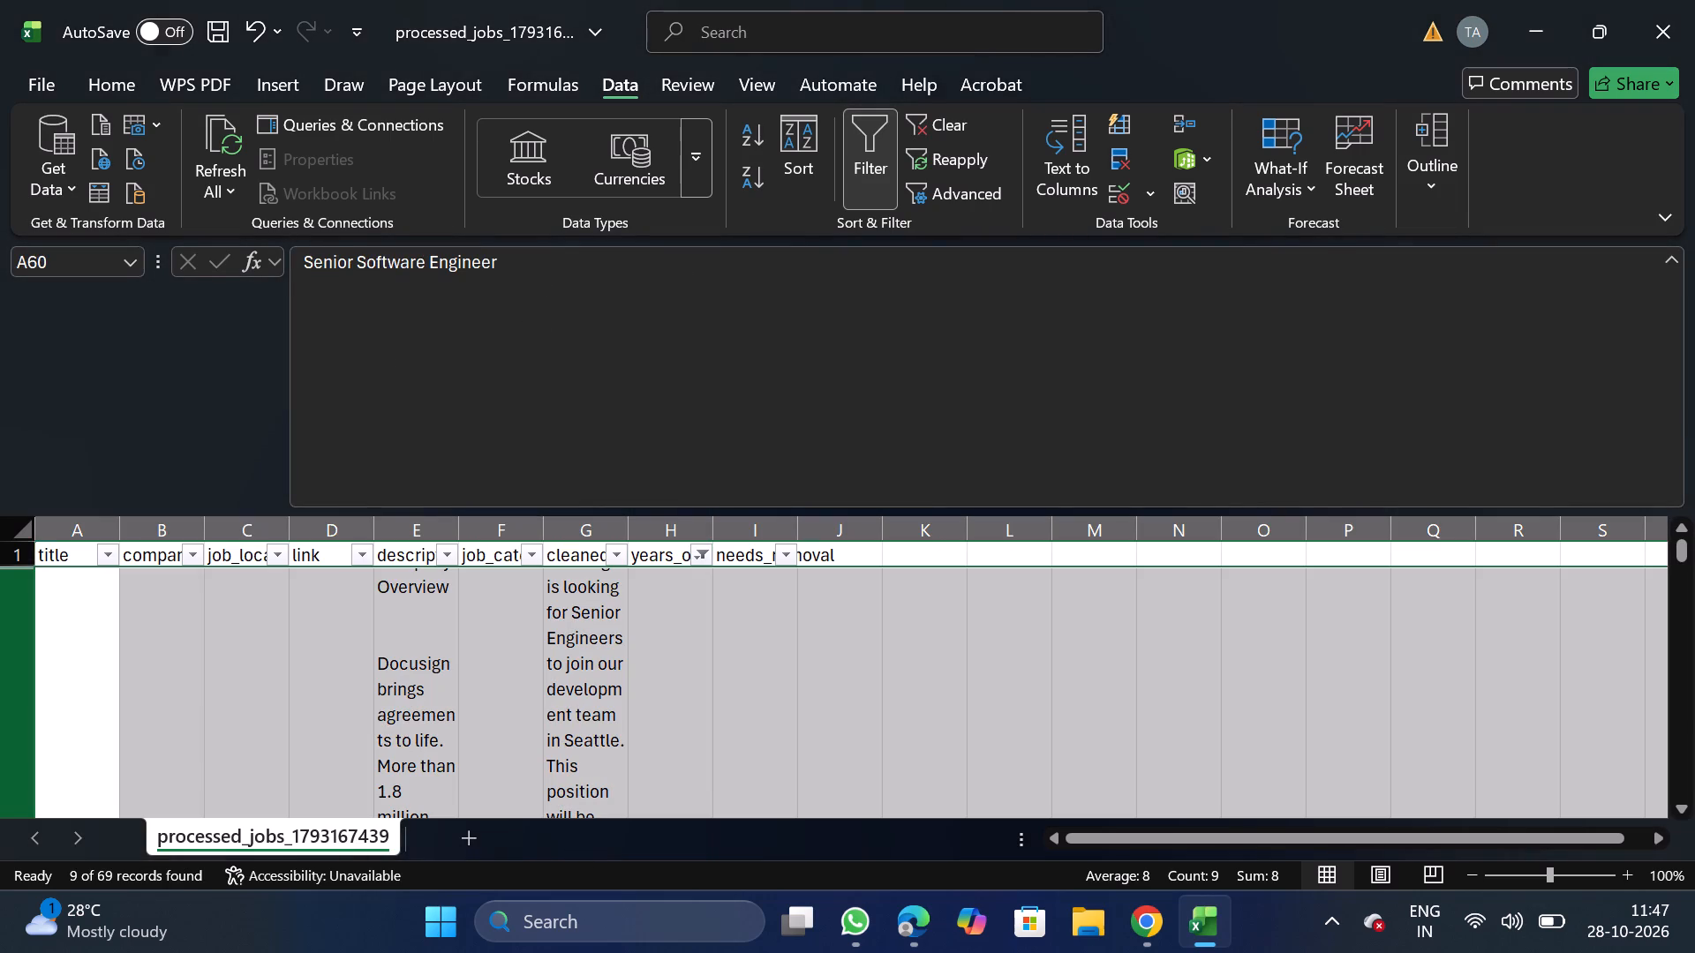
{"action": "key", "text": "ctrl+shift+Down"}
{"action": "right_click", "coordinate": [284, 671]}
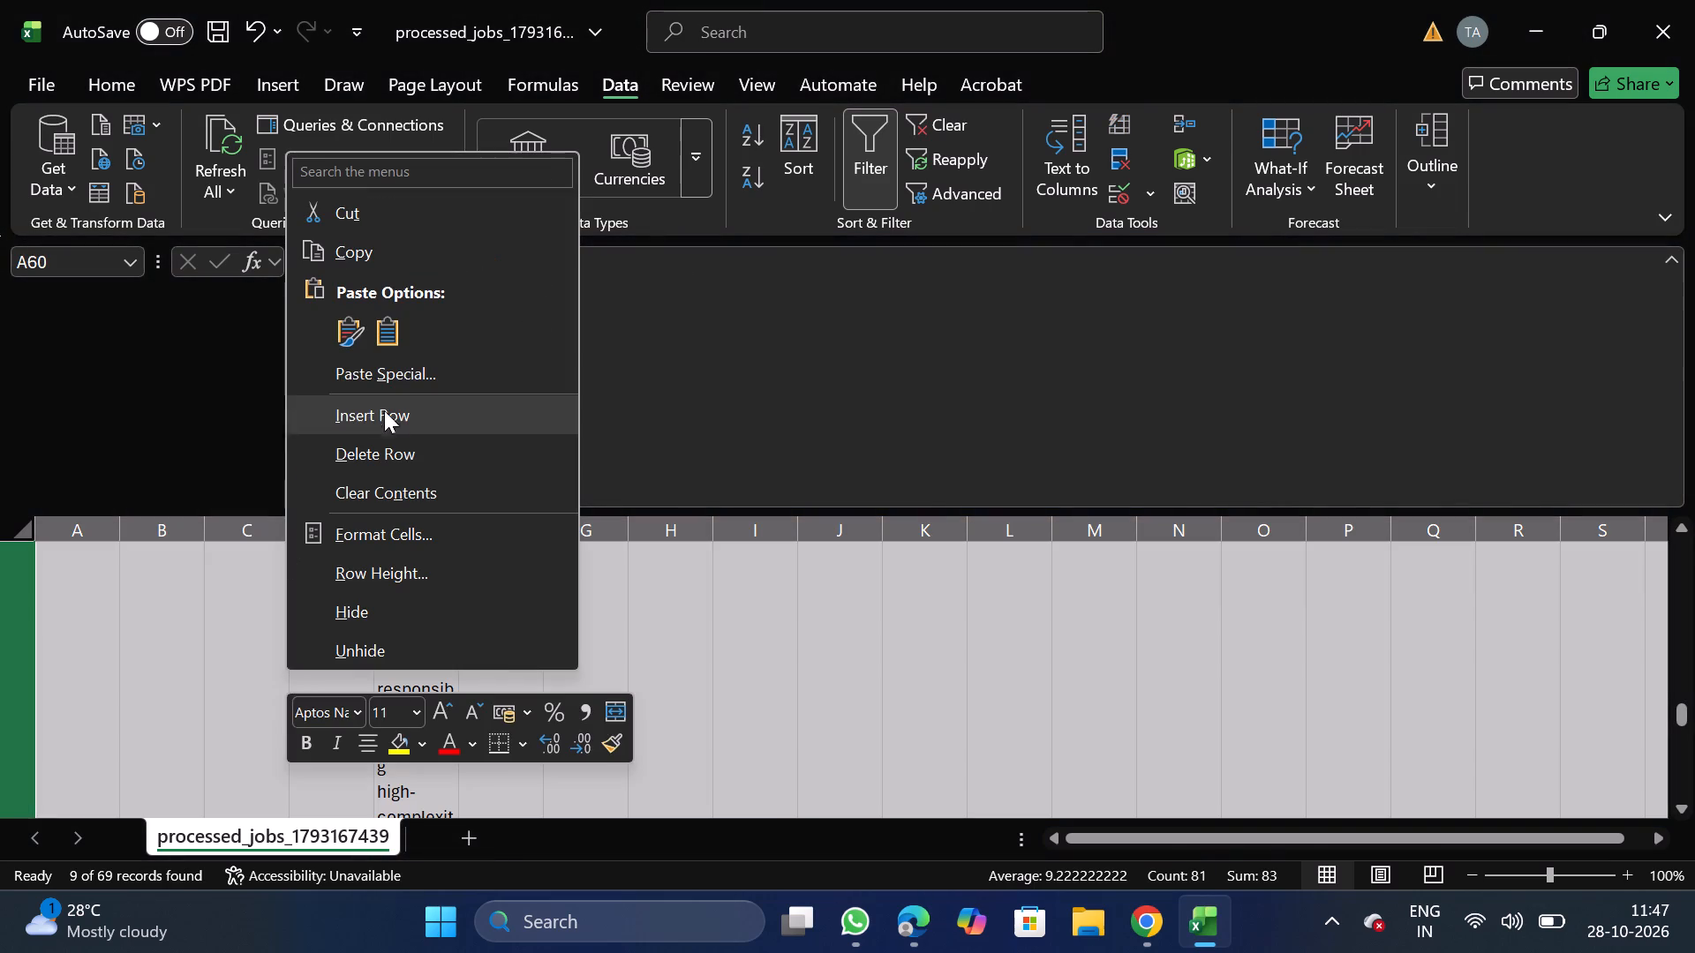
{"action": "left_click", "coordinate": [417, 448]}
{"action": "left_click", "coordinate": [878, 152]}
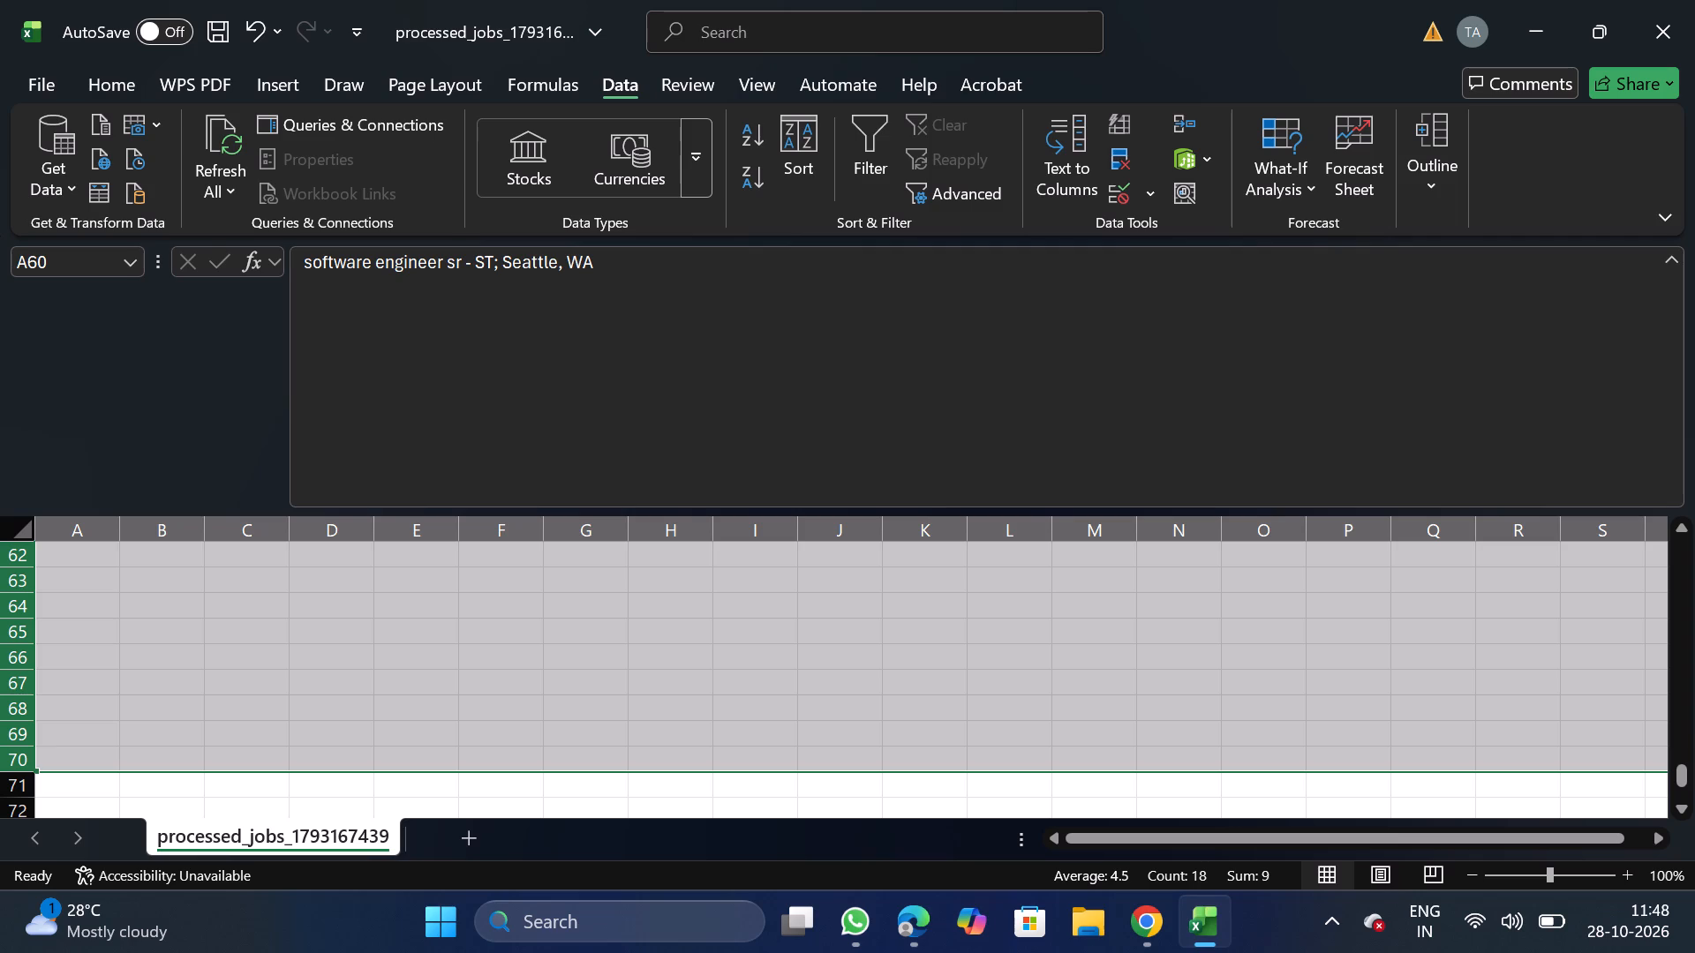
Delete the needs_removal column.
{"action": "left_click_drag", "start_coordinate": [1687, 771], "coordinate": [1688, 289]}
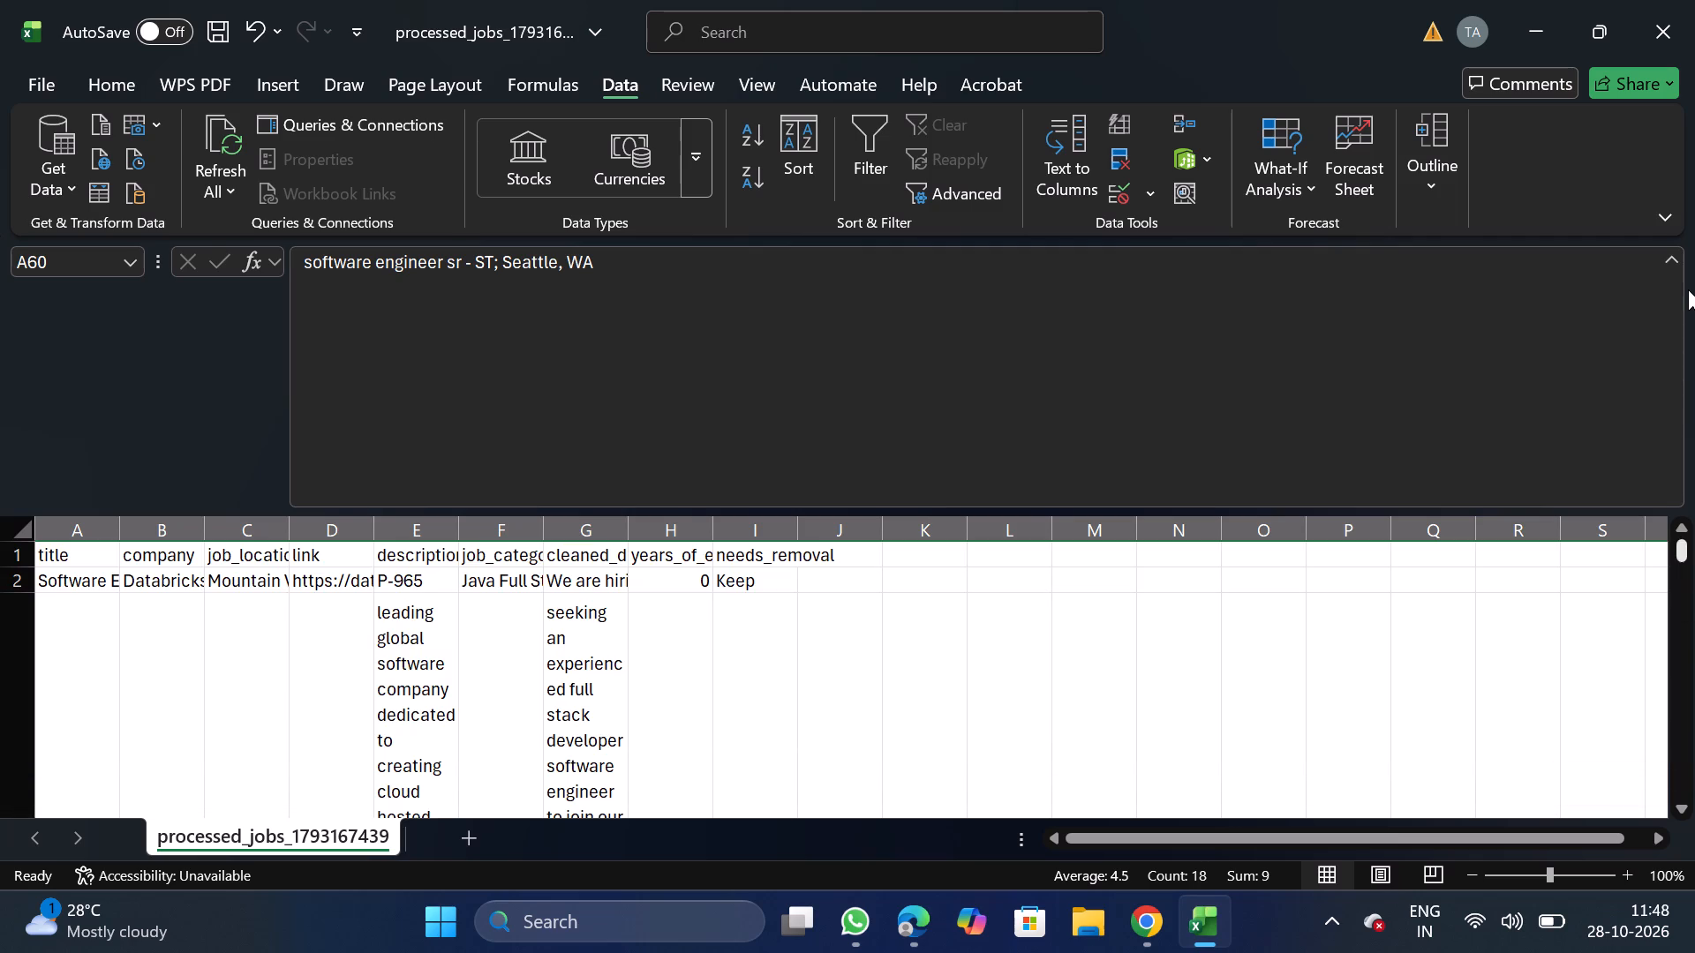
{"action": "left_click", "coordinate": [757, 528]}
{"action": "right_click", "coordinate": [809, 815]}
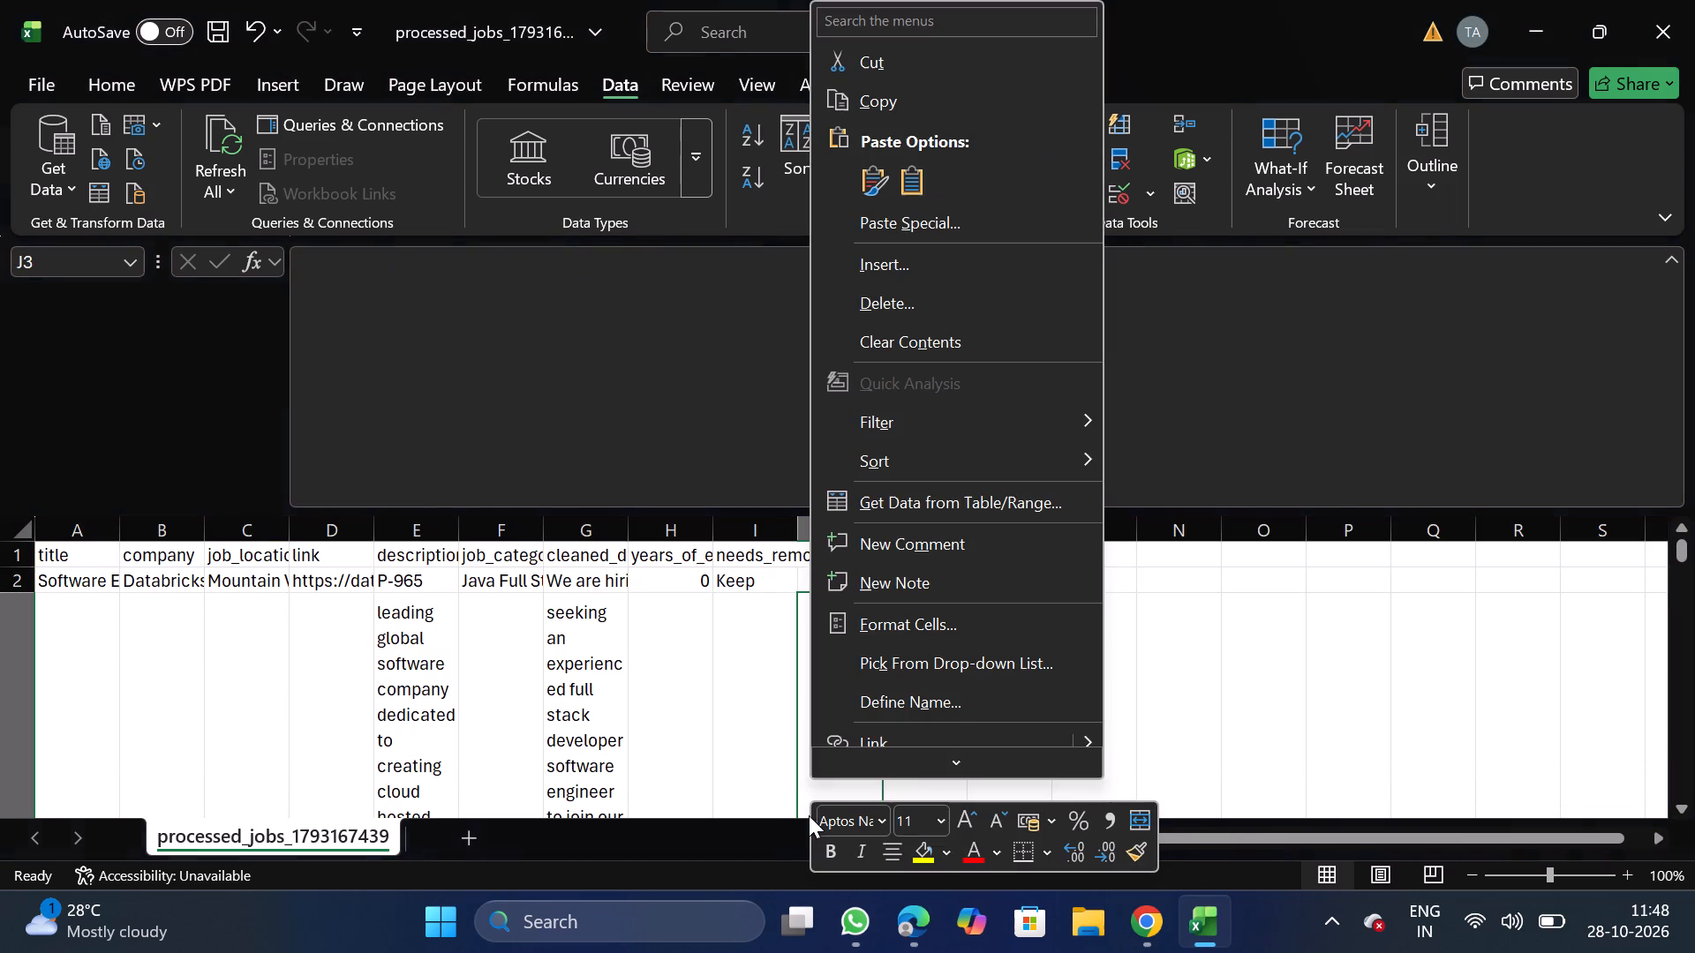
{"action": "left_click", "coordinate": [757, 532]}
{"action": "left_click", "coordinate": [757, 532]}
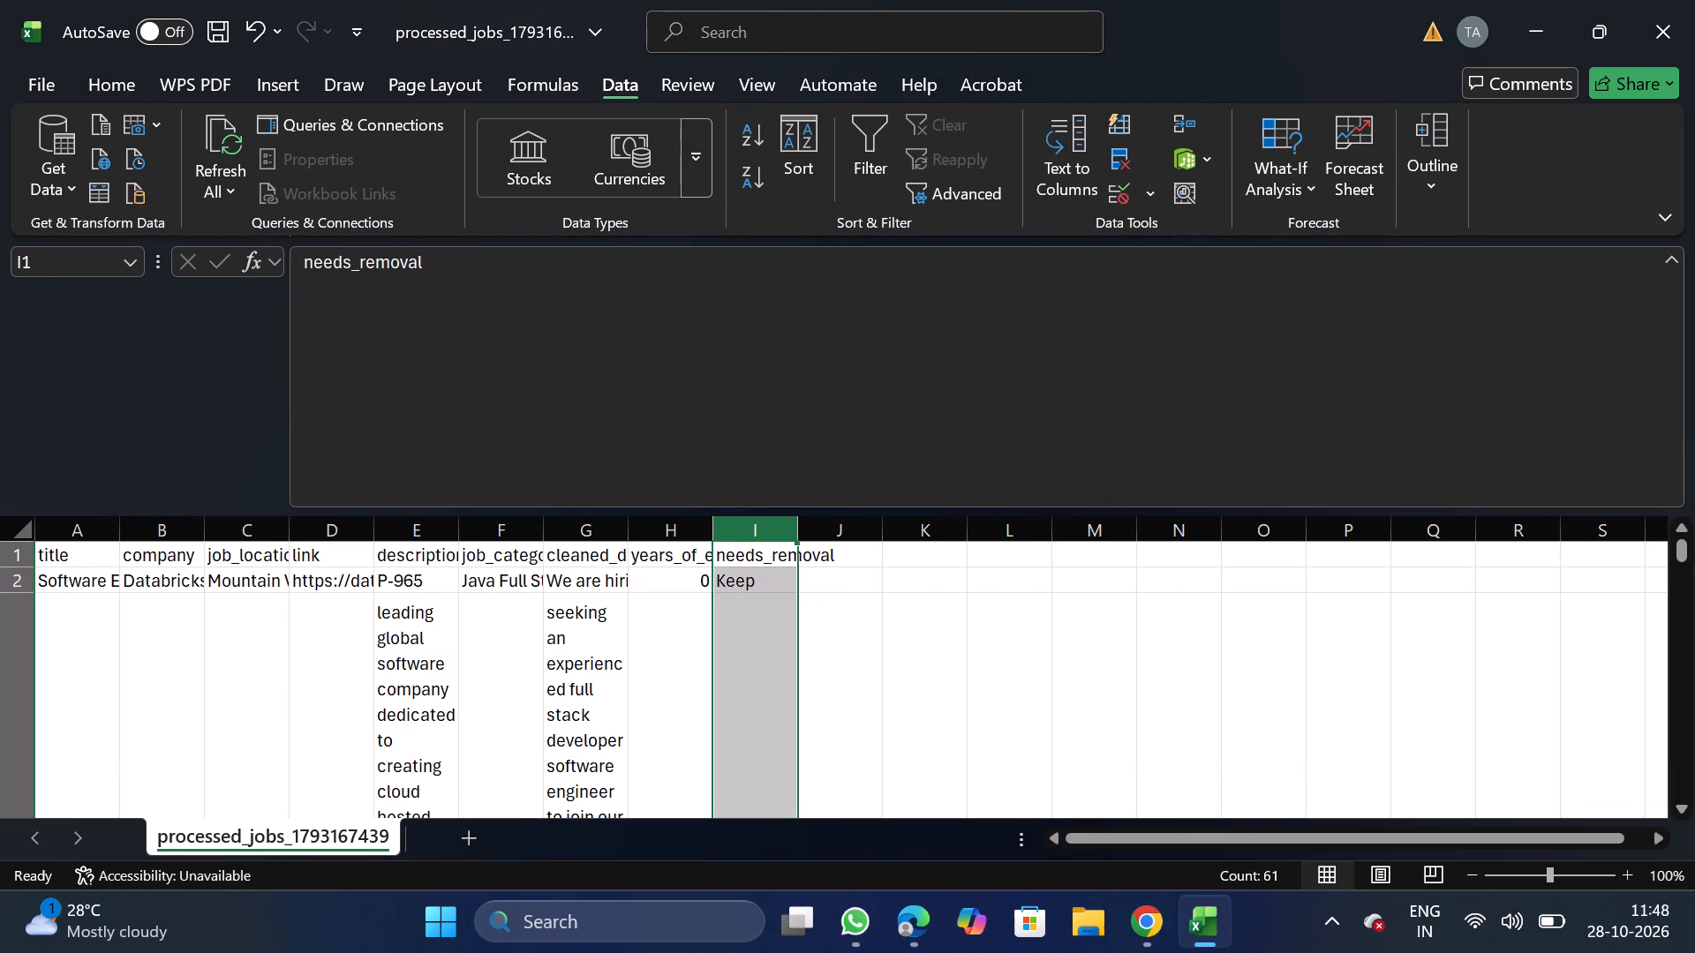
{"action": "right_click", "coordinate": [745, 622]}
{"action": "left_click", "coordinate": [843, 395]}
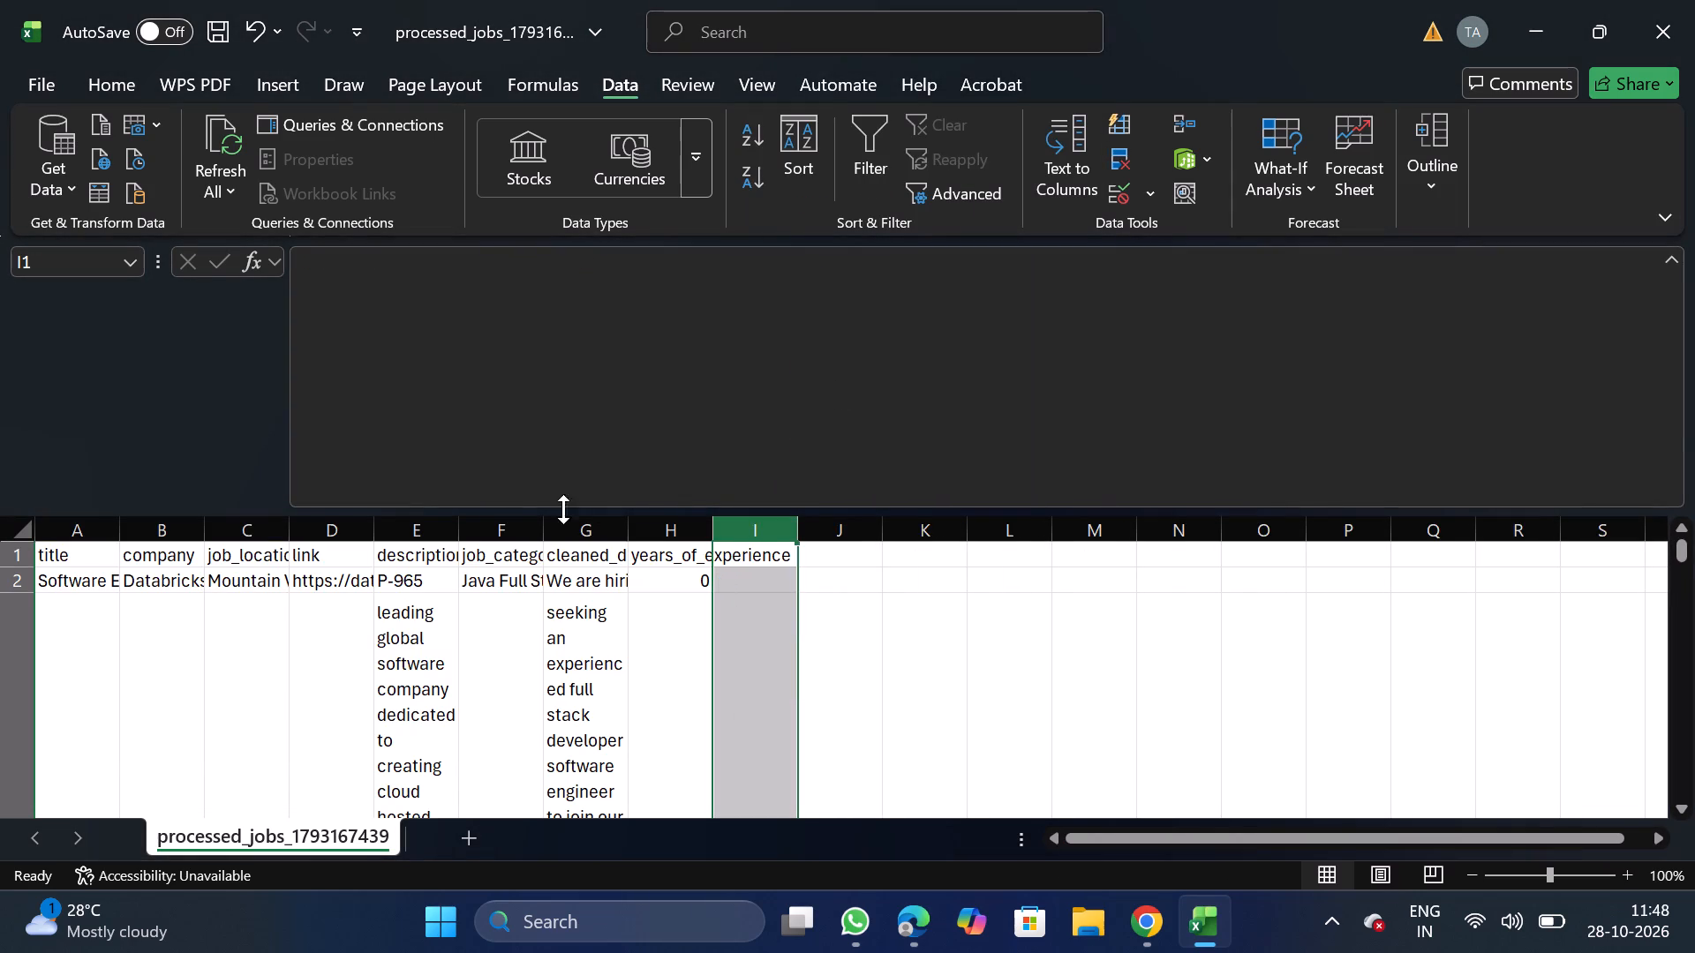
Move the job_category column in front of the title column.
{"action": "left_click", "coordinate": [491, 521]}
{"action": "key", "text": "ctrl+x"}
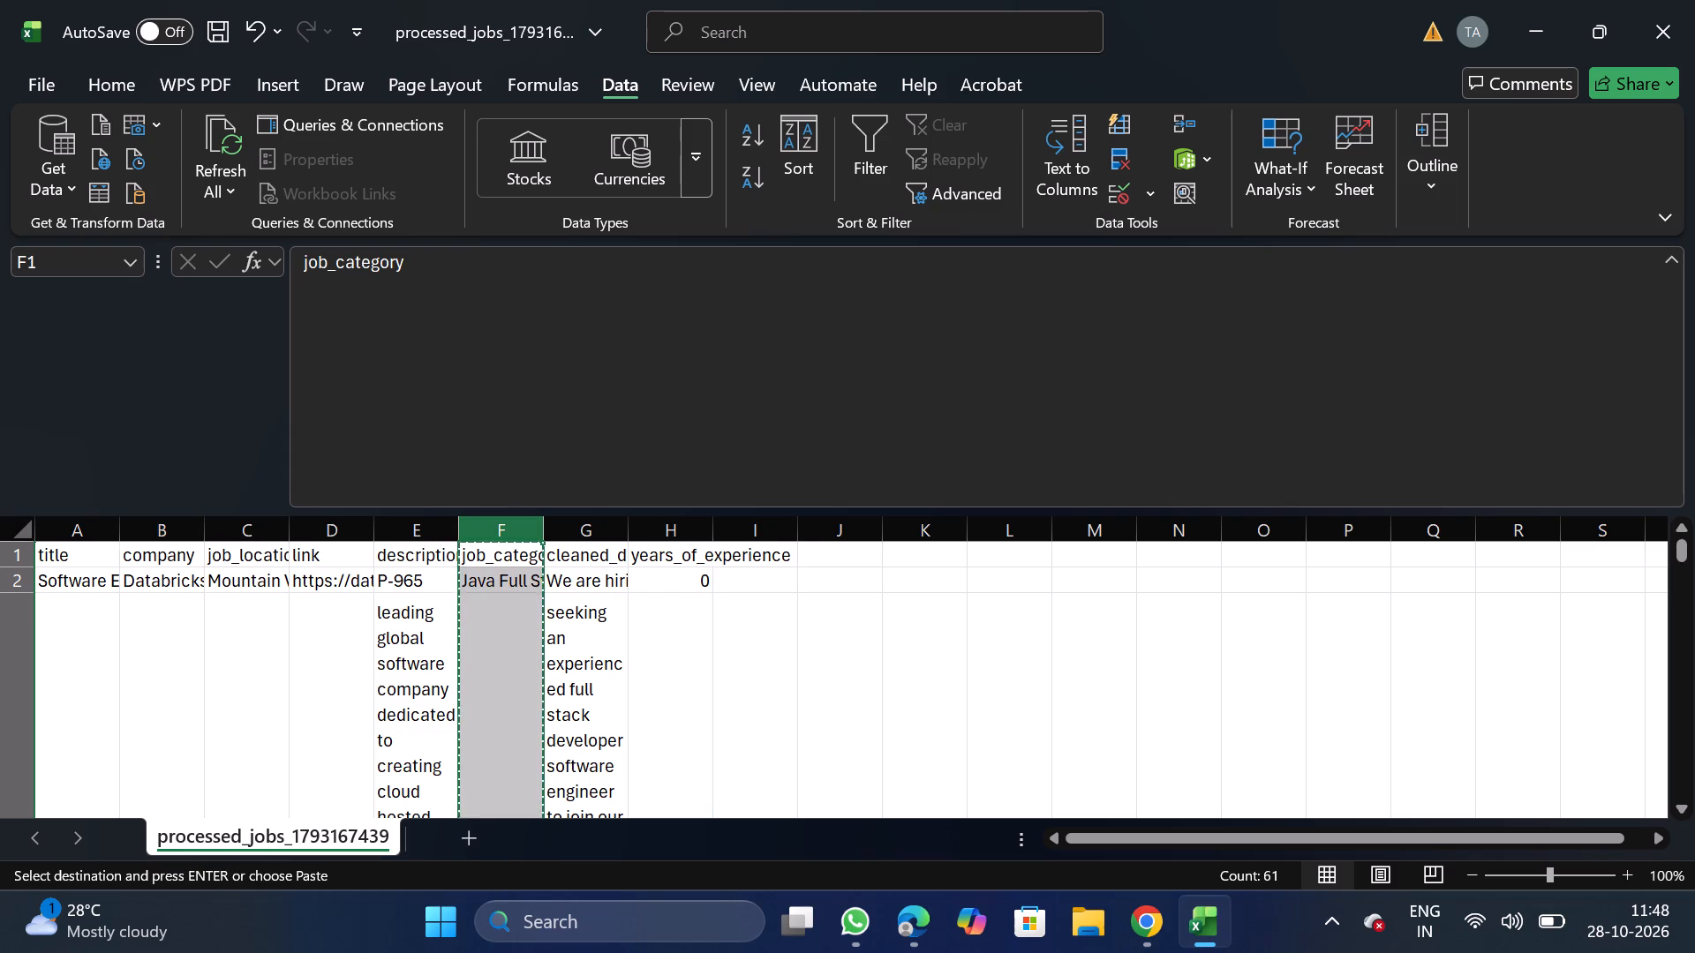
{"action": "left_click", "coordinate": [68, 537]}
{"action": "right_click", "coordinate": [59, 612]}
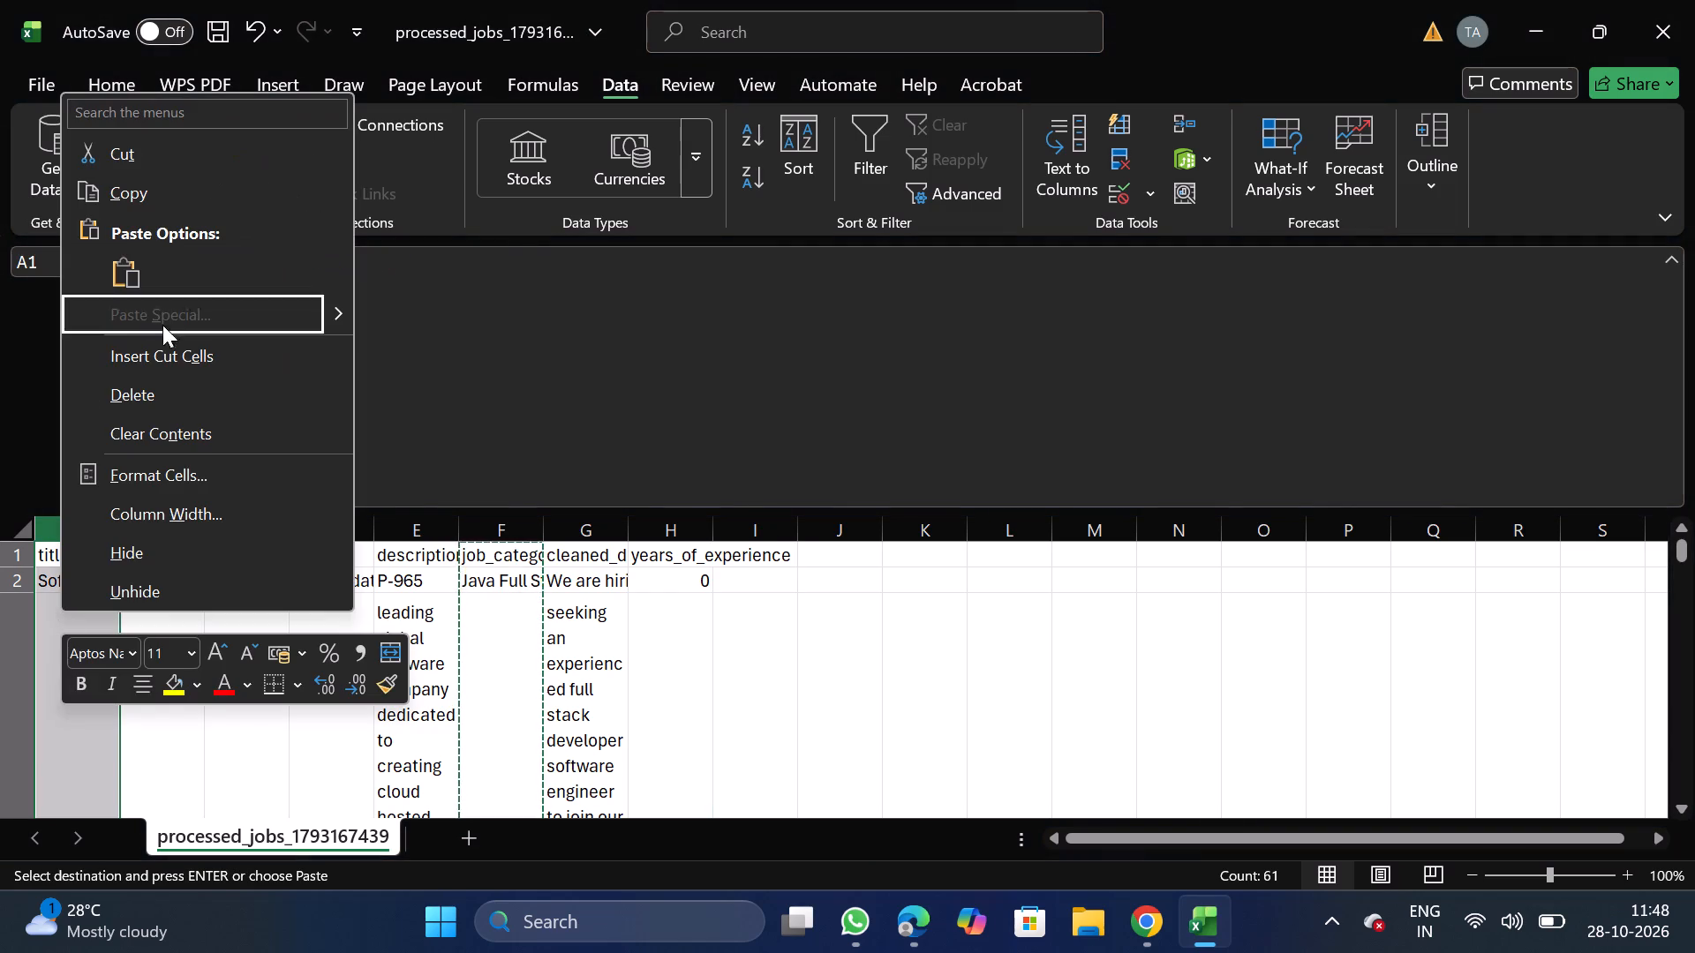
{"action": "left_click", "coordinate": [192, 361]}
Turn off text wrapping for the description and cleaned_description columns.
{"action": "left_click", "coordinate": [527, 525]}
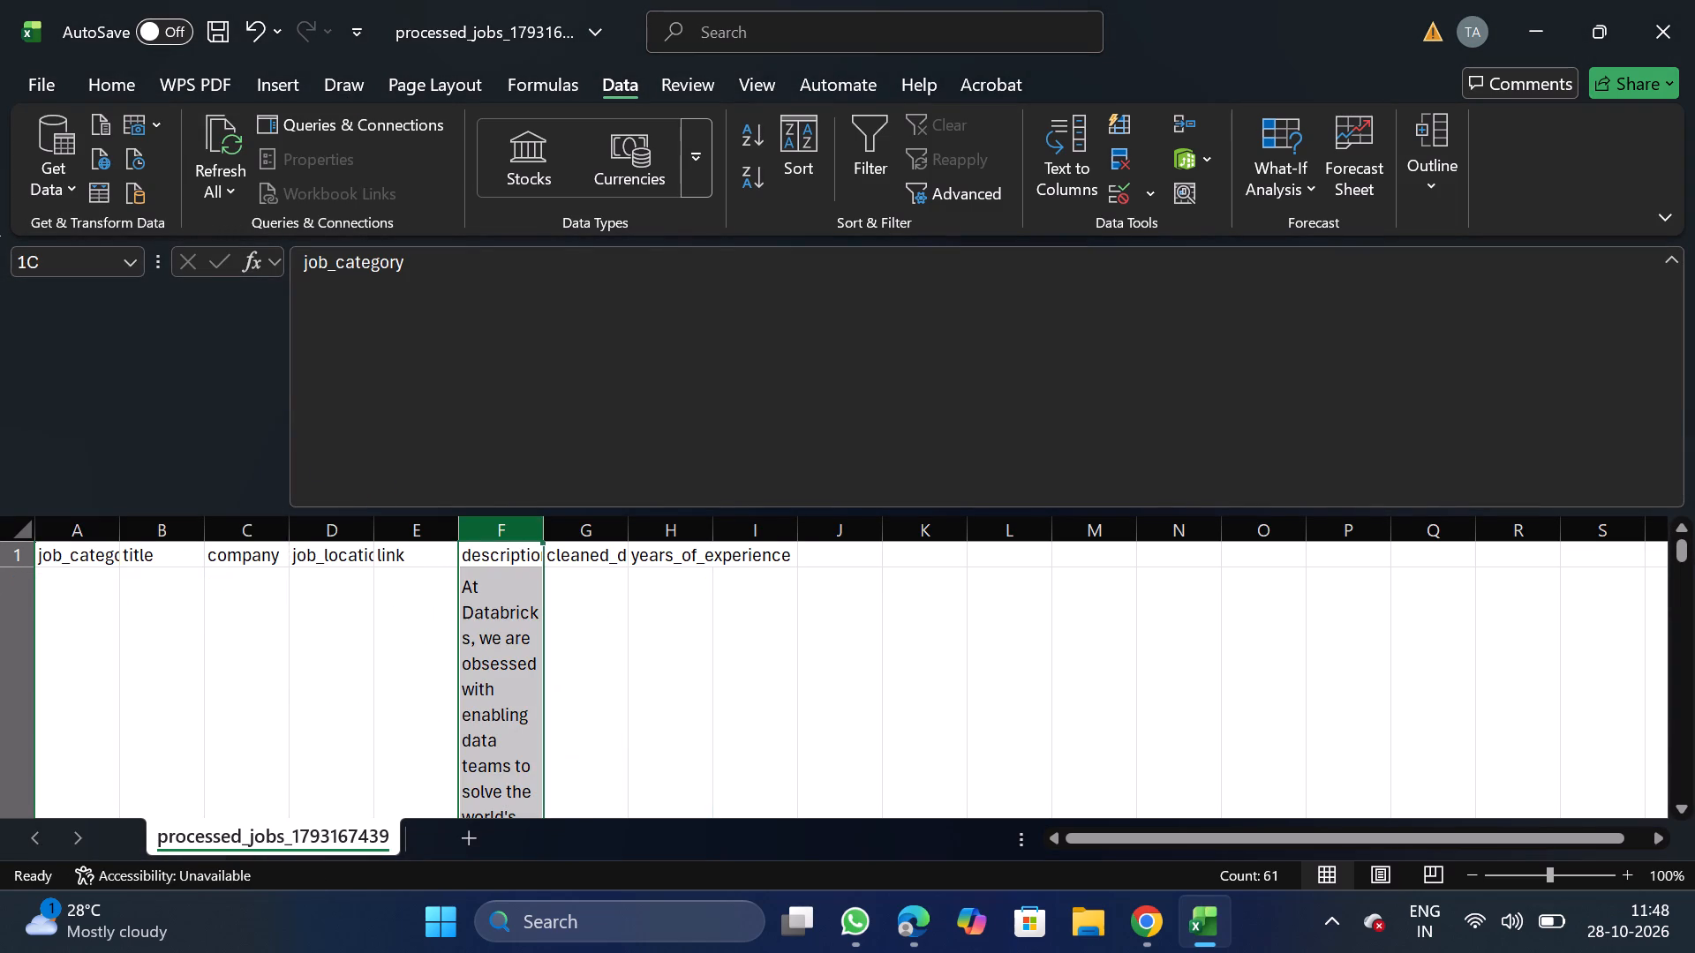
{"action": "key", "text": "shift+Right"}
{"action": "left_click", "coordinate": [109, 88]}
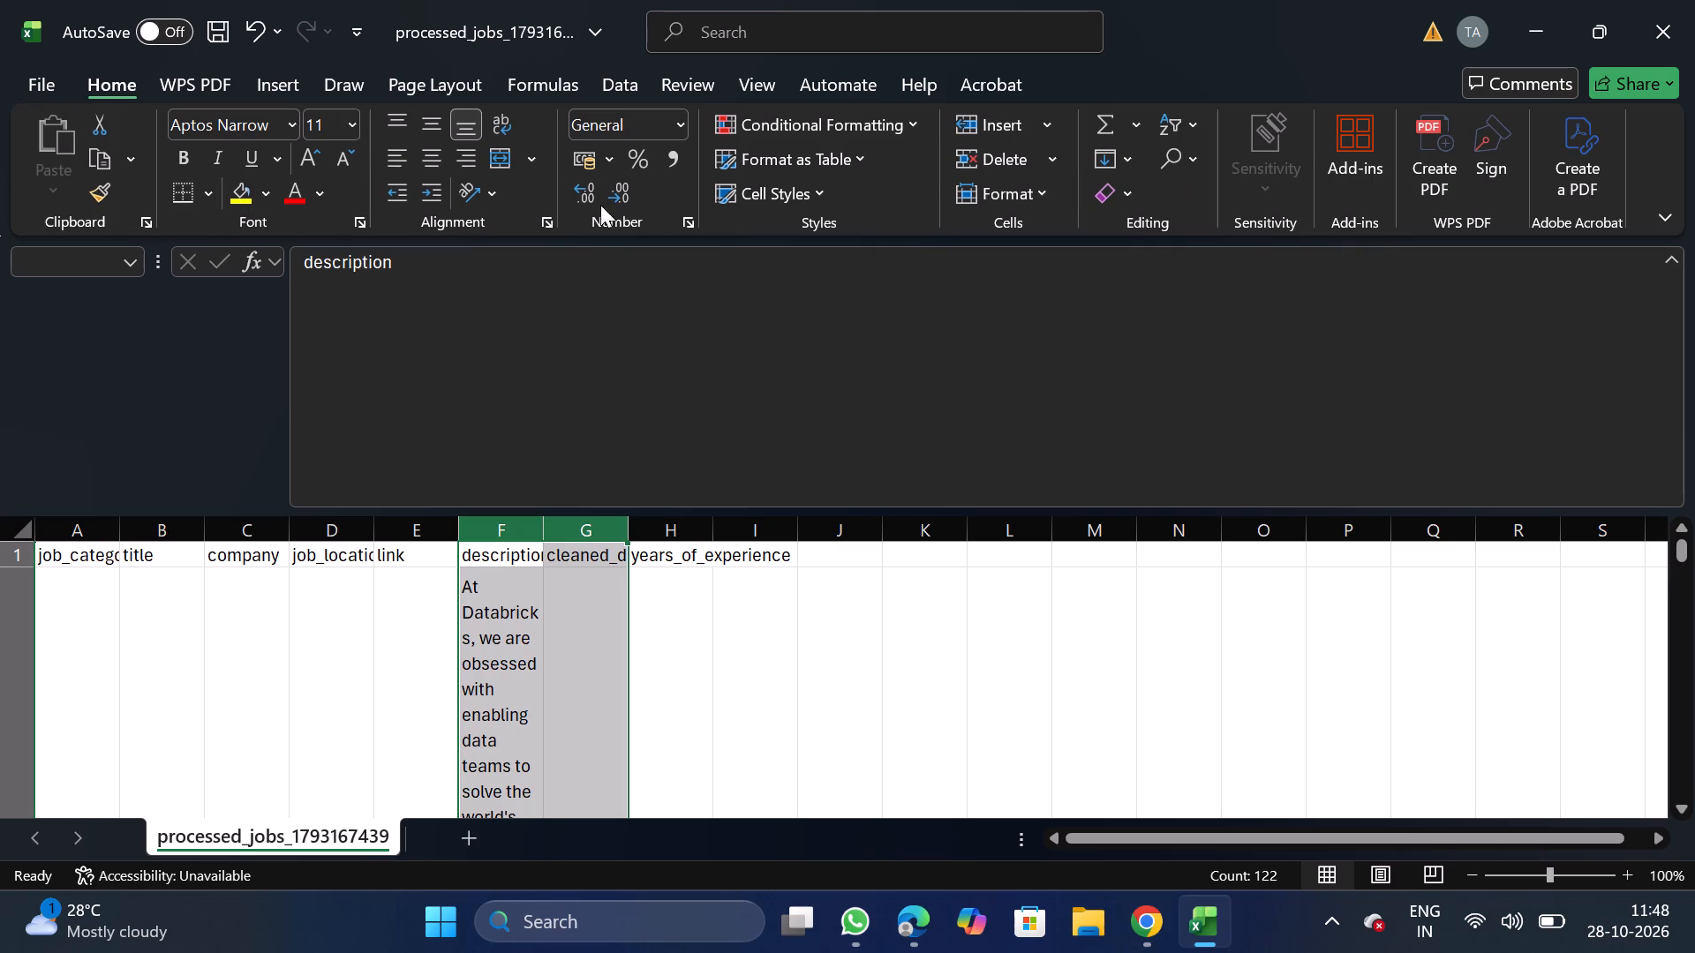
{"action": "left_click", "coordinate": [558, 223]}
{"action": "left_click", "coordinate": [546, 223]}
{"action": "double_click", "coordinate": [139, 437]}
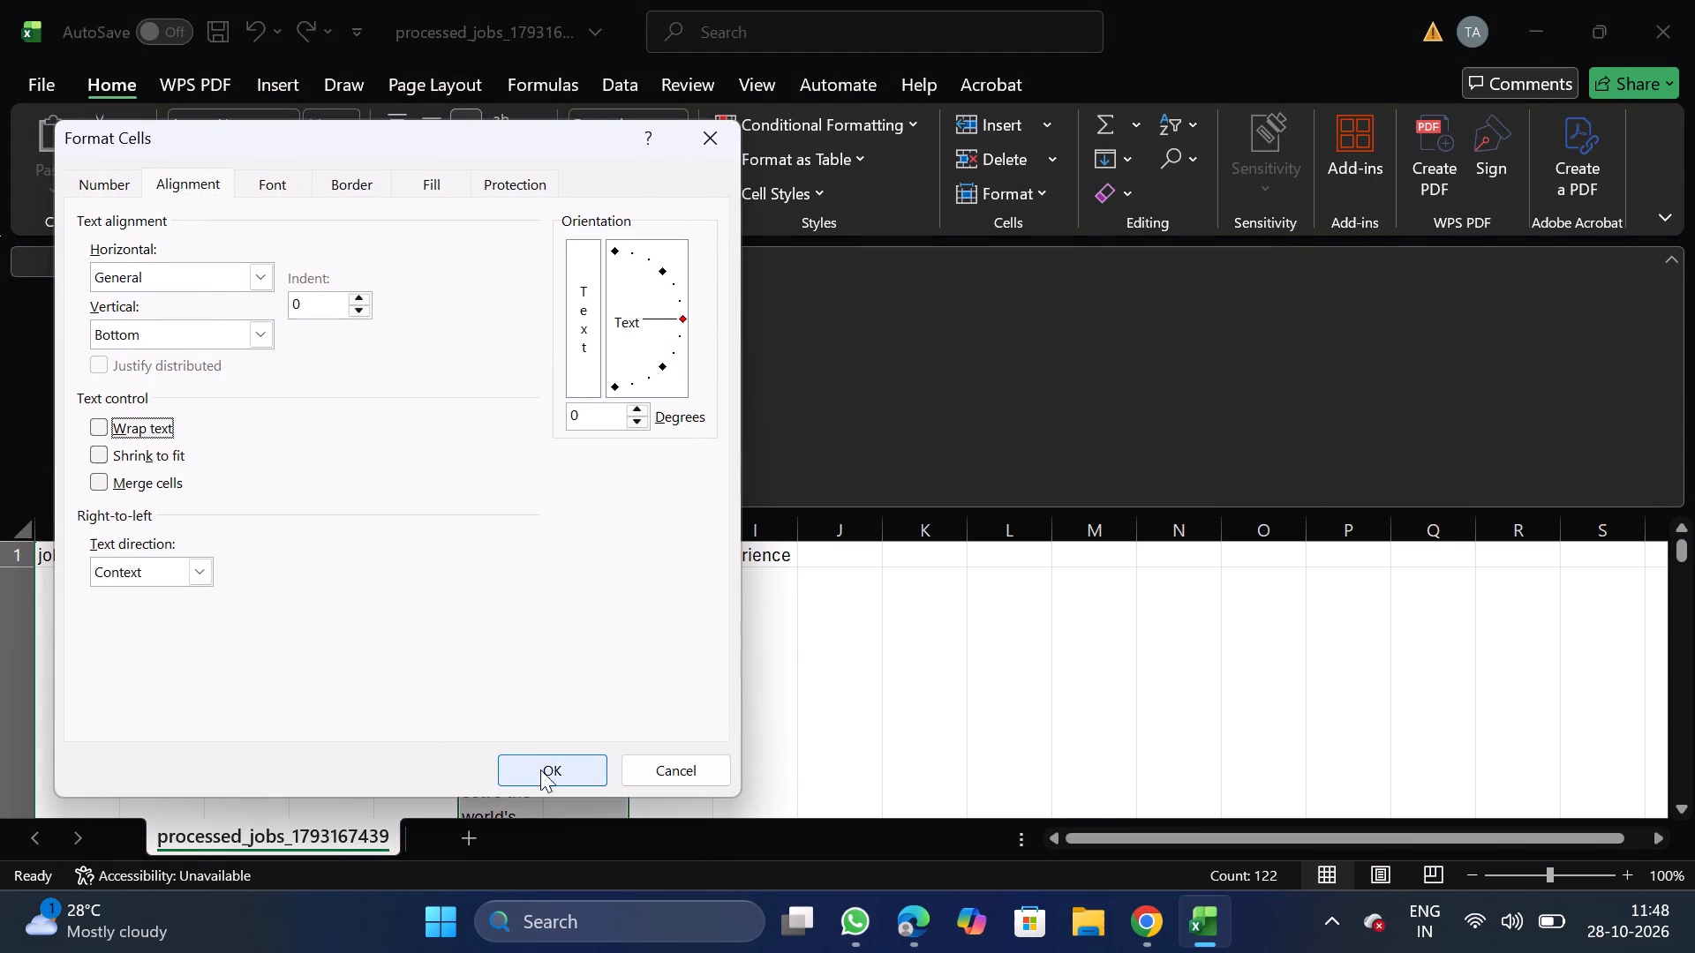
{"action": "left_click", "coordinate": [553, 768]}
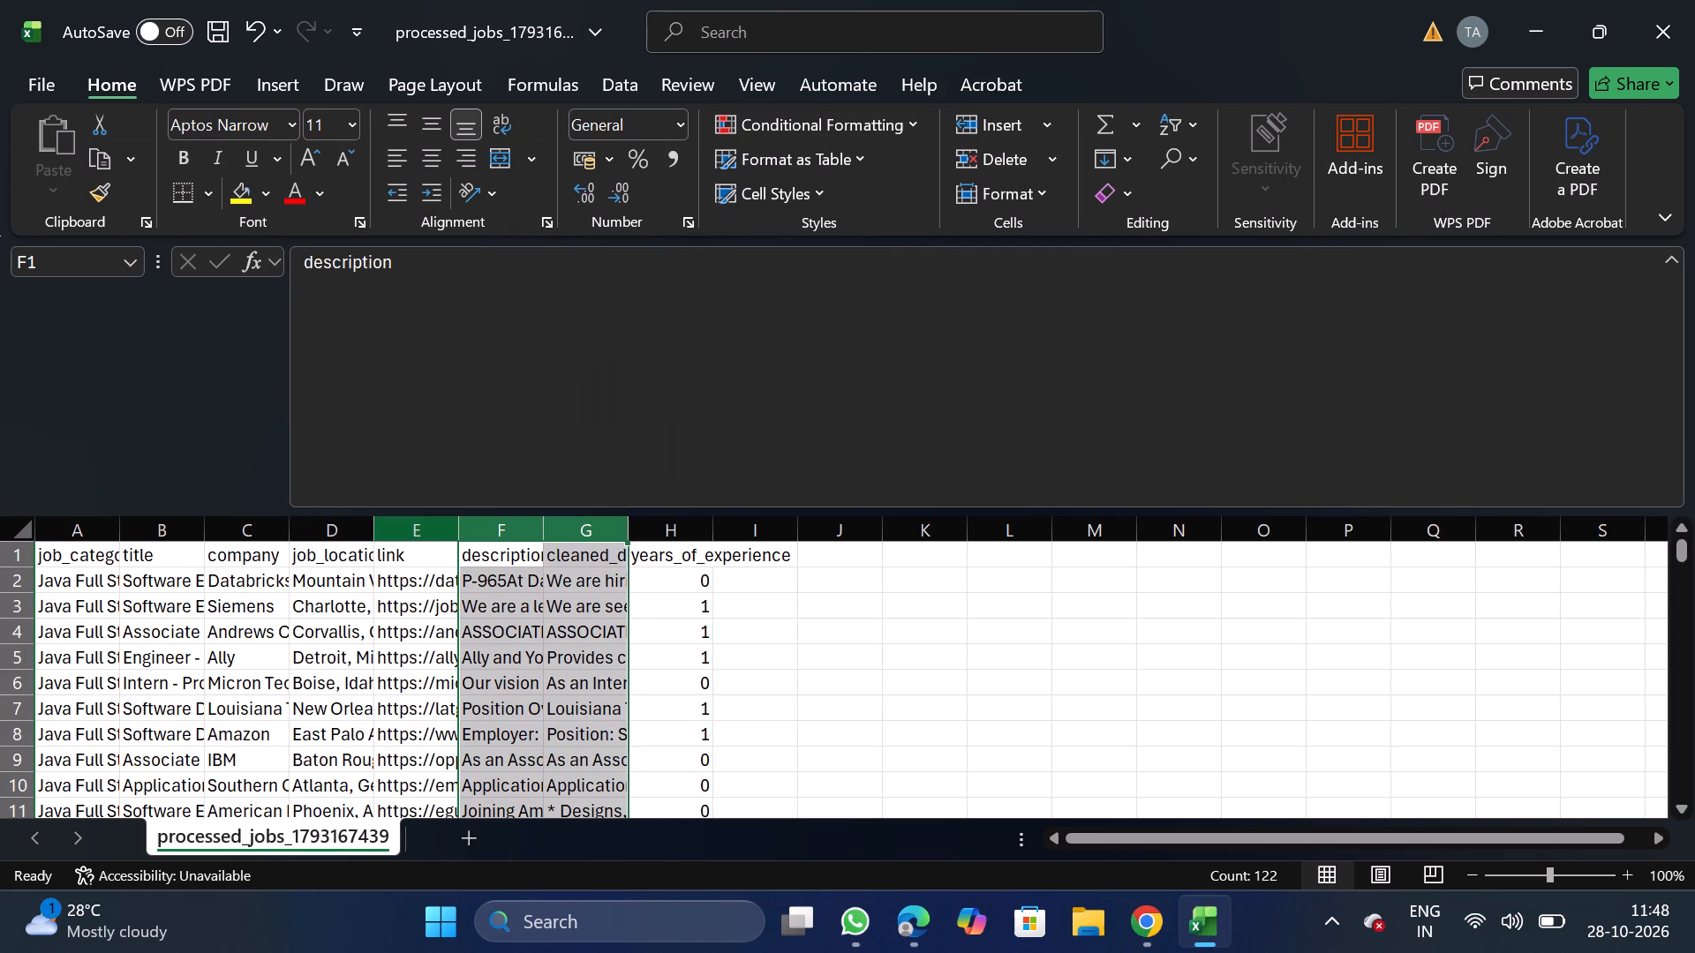
Move the link column to the end of the data, after years_of_experience.
{"action": "left_click", "coordinate": [413, 540]}
{"action": "key", "text": "ctrl+x"}
{"action": "left_click", "coordinate": [757, 528]}
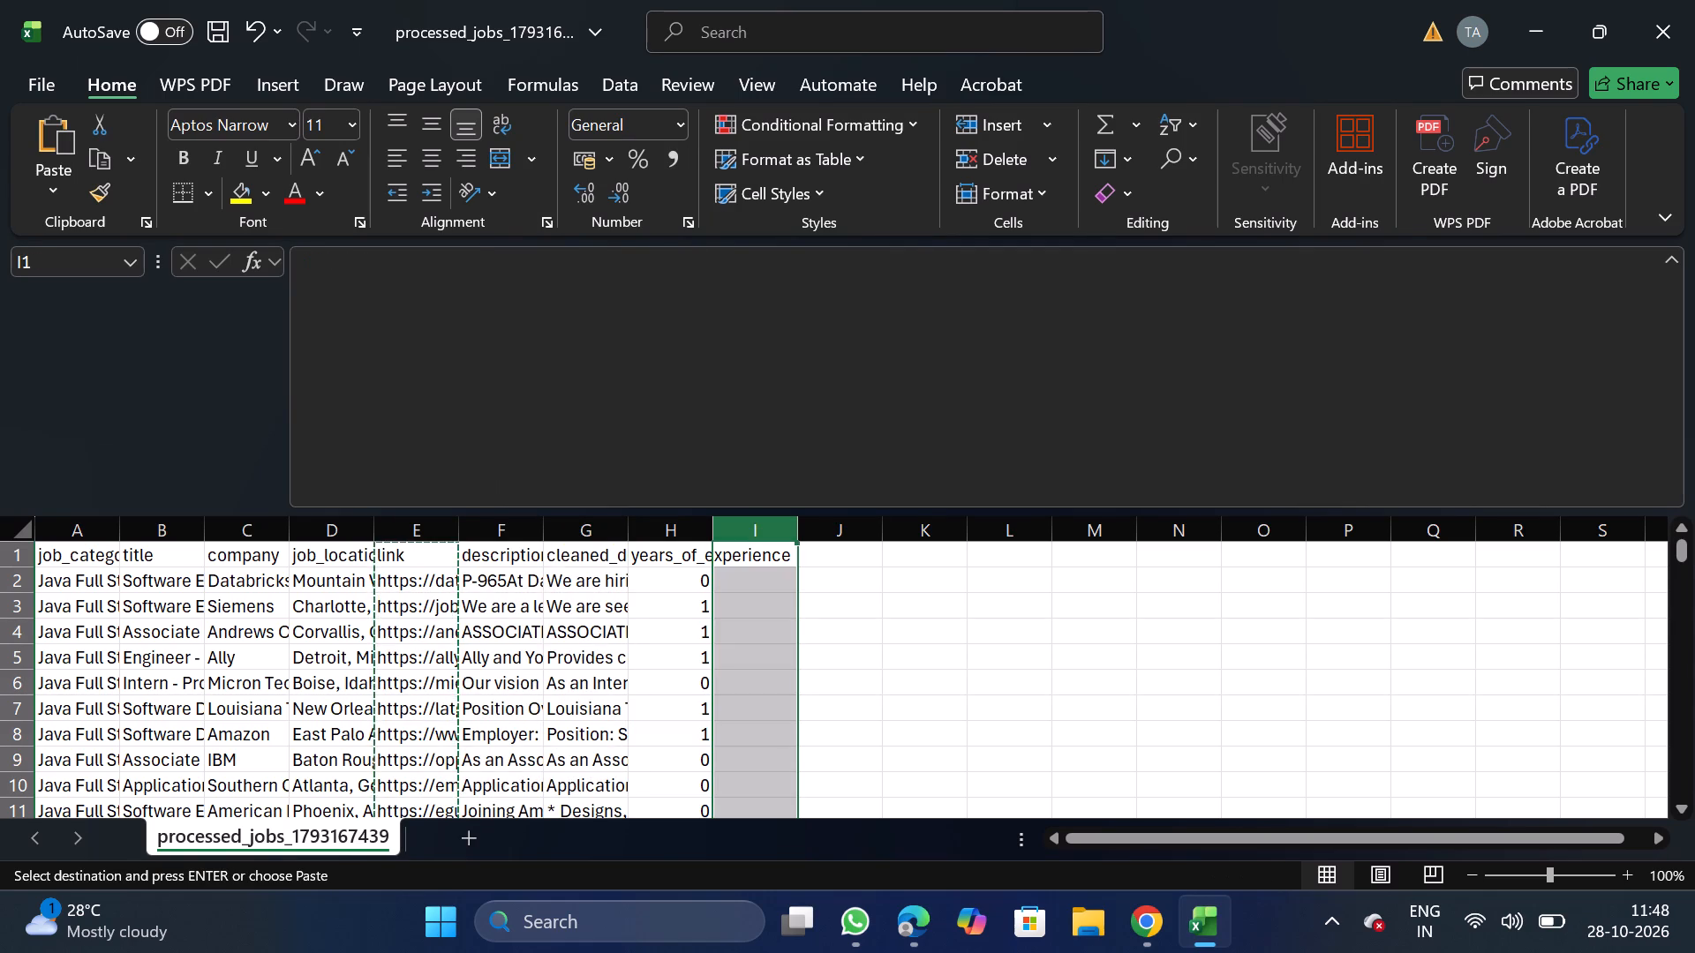
{"action": "right_click", "coordinate": [729, 674]}
{"action": "left_click", "coordinate": [839, 413]}
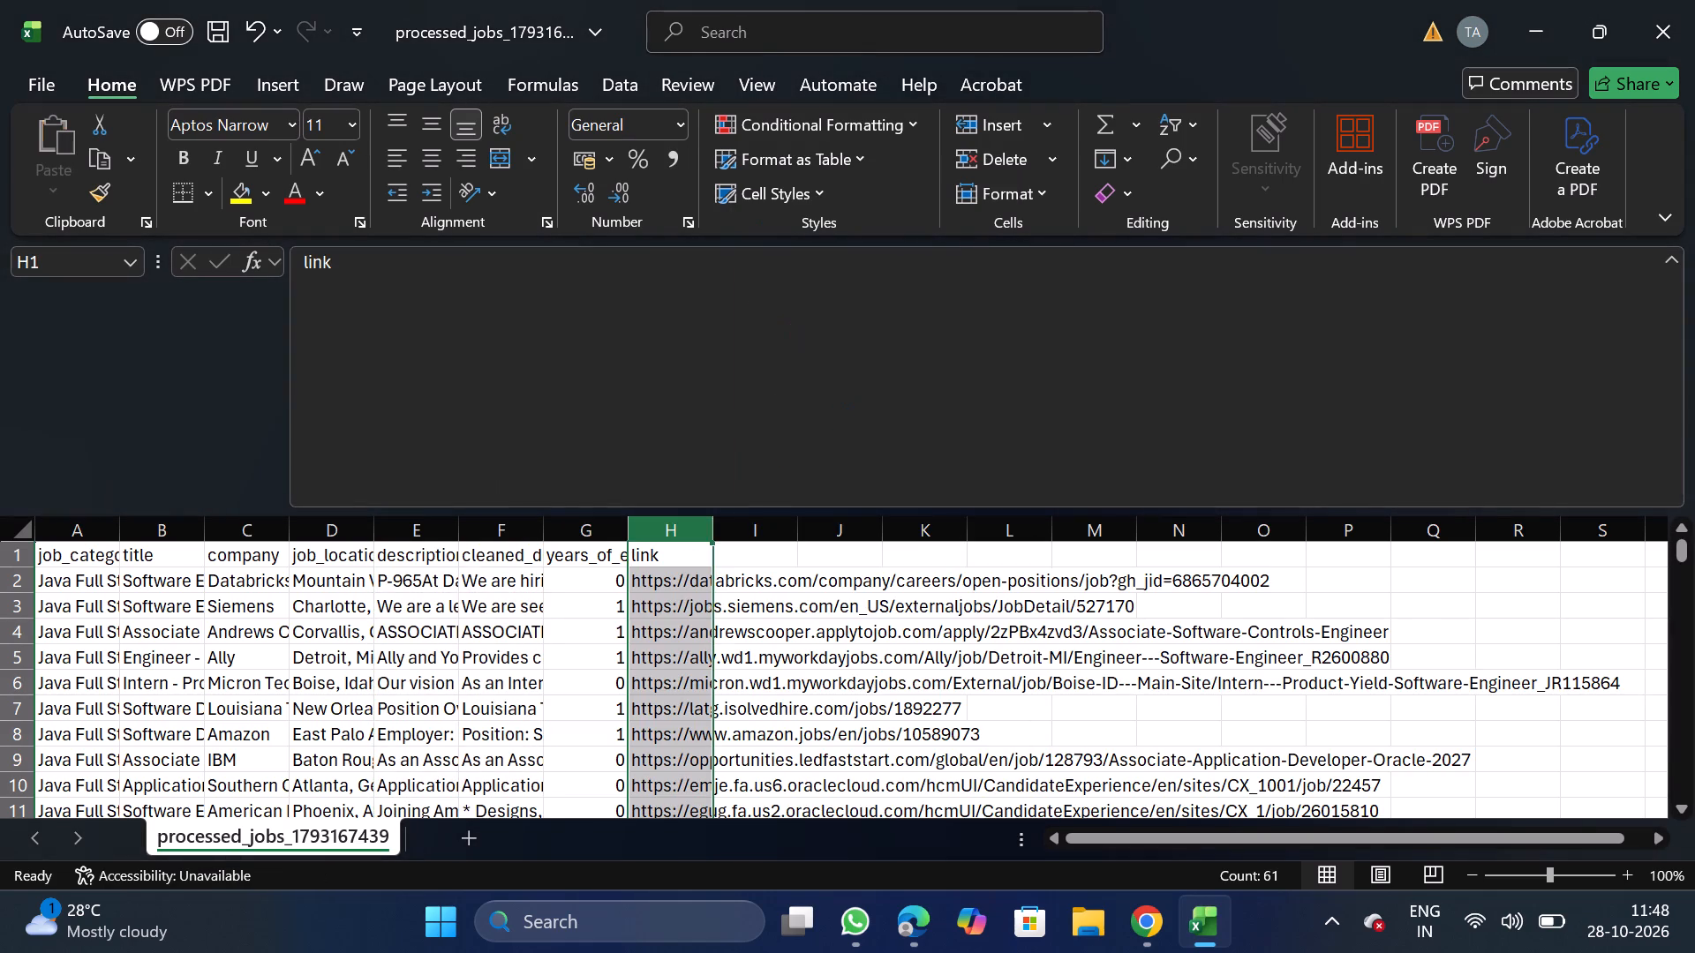
Move the years_of_experience column between job_location and description.
{"action": "left_click", "coordinate": [568, 530]}
{"action": "key", "text": "ctrl+x"}
{"action": "left_click_drag", "start_coordinate": [405, 534], "coordinate": [398, 630]}
{"action": "right_click", "coordinate": [398, 630]}
{"action": "left_click", "coordinate": [489, 385]}
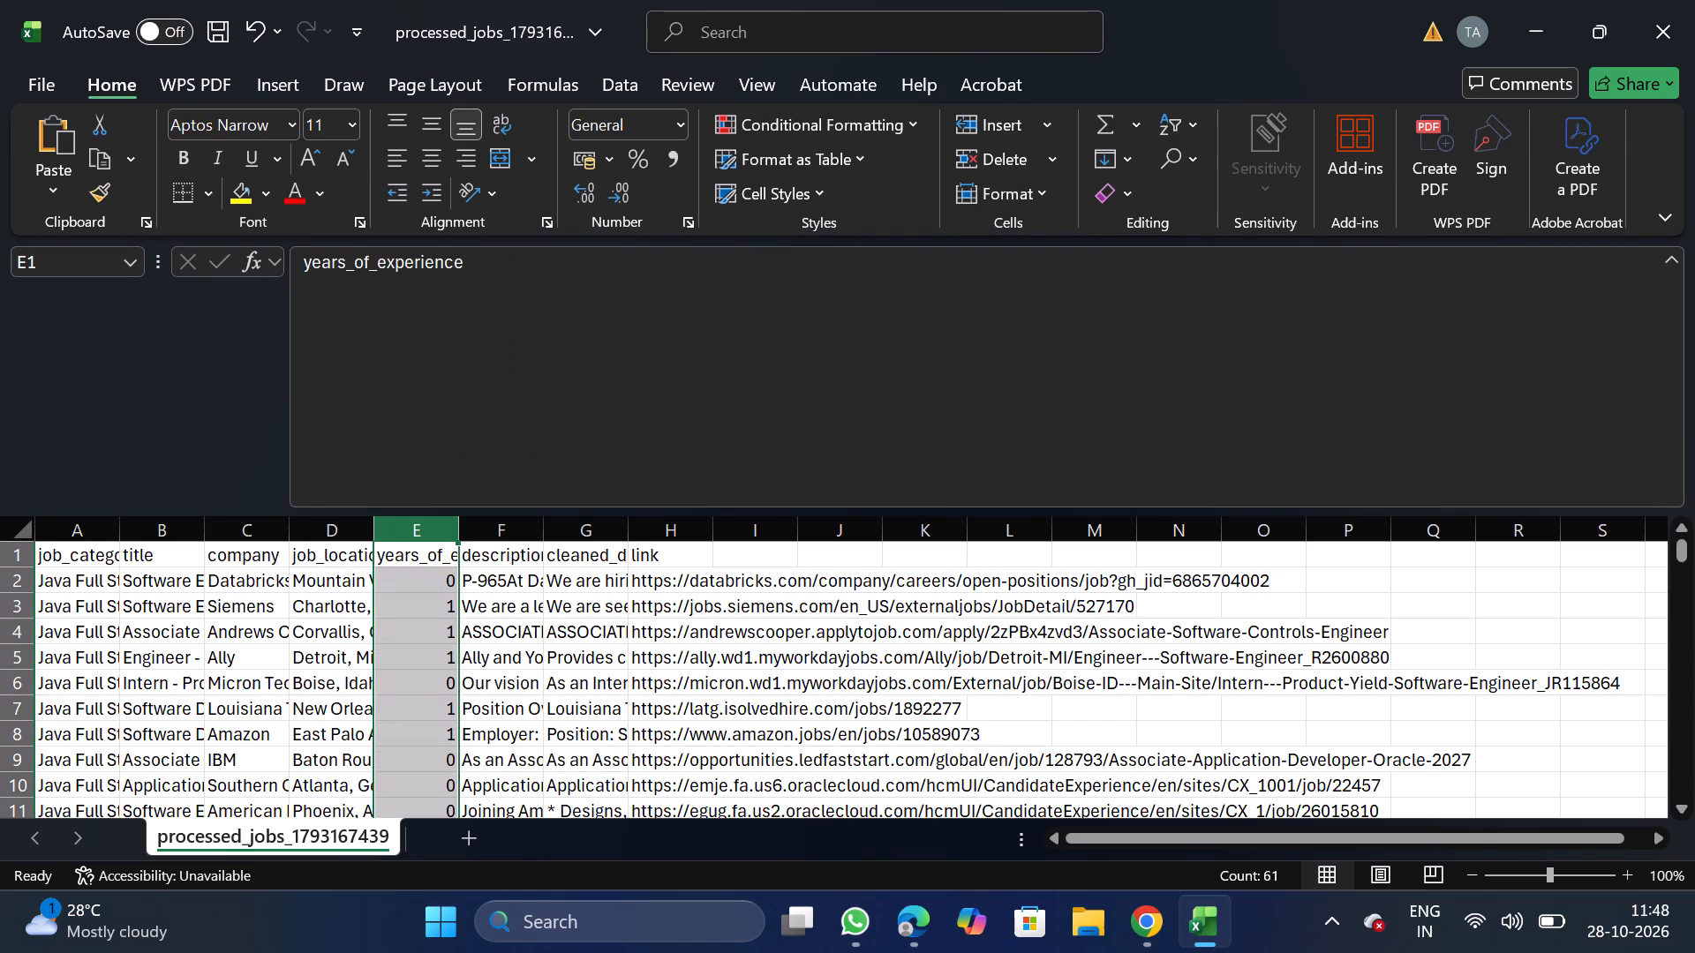
Rename the cleaned_description header to description, copying the text from the existing description header.
{"action": "left_click", "coordinate": [151, 521]}
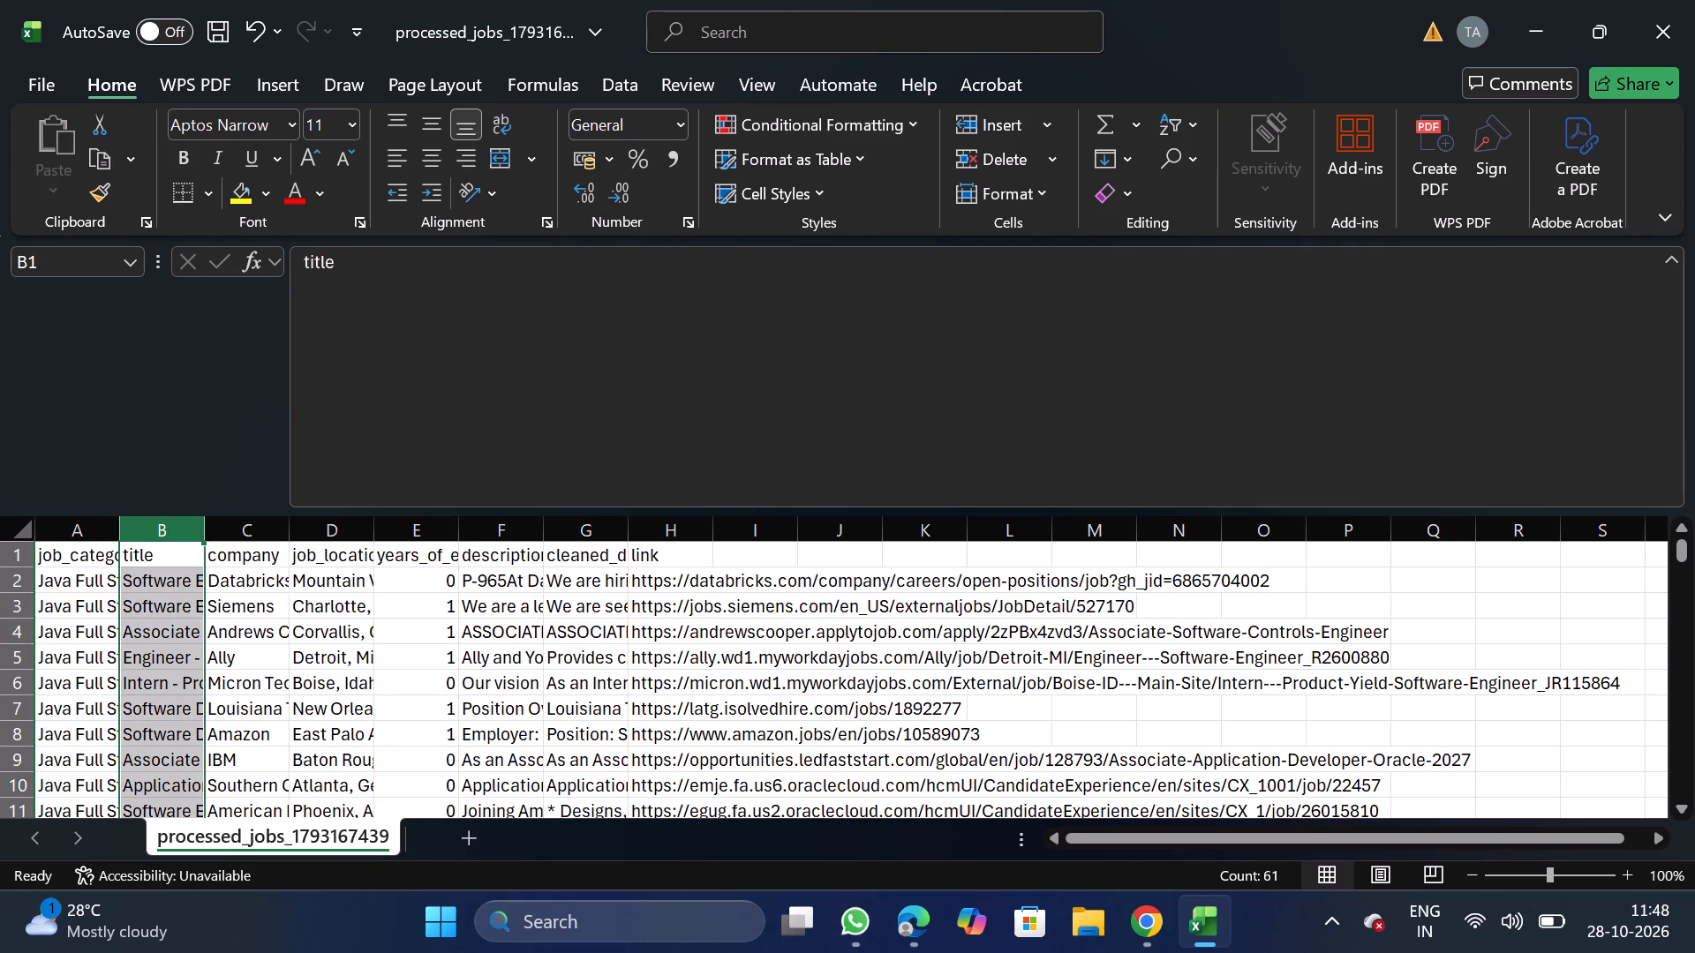
{"action": "left_click_drag", "start_coordinate": [500, 566], "coordinate": [296, 272]}
{"action": "left_click_drag", "start_coordinate": [296, 272], "coordinate": [438, 274]}
{"action": "key", "text": "ctrl+c"}
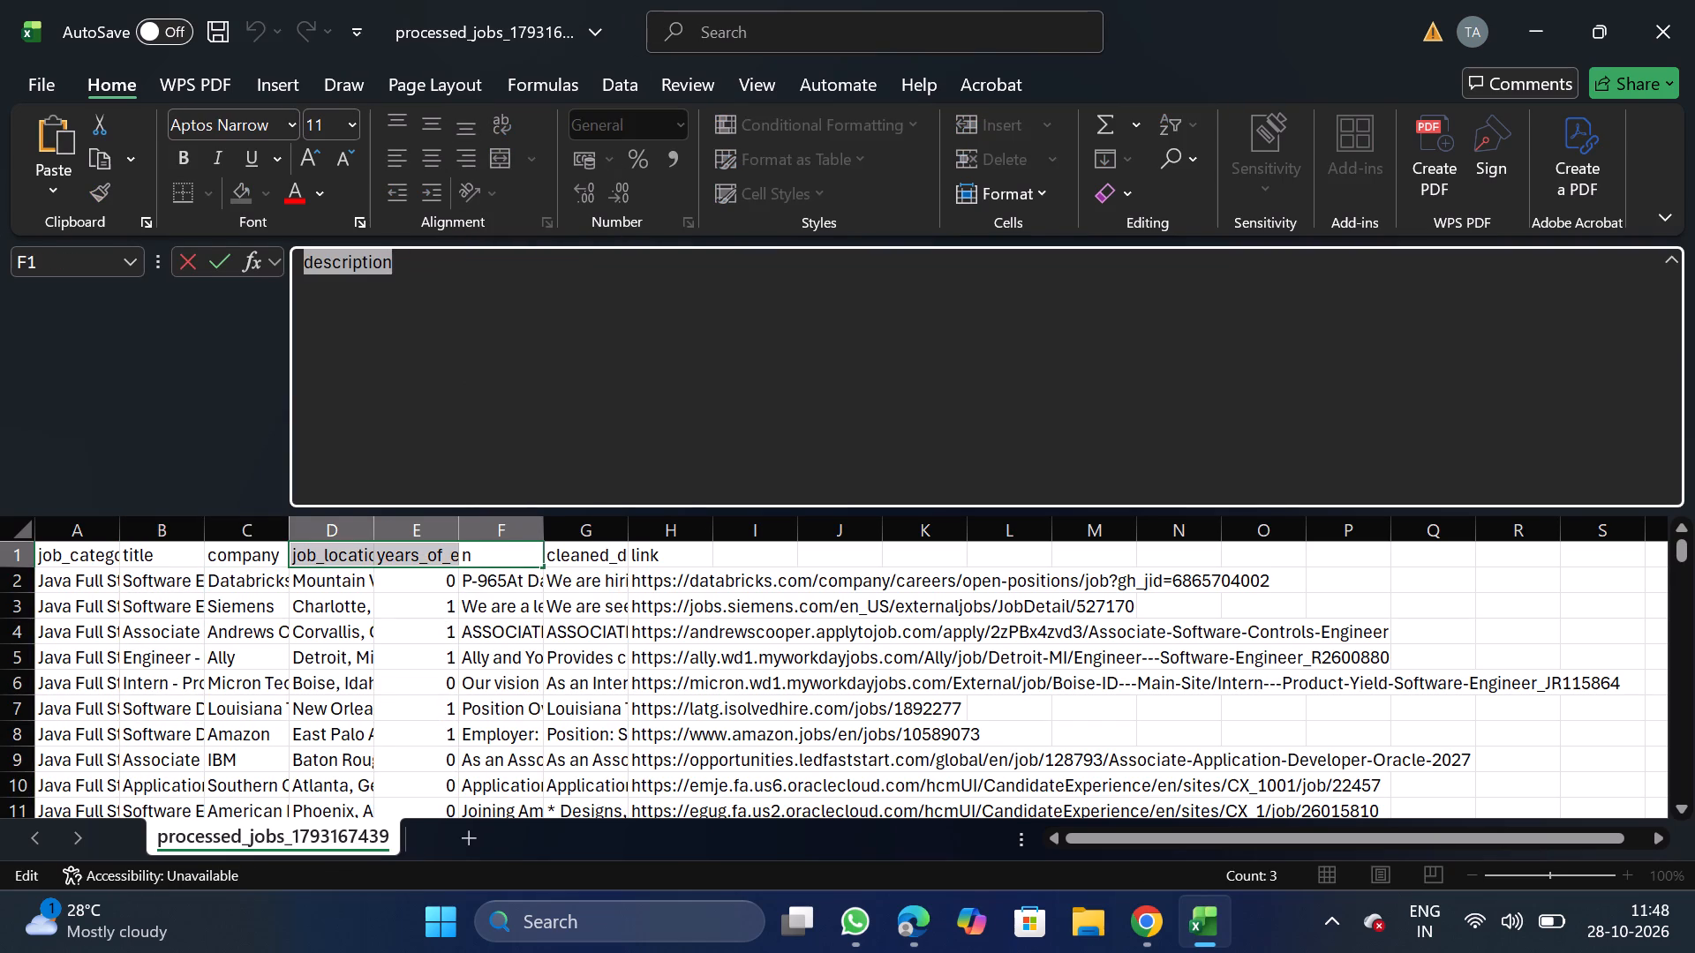
{"action": "left_click", "coordinate": [544, 544]}
{"action": "left_click_drag", "start_coordinate": [588, 535], "coordinate": [770, 284]}
{"action": "left_click", "coordinate": [770, 284]}
{"action": "key", "text": "BackSpace"}
{"action": "key", "text": "BackSpace"}
{"action": "key", "text": "BackSpace"}
{"action": "key", "text": "BackSpace"}
{"action": "key", "text": "BackSpace"}
{"action": "key", "text": "BackSpace"}
{"action": "key", "text": "BackSpace"}
{"action": "key", "text": "BackSpace"}
{"action": "key", "text": "BackSpace"}
{"action": "key", "text": "BackSpace"}
{"action": "key", "text": "BackSpace"}
{"action": "key", "text": "BackSpace"}
{"action": "key", "text": "BackSpace"}
{"action": "key", "text": "BackSpace"}
{"action": "key", "text": "BackSpace"}
{"action": "key", "text": "BackSpace"}
{"action": "key", "text": "BackSpace"}
{"action": "key", "text": "BackSpace"}
{"action": "key", "text": "BackSpace"}
{"action": "key", "text": "BackSpace"}
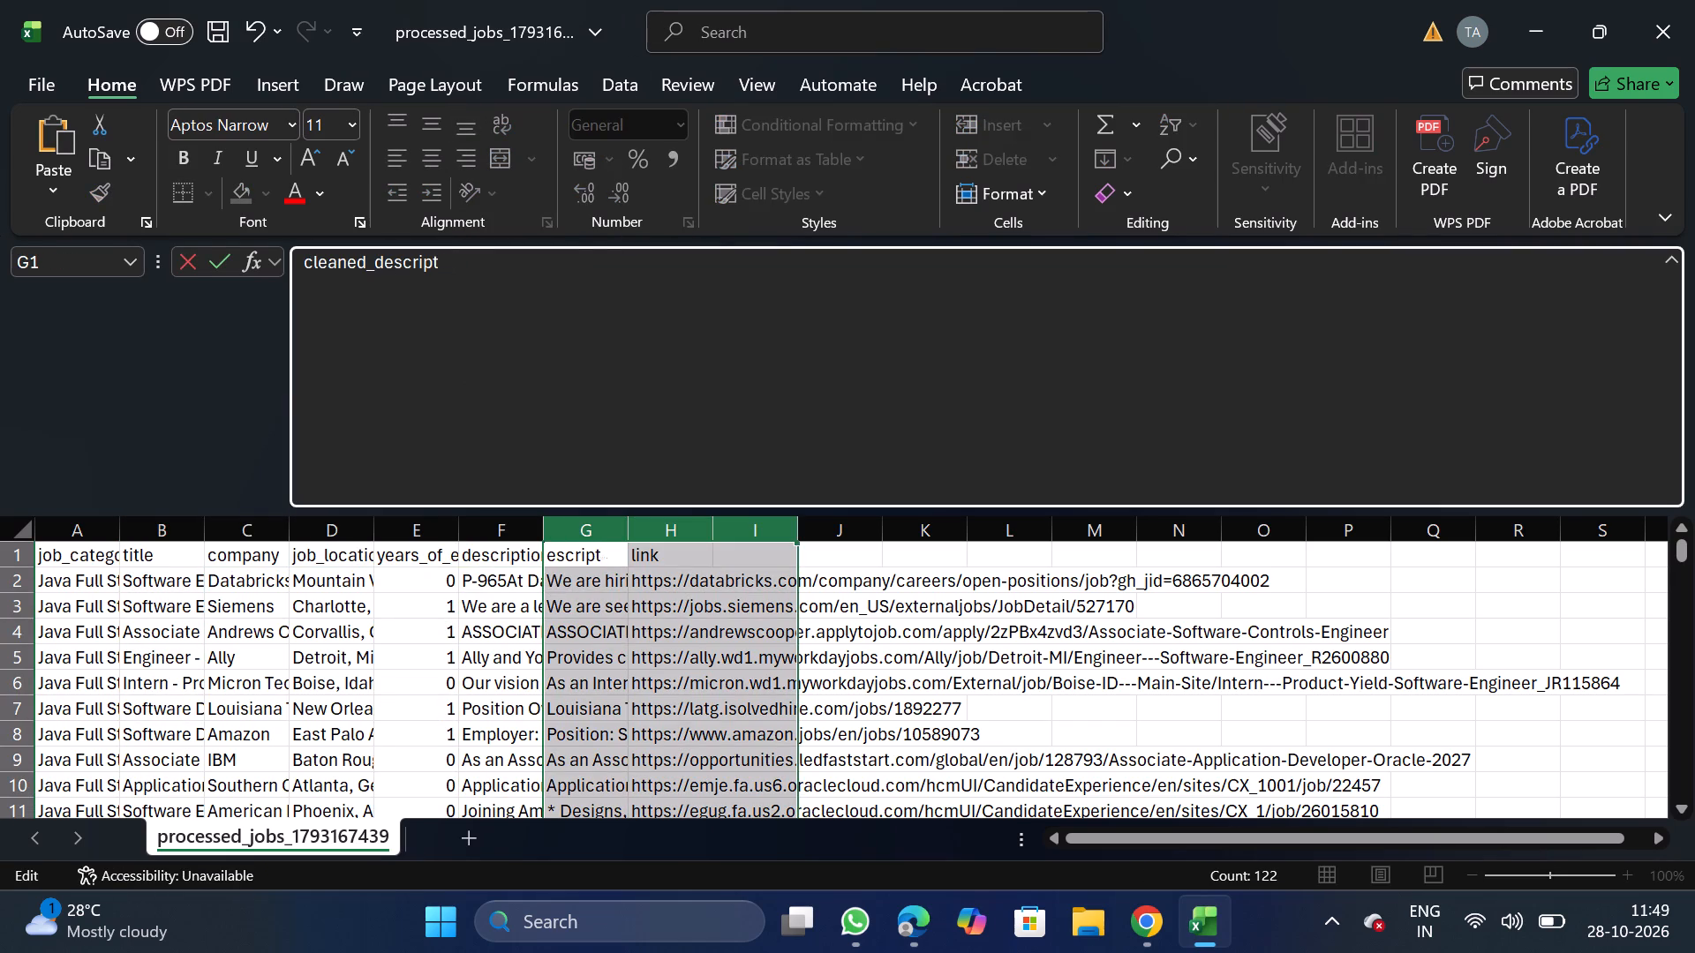
{"action": "key", "text": "ctrl+v"}
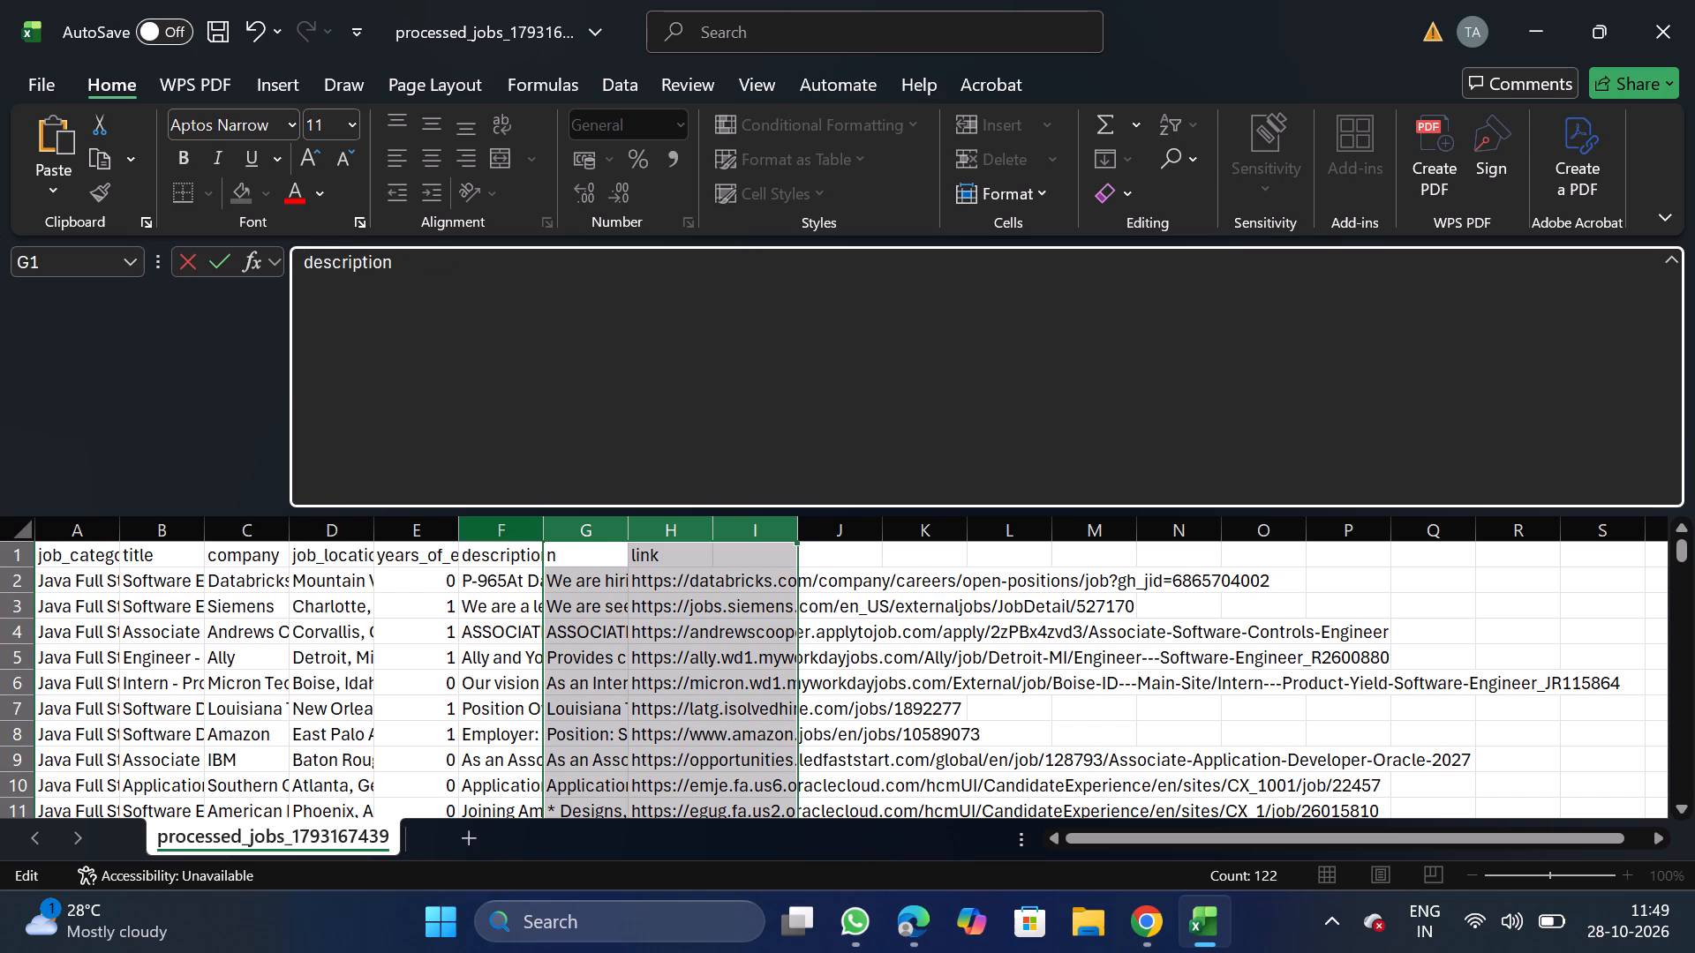
Rename the header of the raw description column to original_description, copying the name from NextGenApply's bulk upload CSV format requirements.
{"action": "left_click", "coordinate": [497, 534]}
{"action": "left_click", "coordinate": [571, 455]}
{"action": "key", "text": "BackSpace"}
{"action": "key", "text": "BackSpace"}
{"action": "key", "text": "BackSpace"}
{"action": "key", "text": "BackSpace"}
{"action": "key", "text": "BackSpace"}
{"action": "key", "text": "BackSpace"}
{"action": "key", "text": "BackSpace"}
{"action": "key", "text": "BackSpace"}
{"action": "key", "text": "BackSpace"}
{"action": "key", "text": "BackSpace"}
{"action": "key", "text": "BackSpace"}
{"action": "key", "text": "BackSpace"}
{"action": "key", "text": "BackSpace"}
{"action": "key", "text": "BackSpace"}
{"action": "key", "text": "BackSpace"}
{"action": "key", "text": "BackSpace"}
{"action": "key", "text": "BackSpace"}
{"action": "key", "text": "BackSpace"}
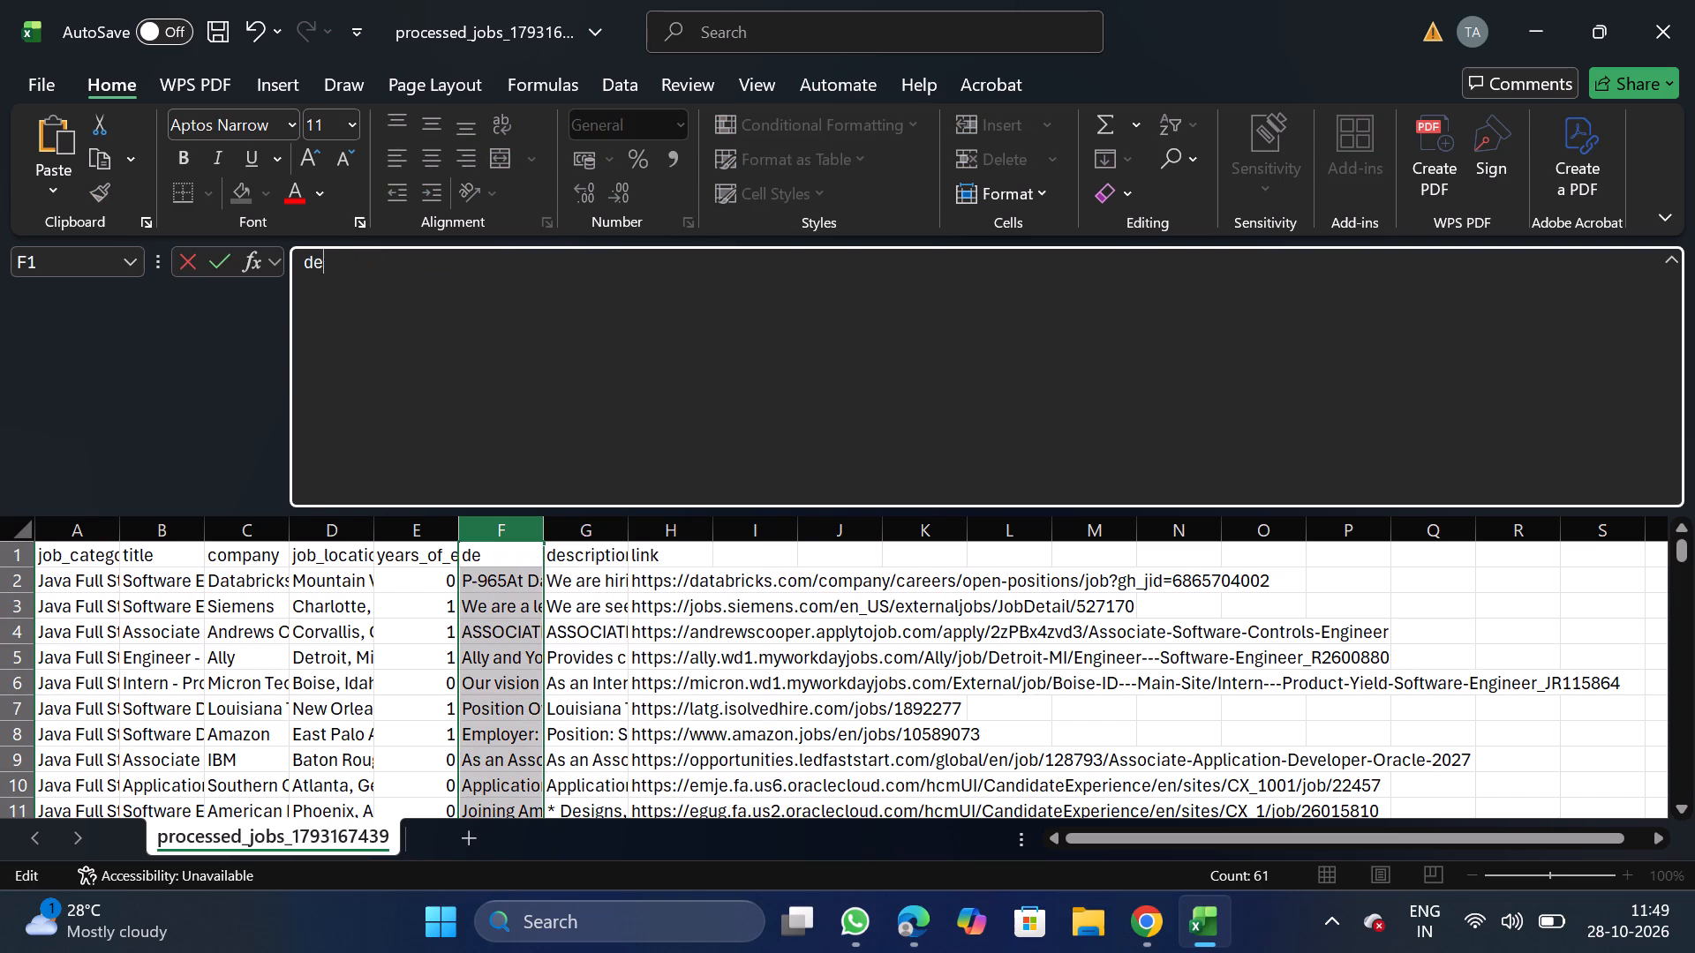
{"action": "double_click", "coordinate": [1133, 942]}
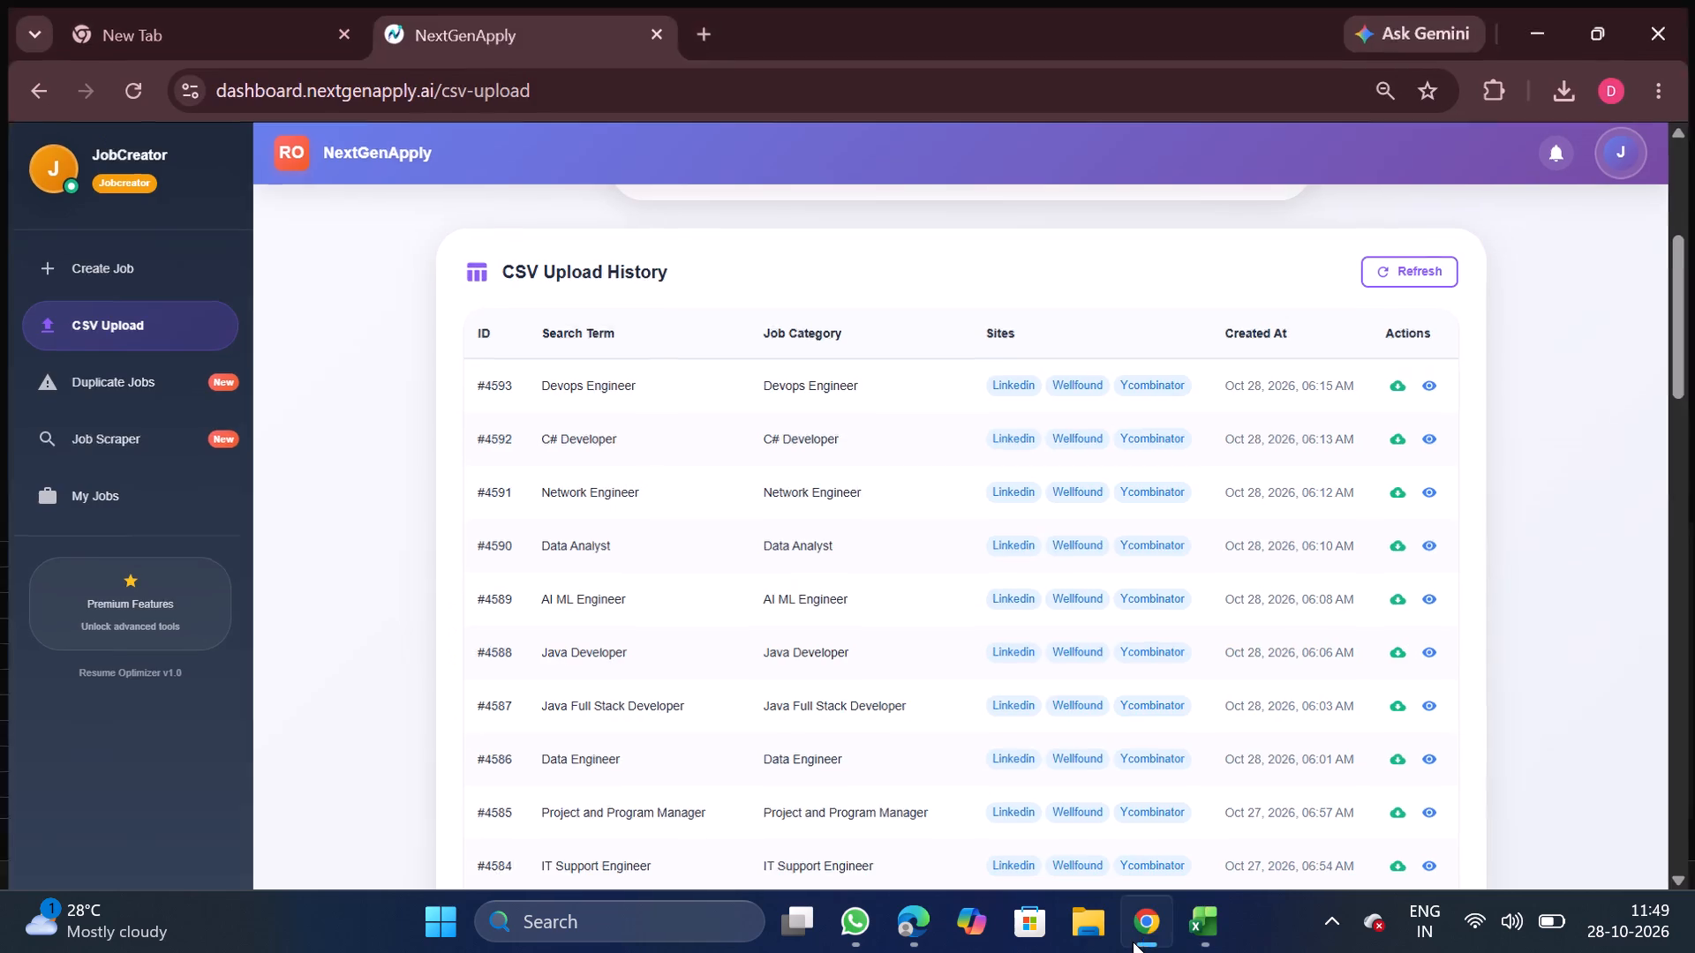
{"action": "left_click", "coordinate": [1146, 911]}
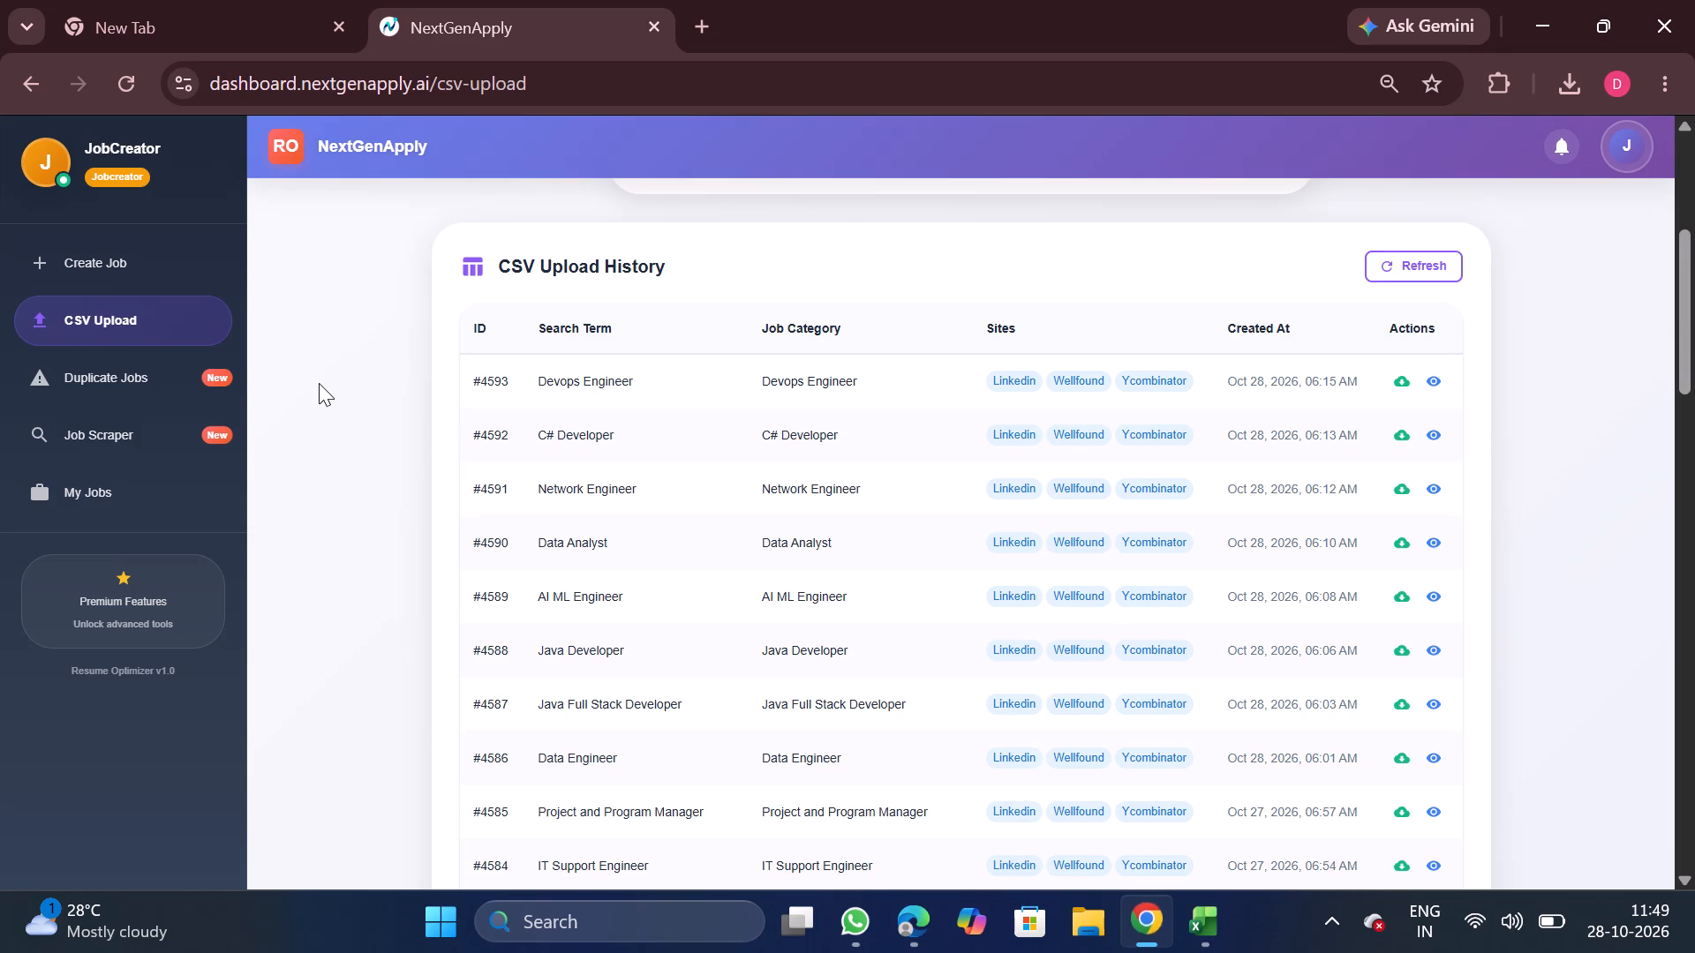
{"action": "left_click", "coordinate": [165, 252]}
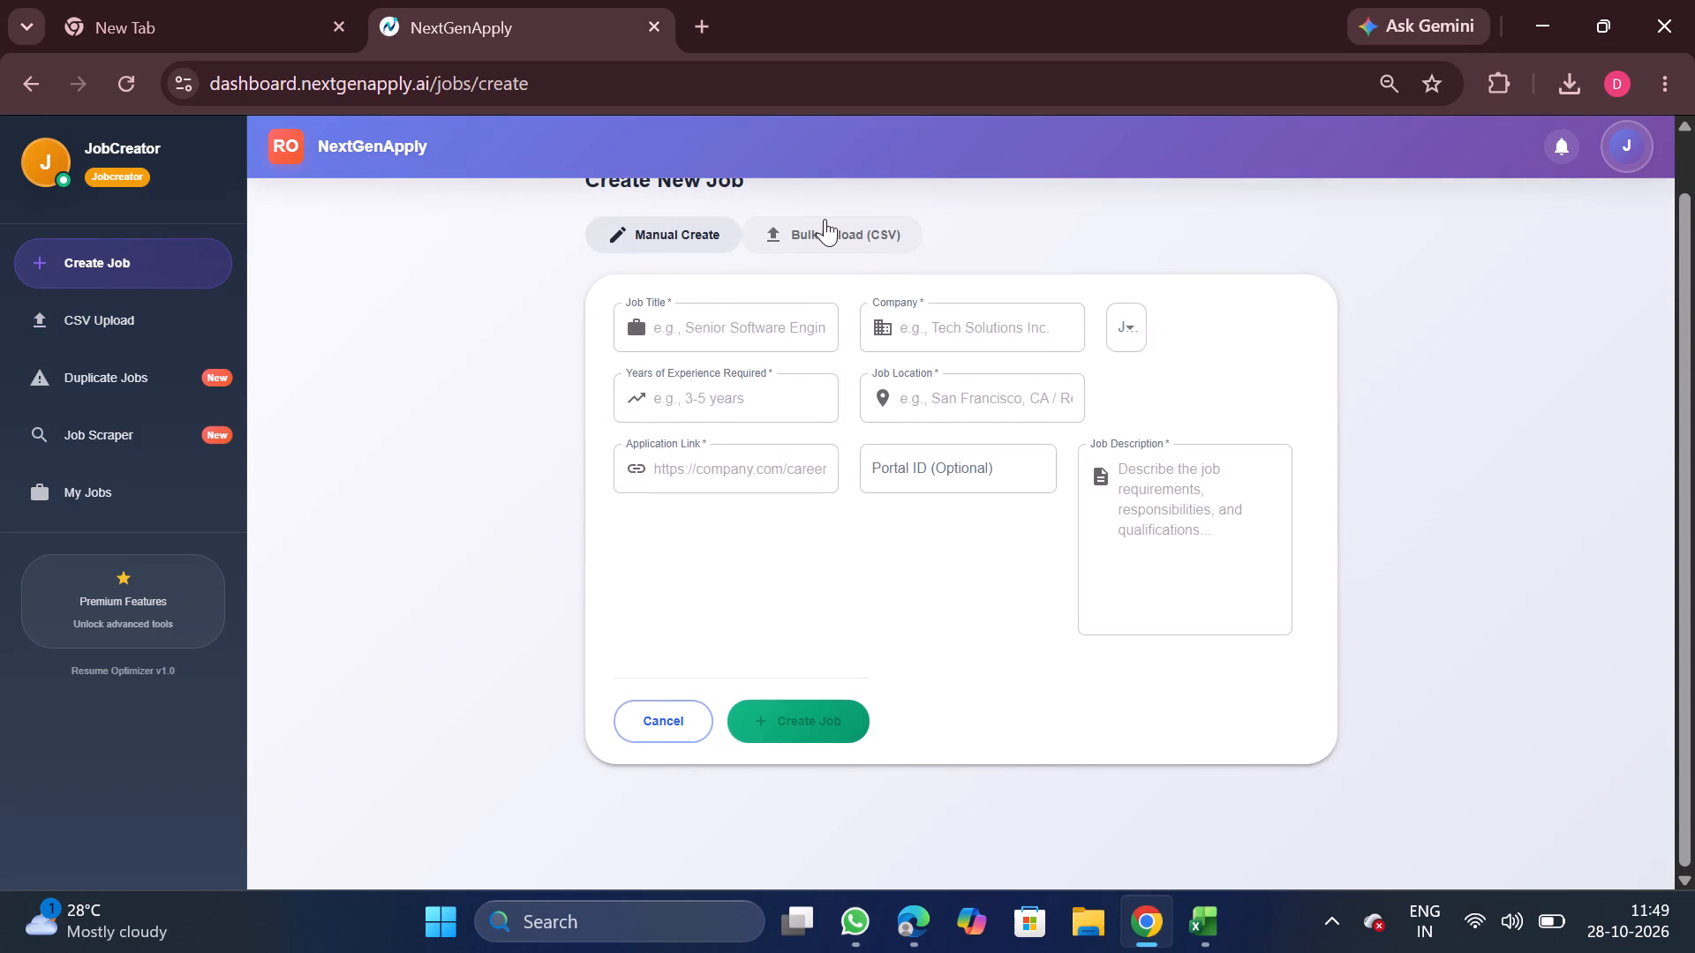
{"action": "left_click", "coordinate": [825, 219]}
{"action": "double_click", "coordinate": [927, 438]}
{"action": "key", "text": "ctrl+c"}
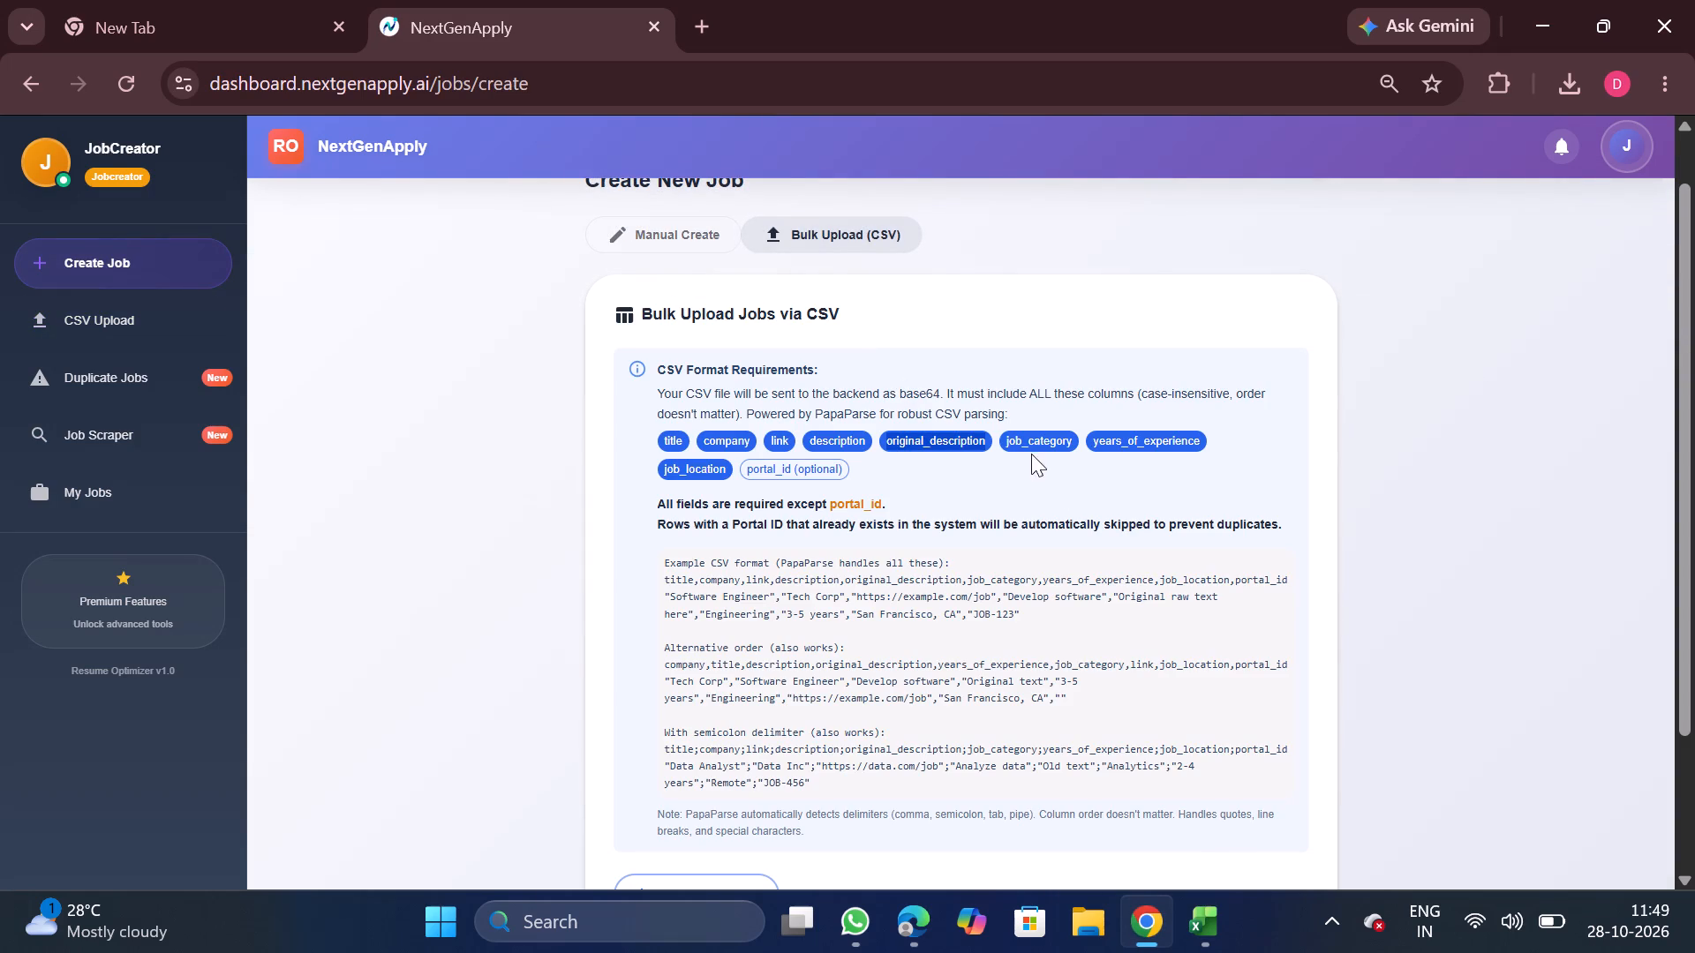
{"action": "left_click", "coordinate": [1198, 931]}
{"action": "key", "text": "ctrl+v"}
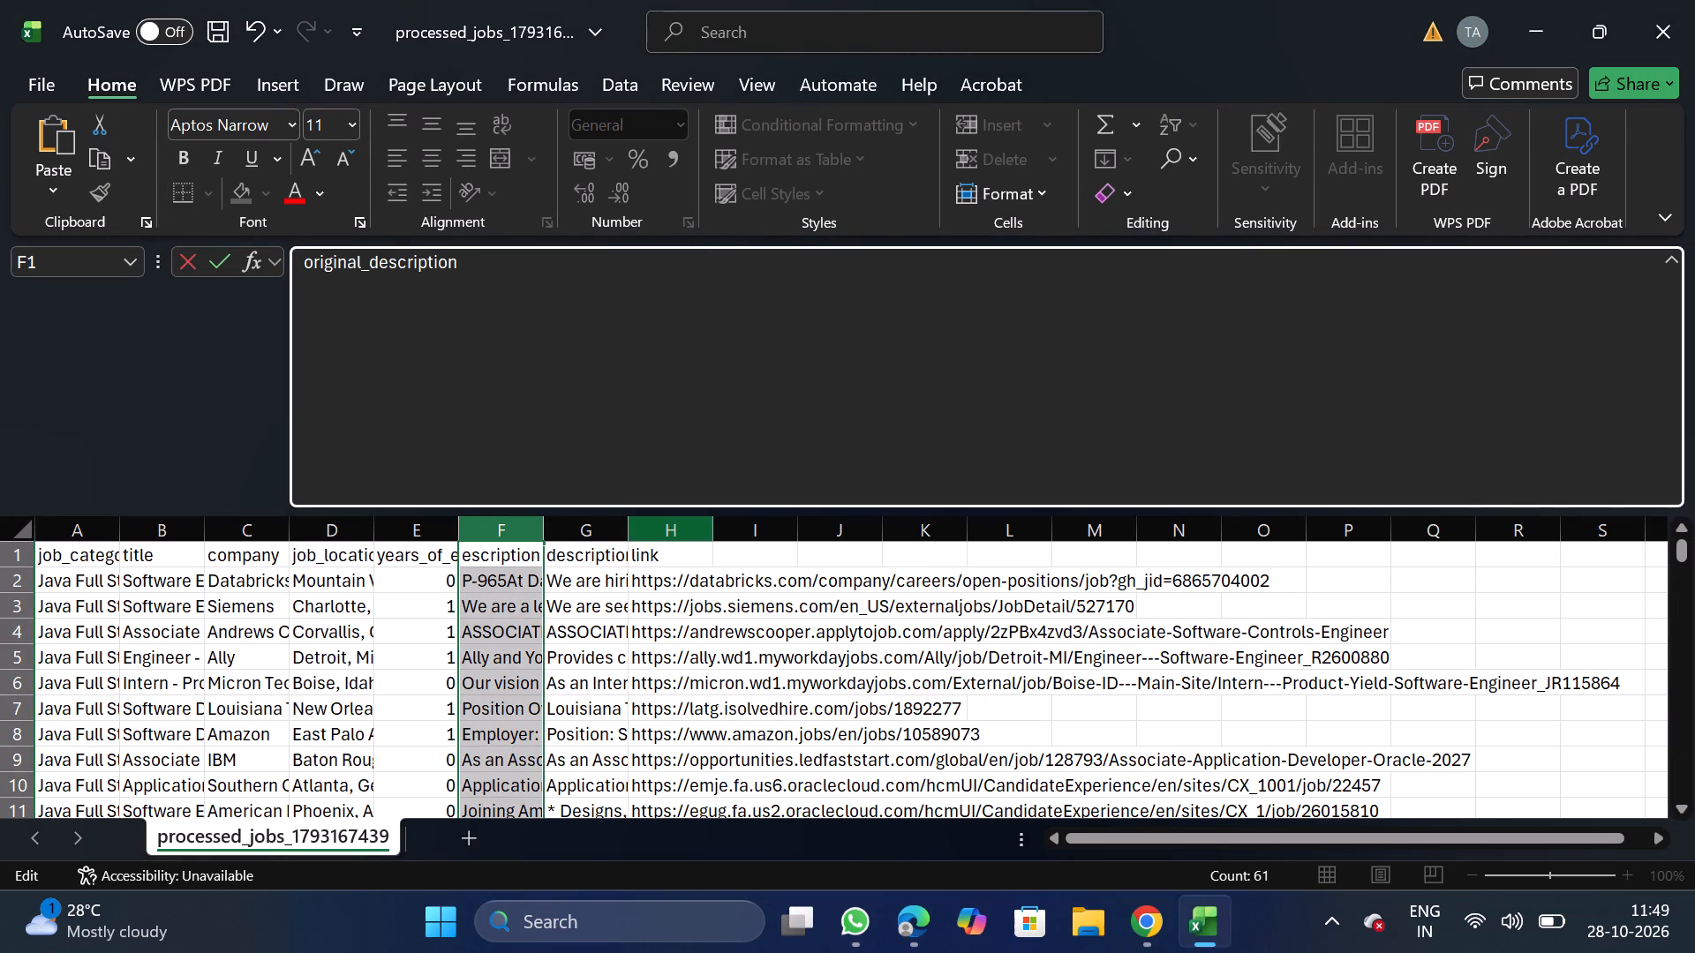
Filter title to the Oracle 2027 associate, Korean-bilingual team lead, Product Yield intern and Distributed Data Systems new-grad entries, plus (Blanks).
{"action": "double_click", "coordinate": [172, 515]}
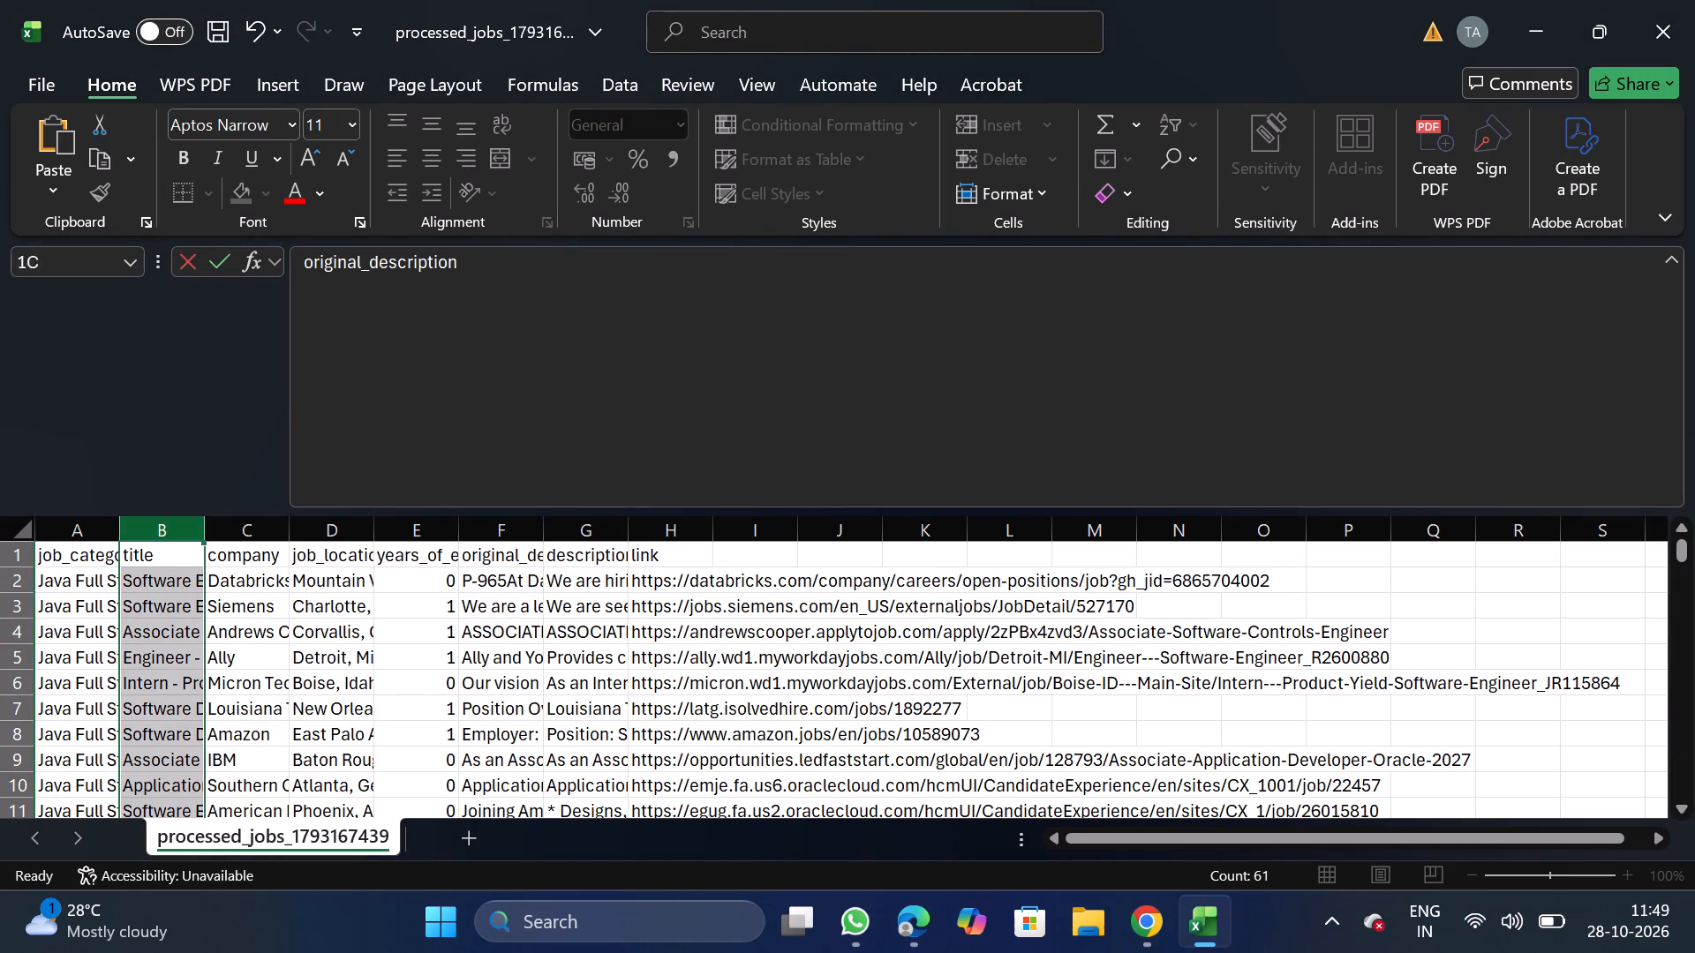
{"action": "left_click", "coordinate": [642, 94]}
{"action": "left_click", "coordinate": [870, 146]}
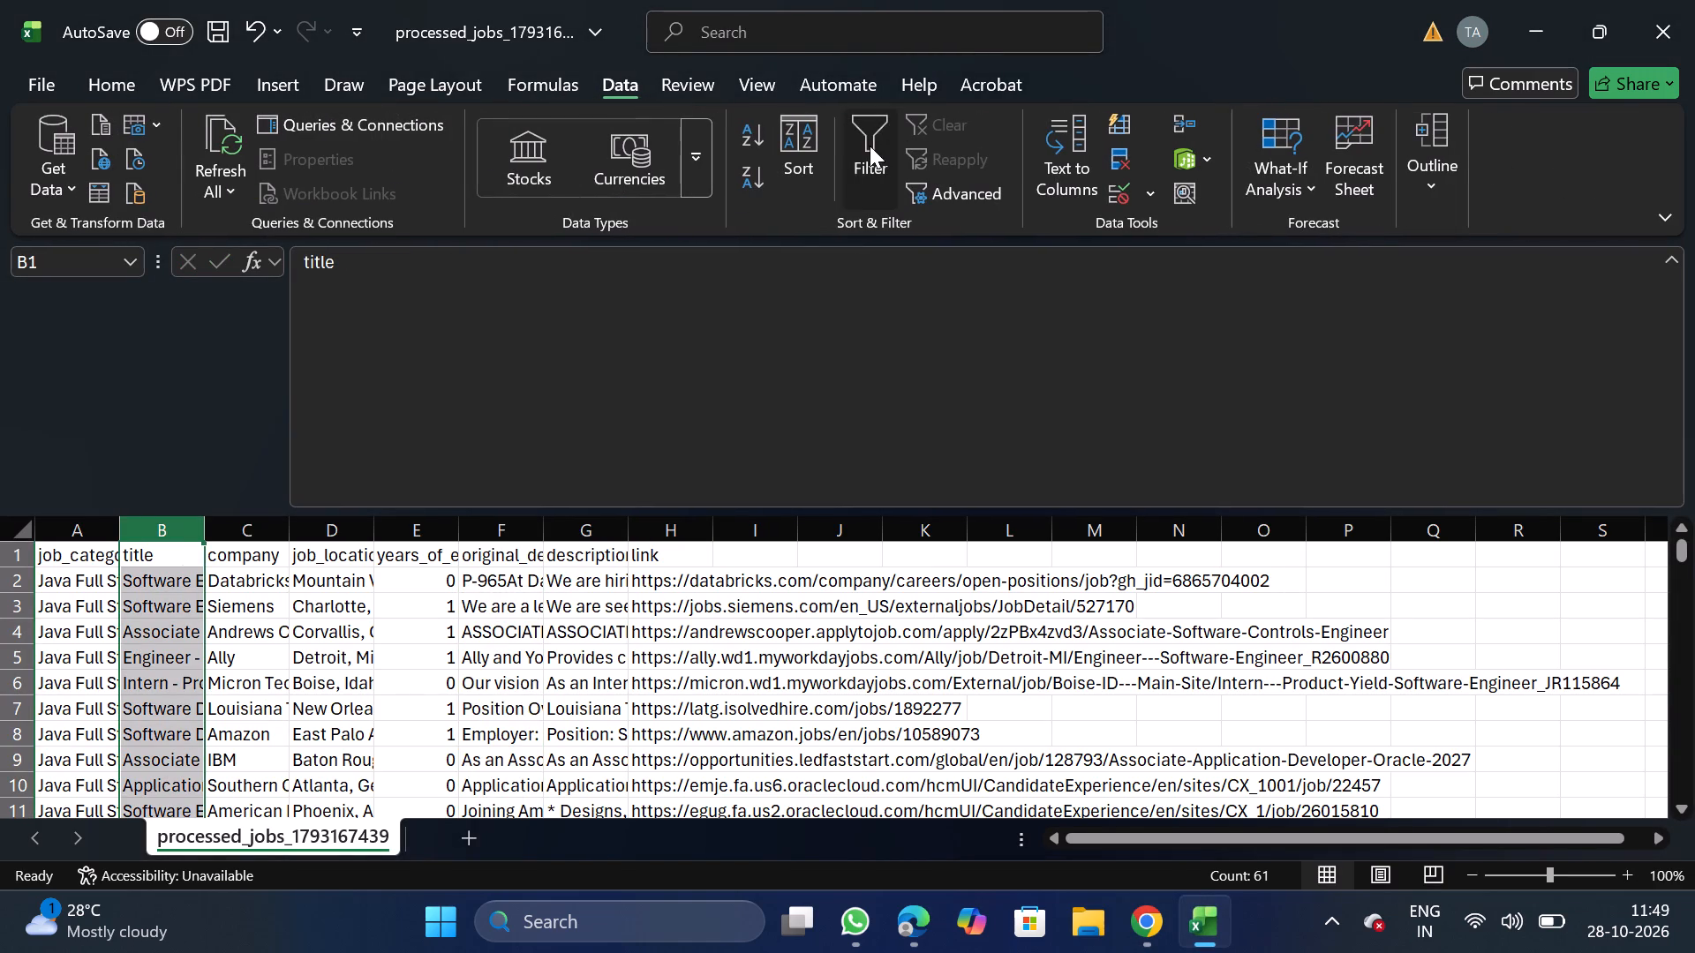
{"action": "left_click", "coordinate": [199, 561]}
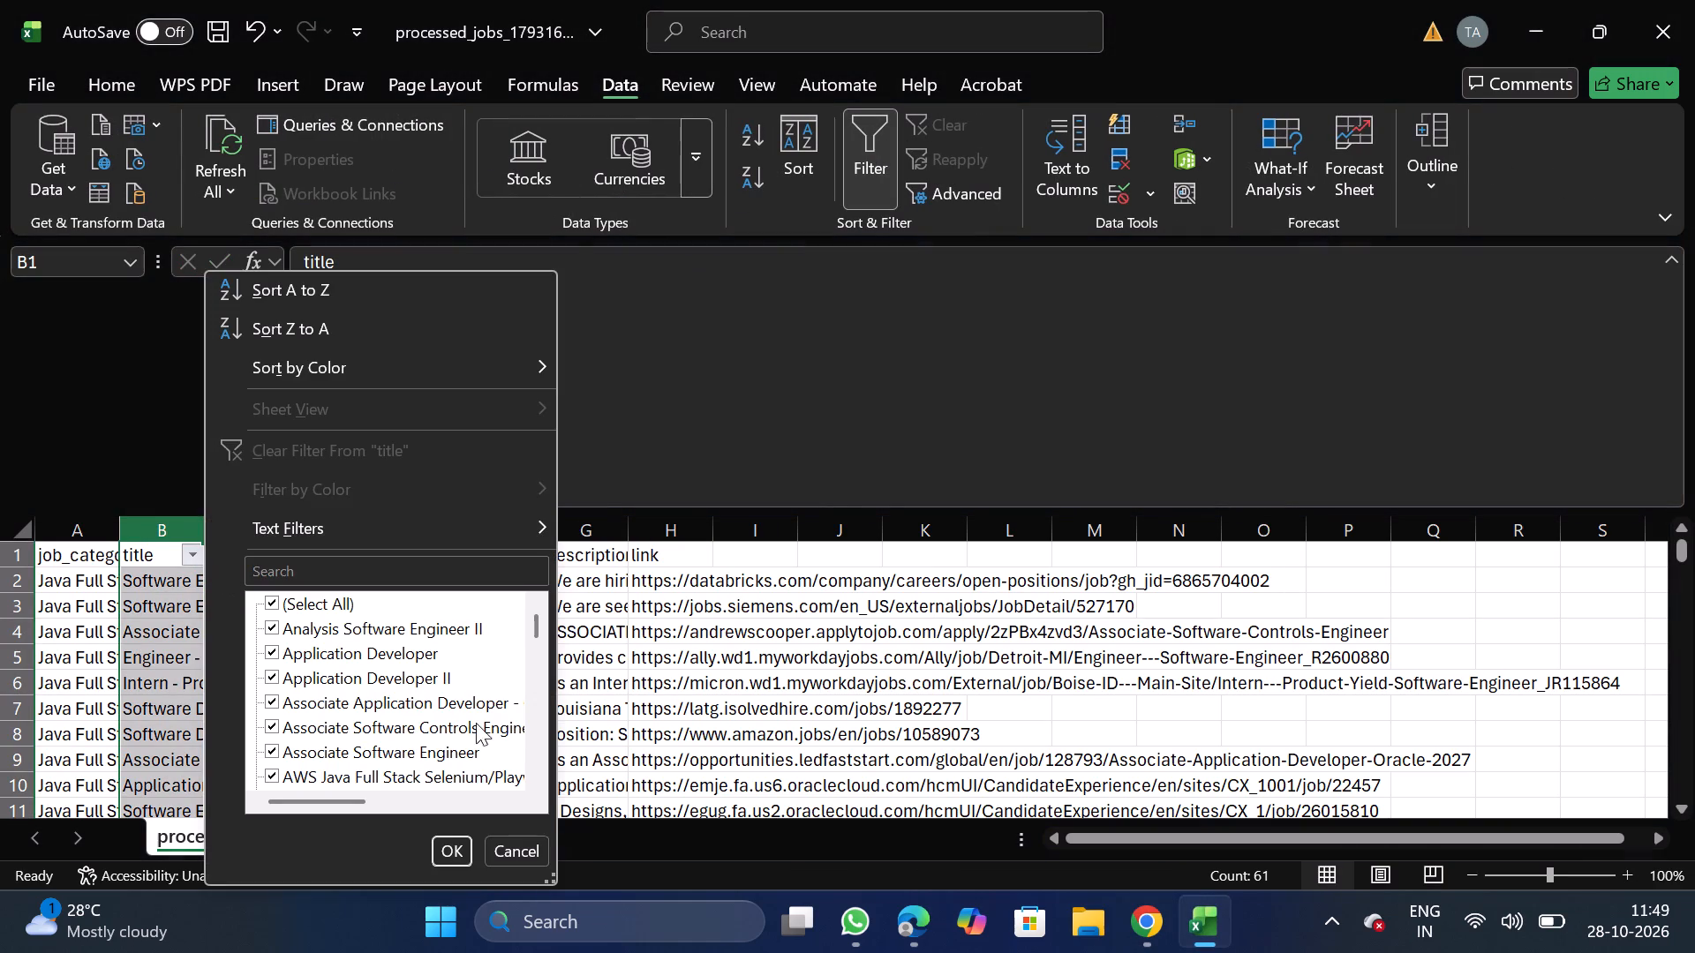
{"action": "triple_click", "coordinate": [552, 884]}
{"action": "left_click_drag", "start_coordinate": [552, 884], "coordinate": [1134, 952]}
{"action": "left_click", "coordinate": [337, 612]}
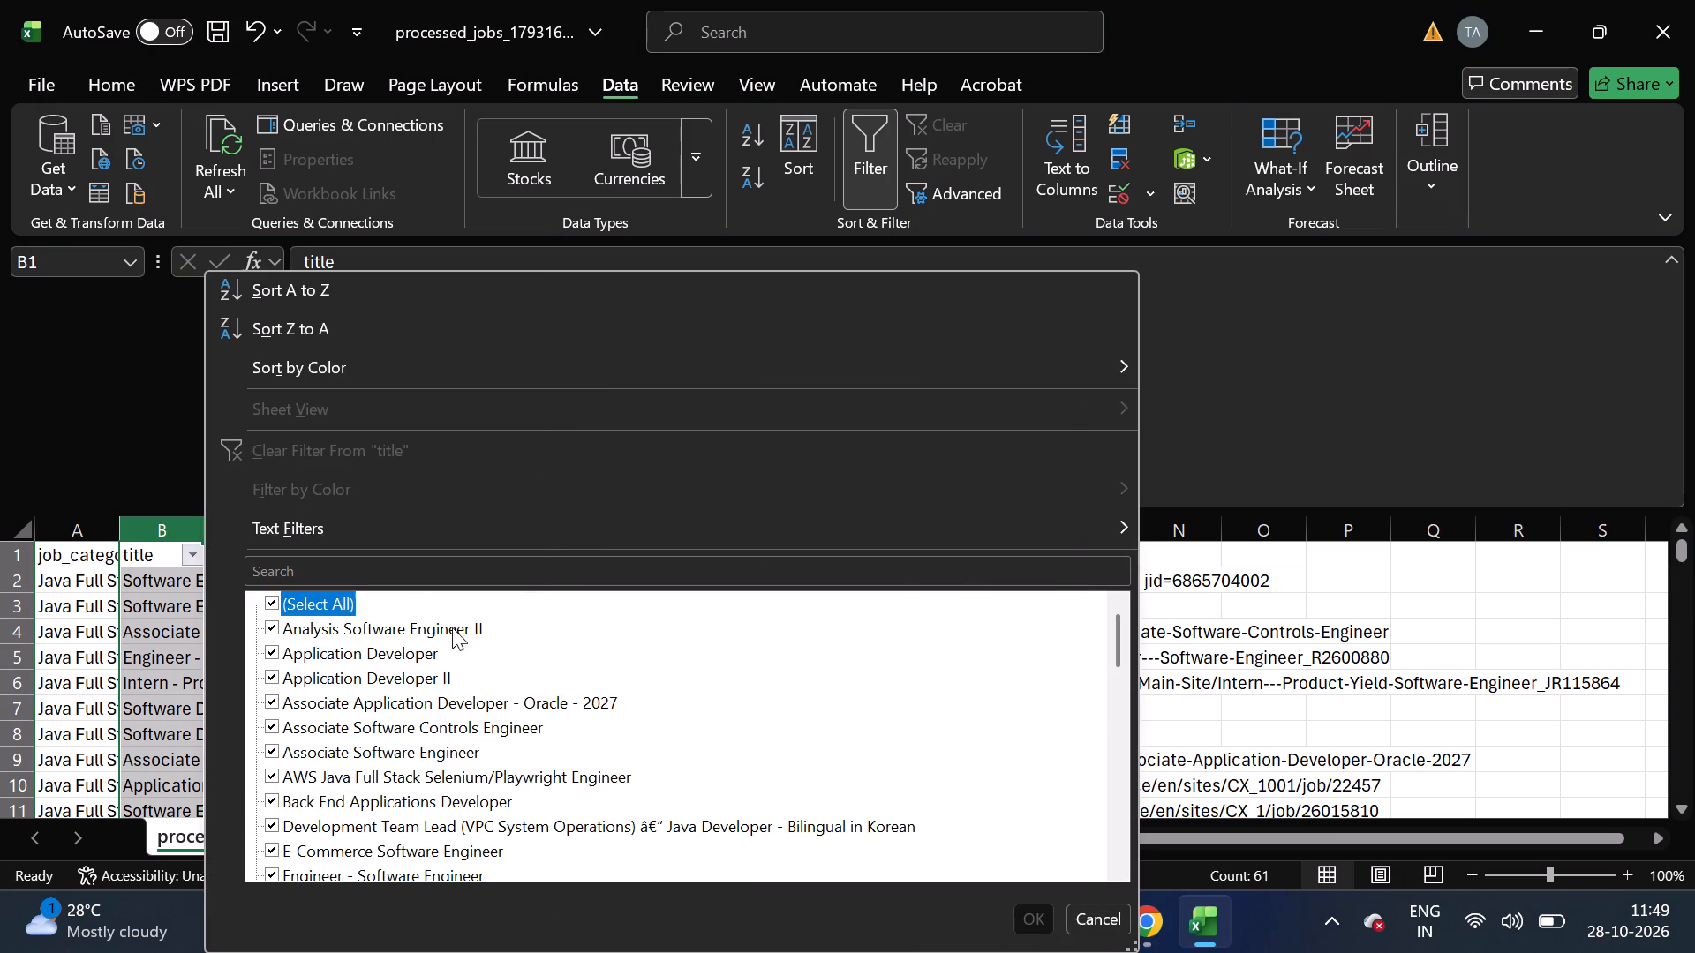
{"action": "left_click", "coordinate": [607, 698]}
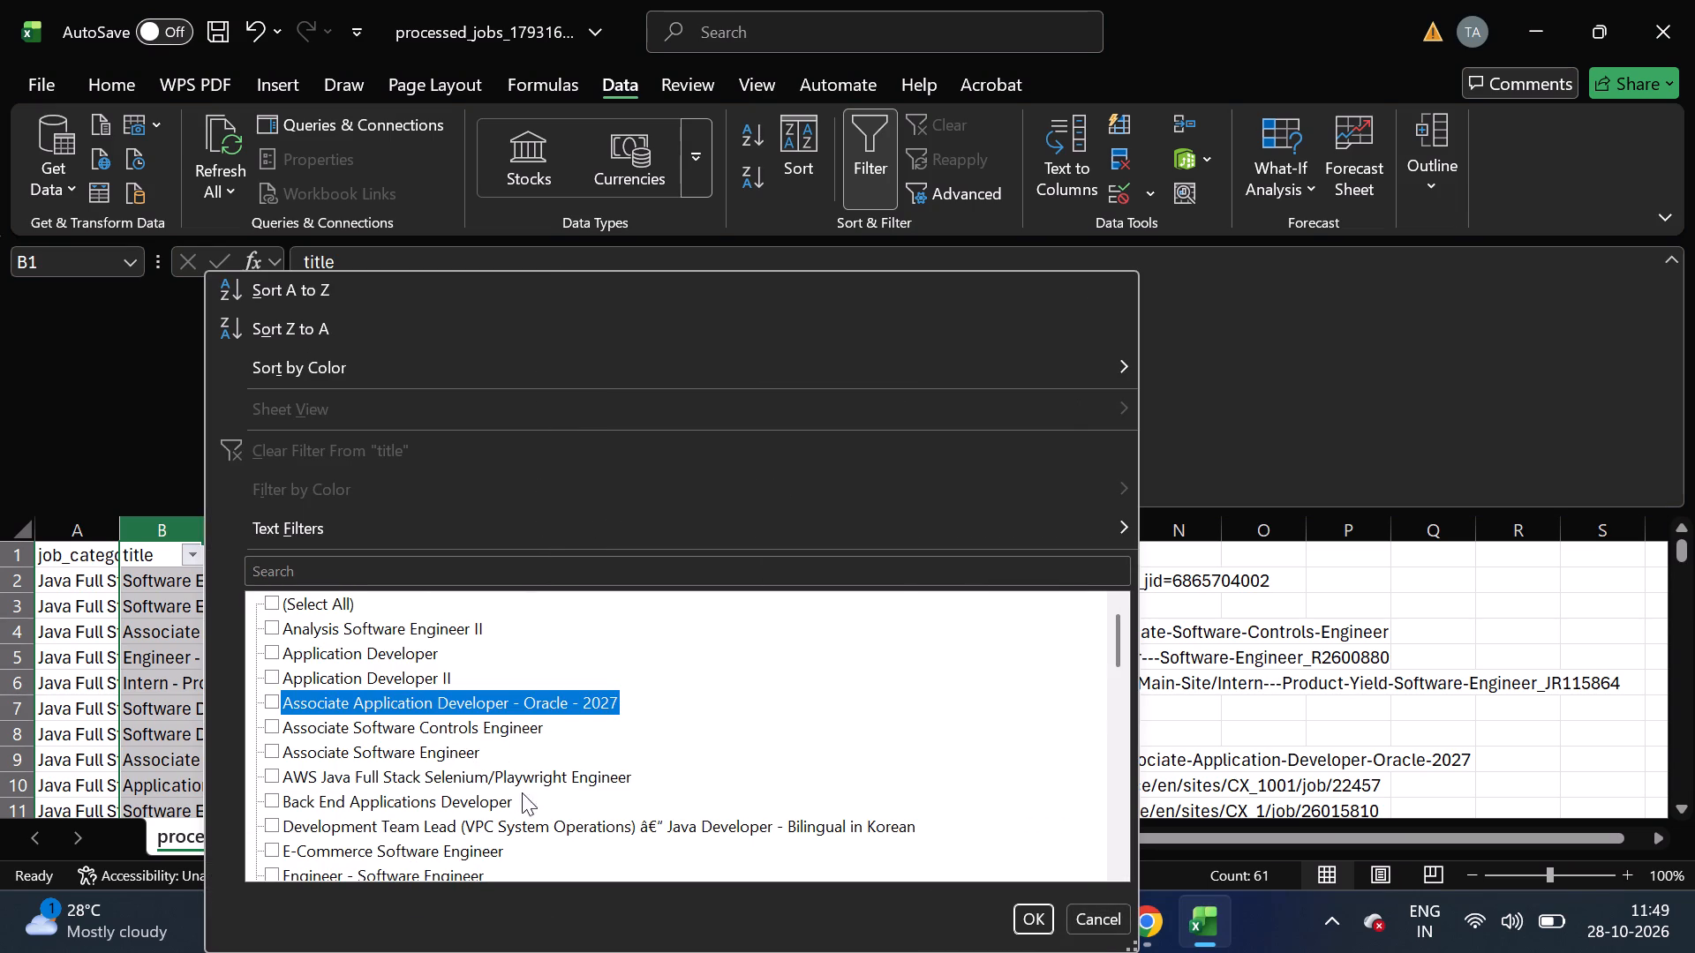
{"action": "left_click", "coordinate": [487, 834]}
{"action": "scroll", "coordinate": [487, 834], "scroll_direction": "down", "scroll_amount": 1}
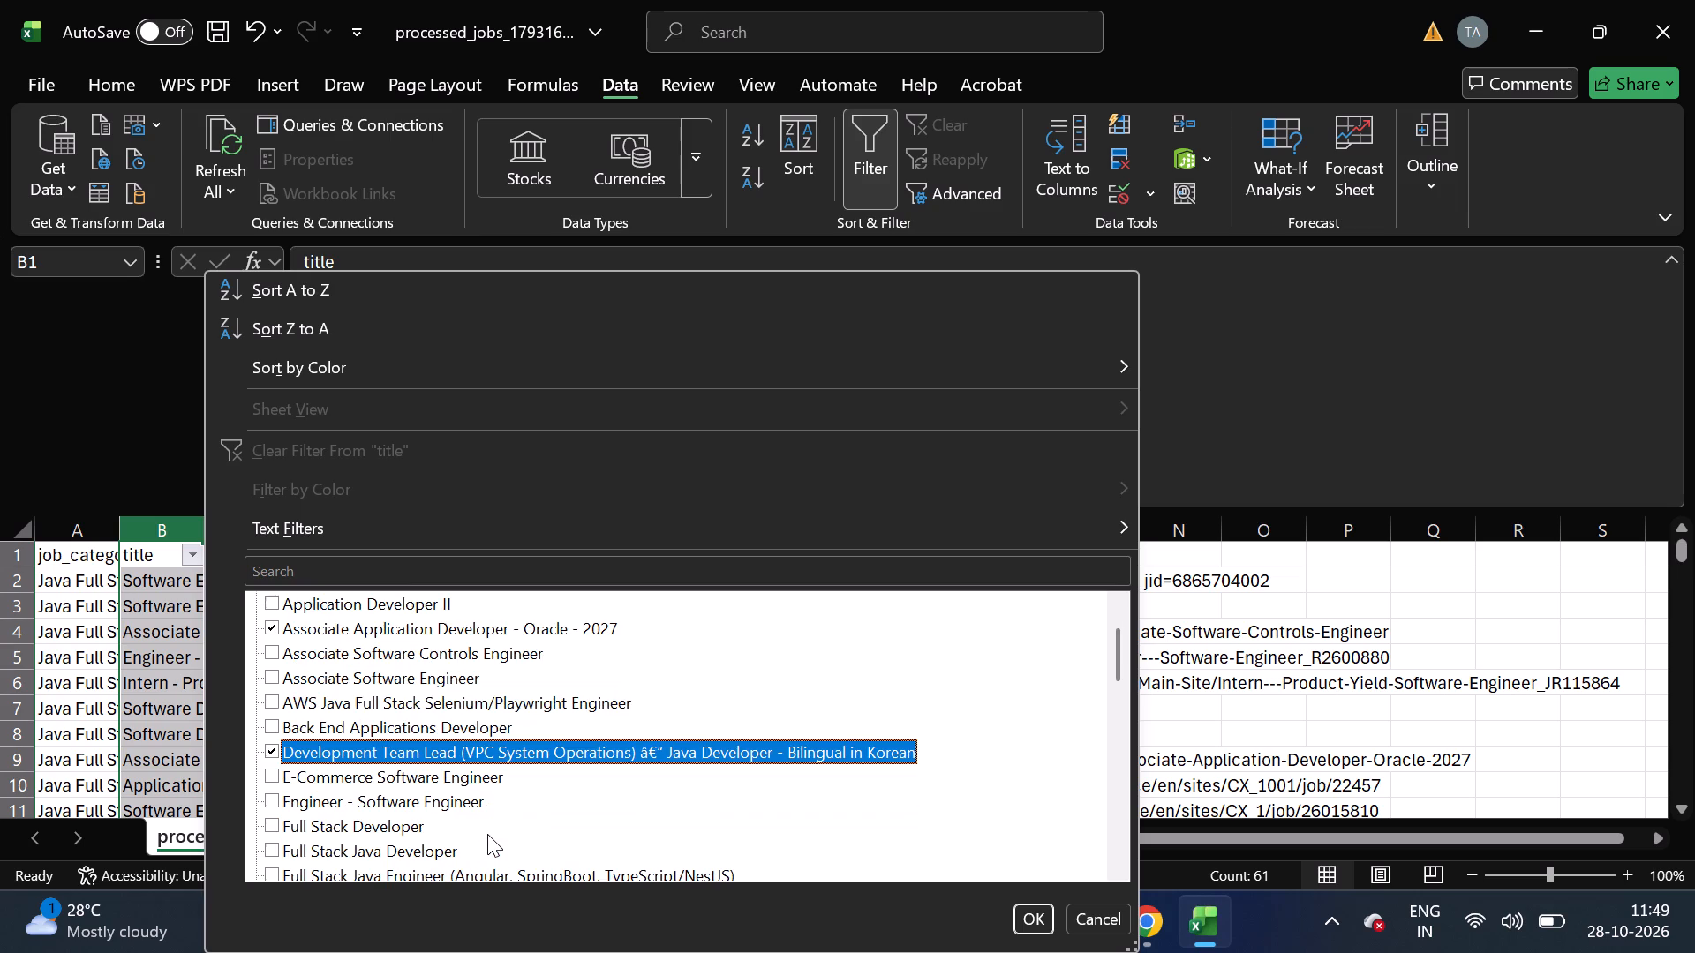
{"action": "scroll", "coordinate": [487, 834], "scroll_direction": "down", "scroll_amount": 2}
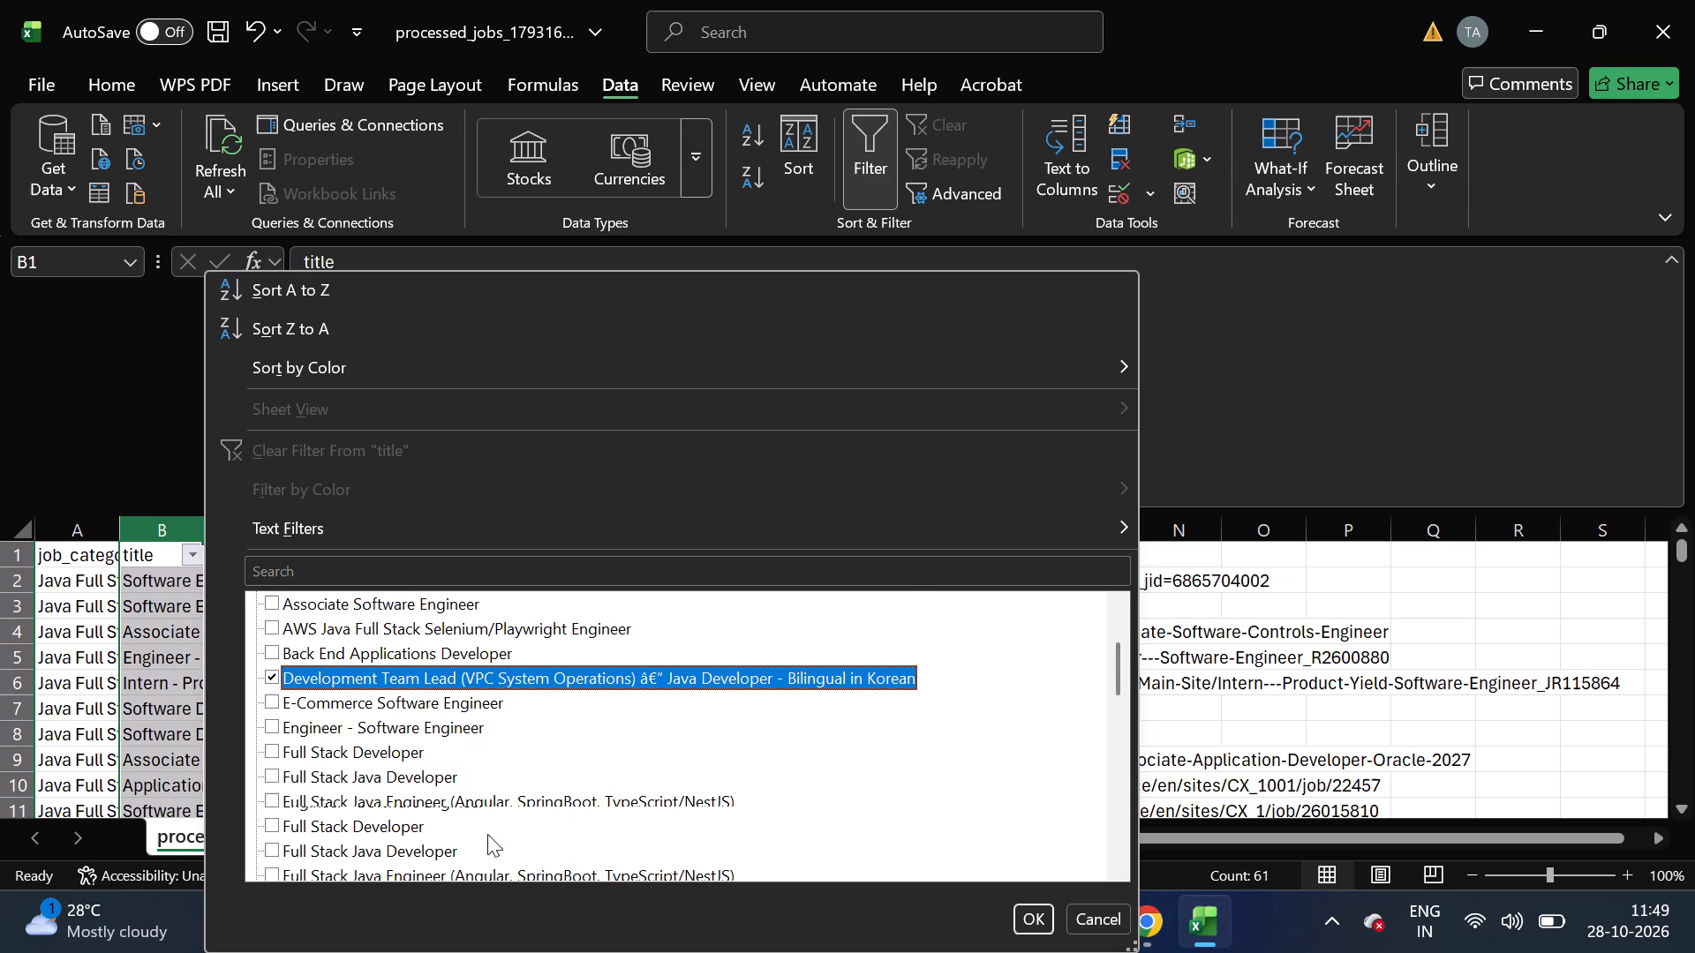
{"action": "scroll", "coordinate": [487, 834], "scroll_direction": "down", "scroll_amount": 1}
{"action": "left_click", "coordinate": [453, 829]}
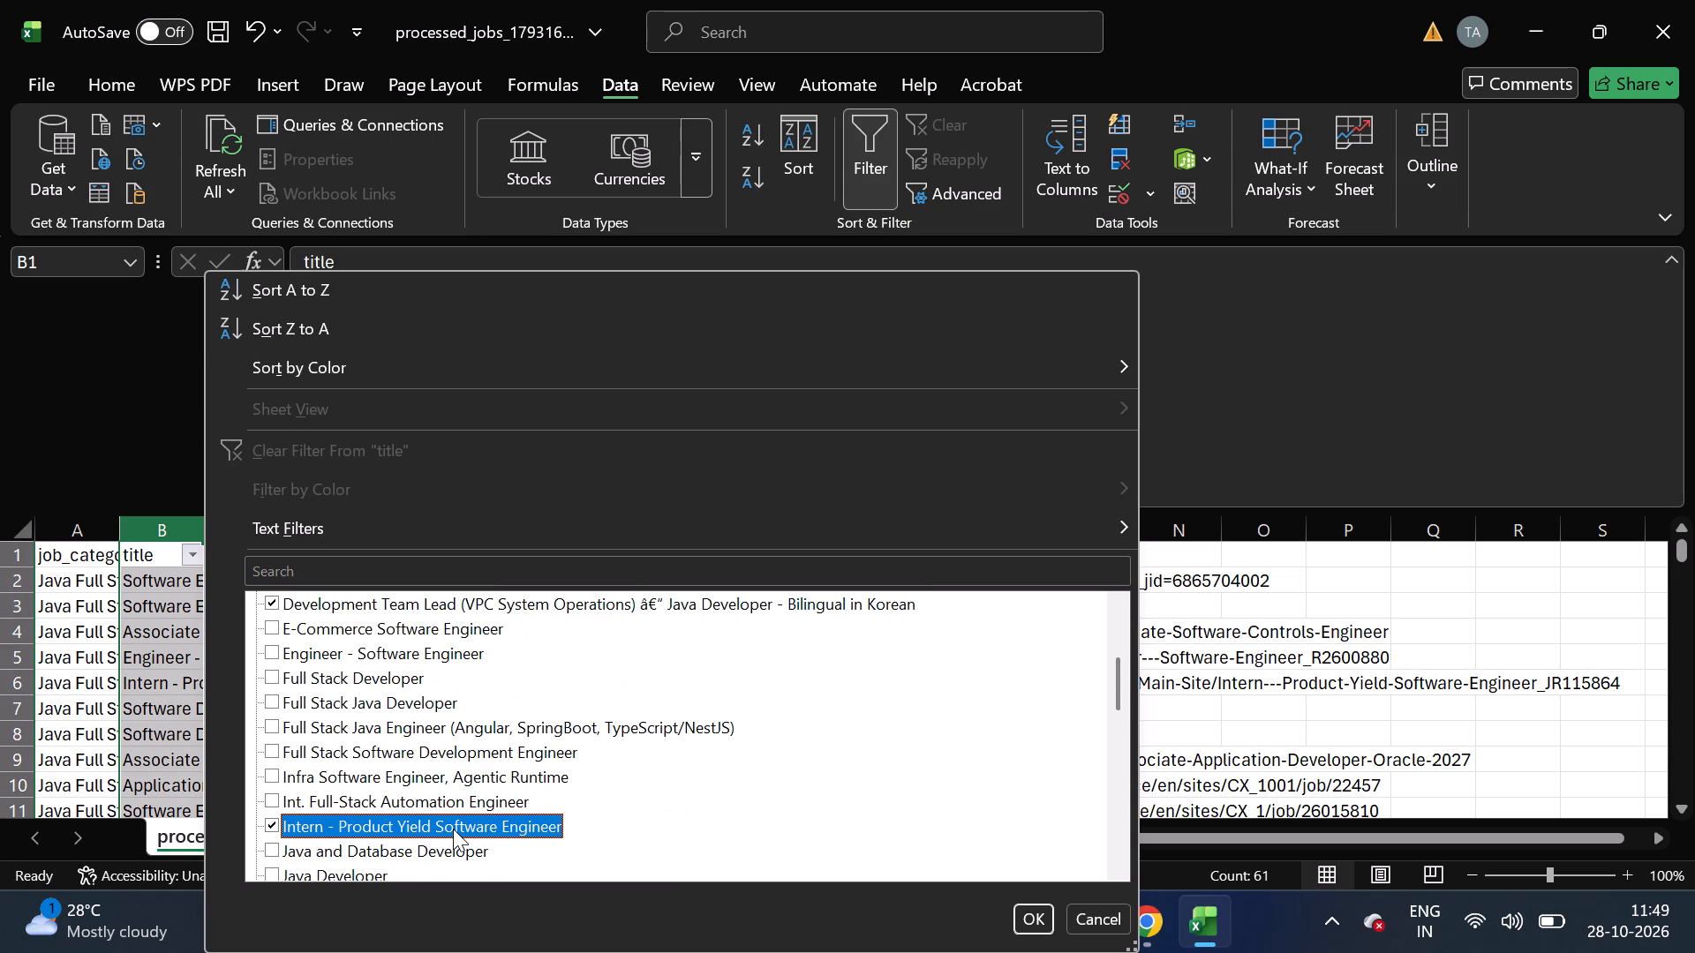
{"action": "scroll", "coordinate": [453, 829], "scroll_direction": "down", "scroll_amount": 2}
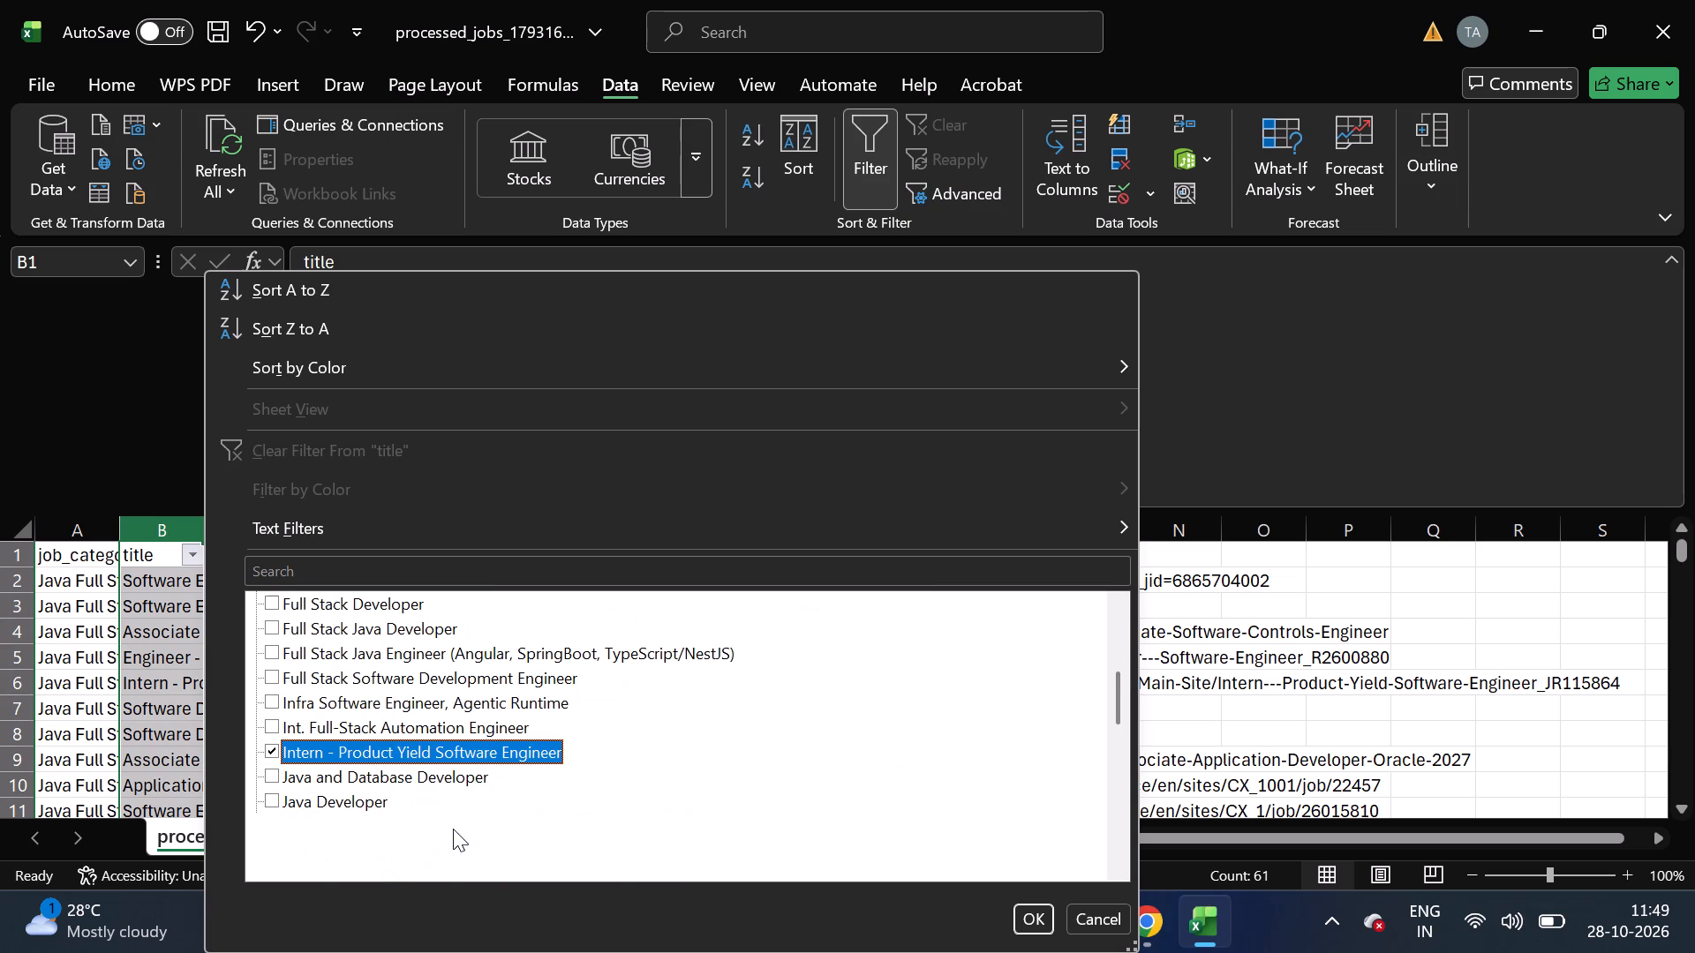
{"action": "scroll", "coordinate": [453, 829], "scroll_direction": "down", "scroll_amount": 1}
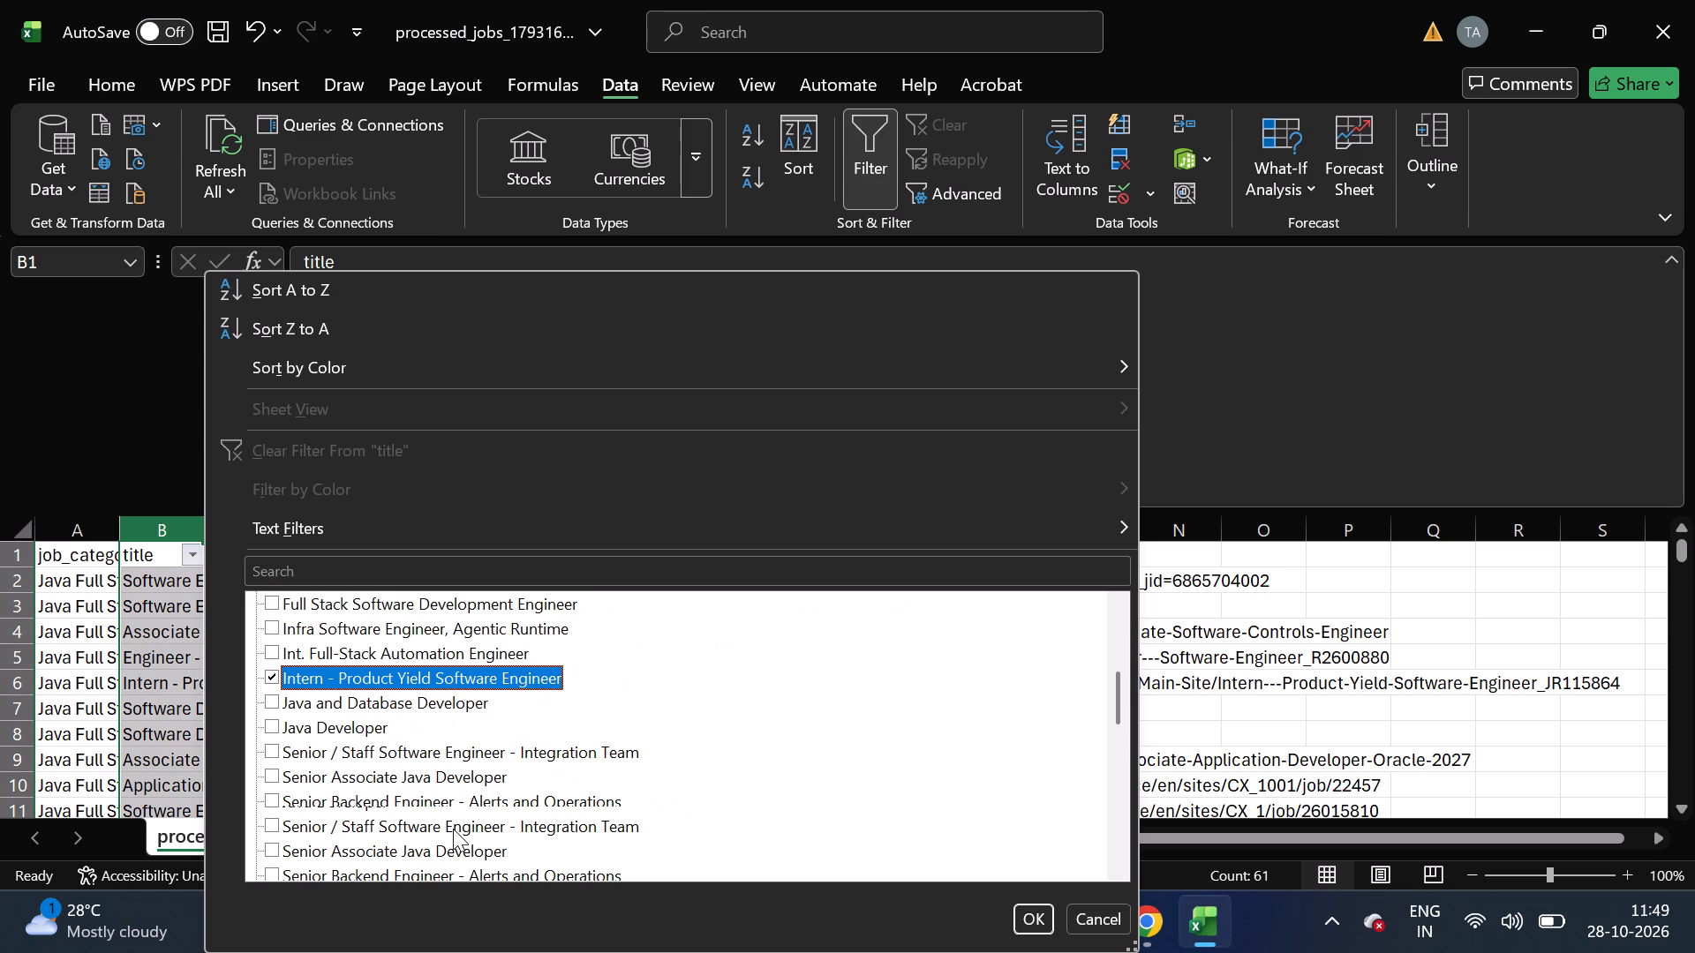
{"action": "scroll", "coordinate": [419, 848], "scroll_direction": "down", "scroll_amount": 1}
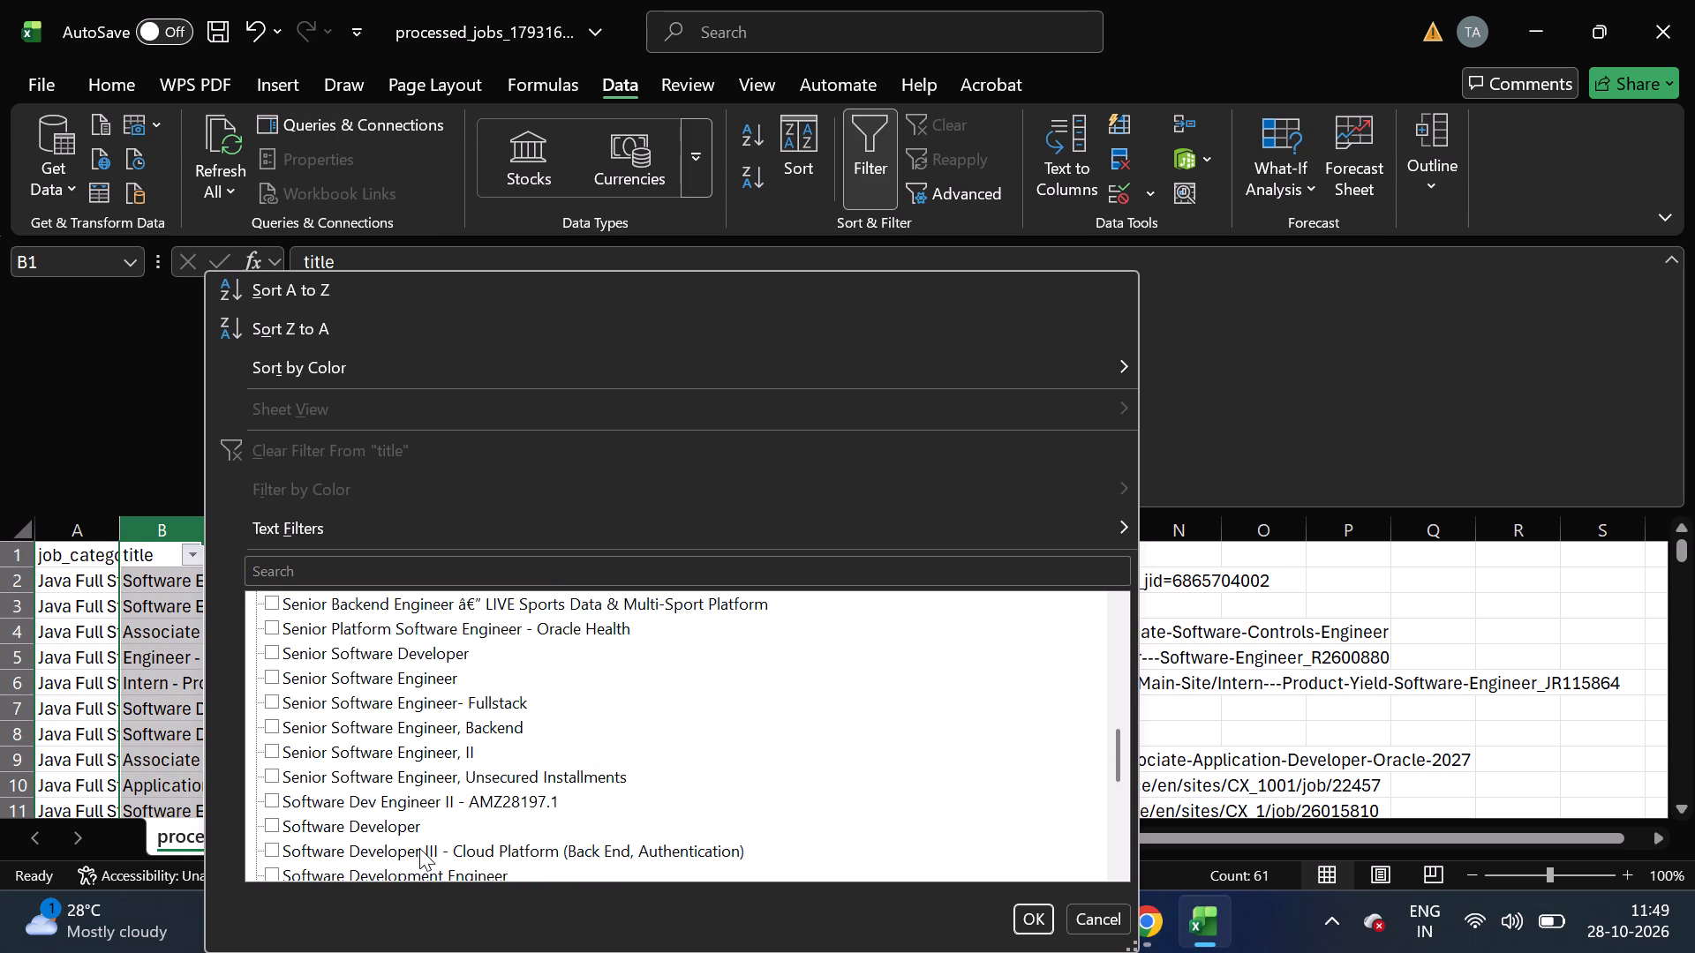
{"action": "scroll", "coordinate": [358, 822], "scroll_direction": "down", "scroll_amount": 1}
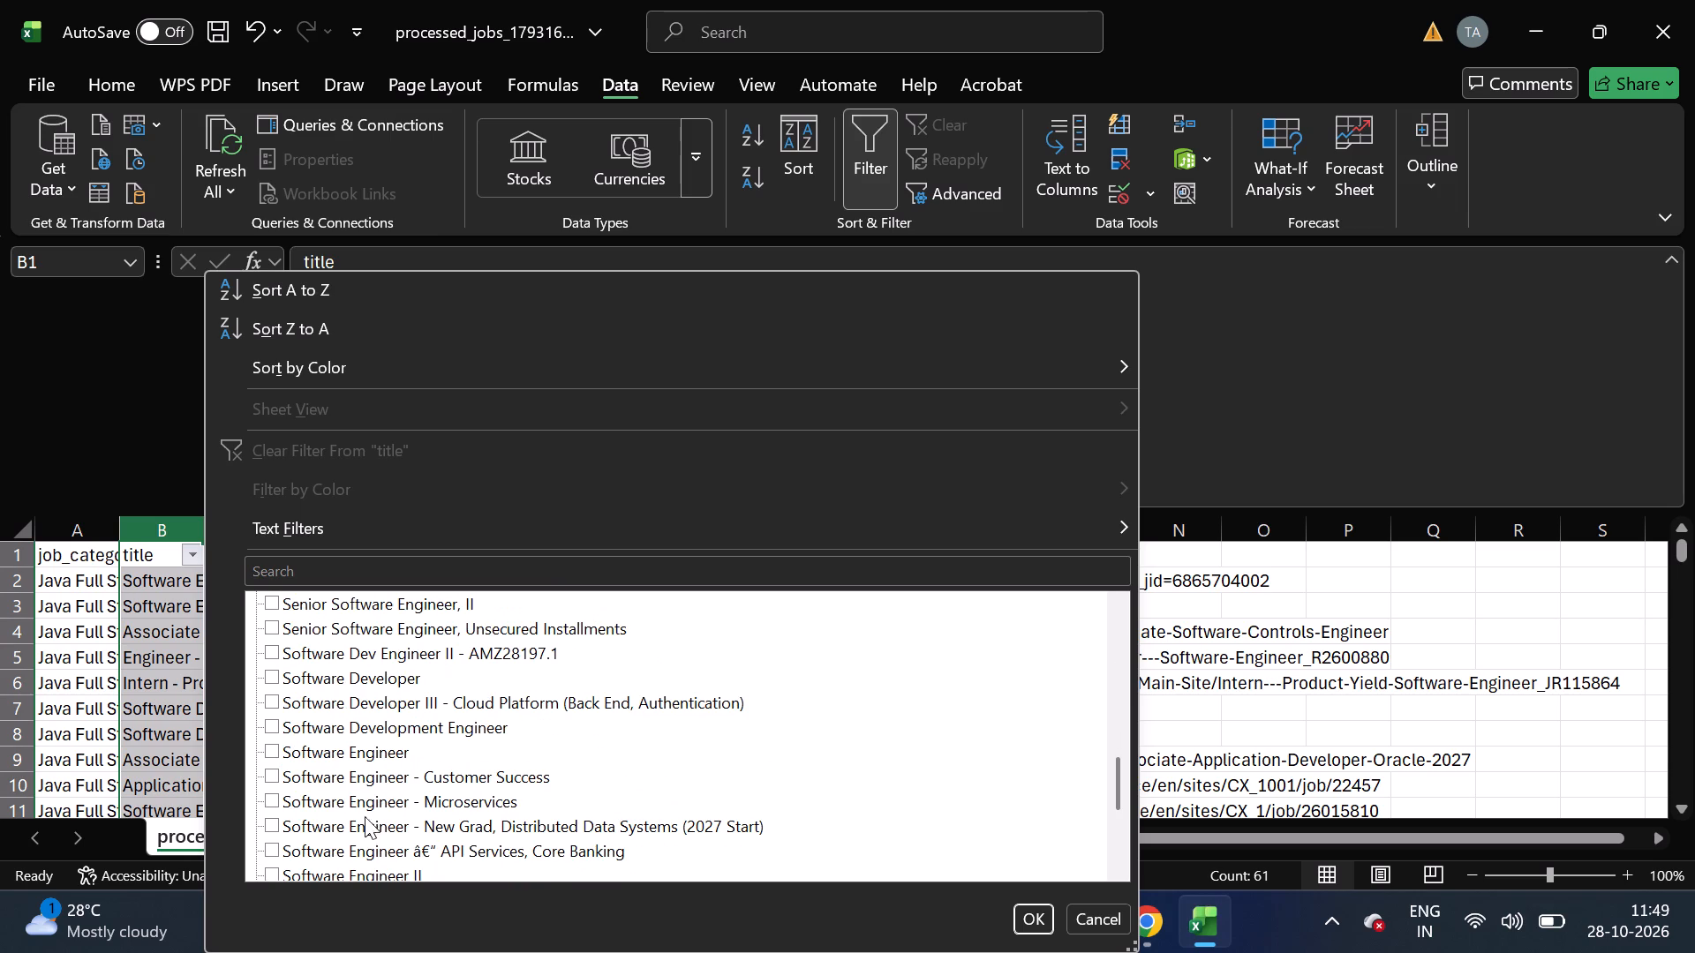
{"action": "left_click", "coordinate": [376, 812]}
{"action": "left_click", "coordinate": [376, 812]}
{"action": "left_click", "coordinate": [393, 827]}
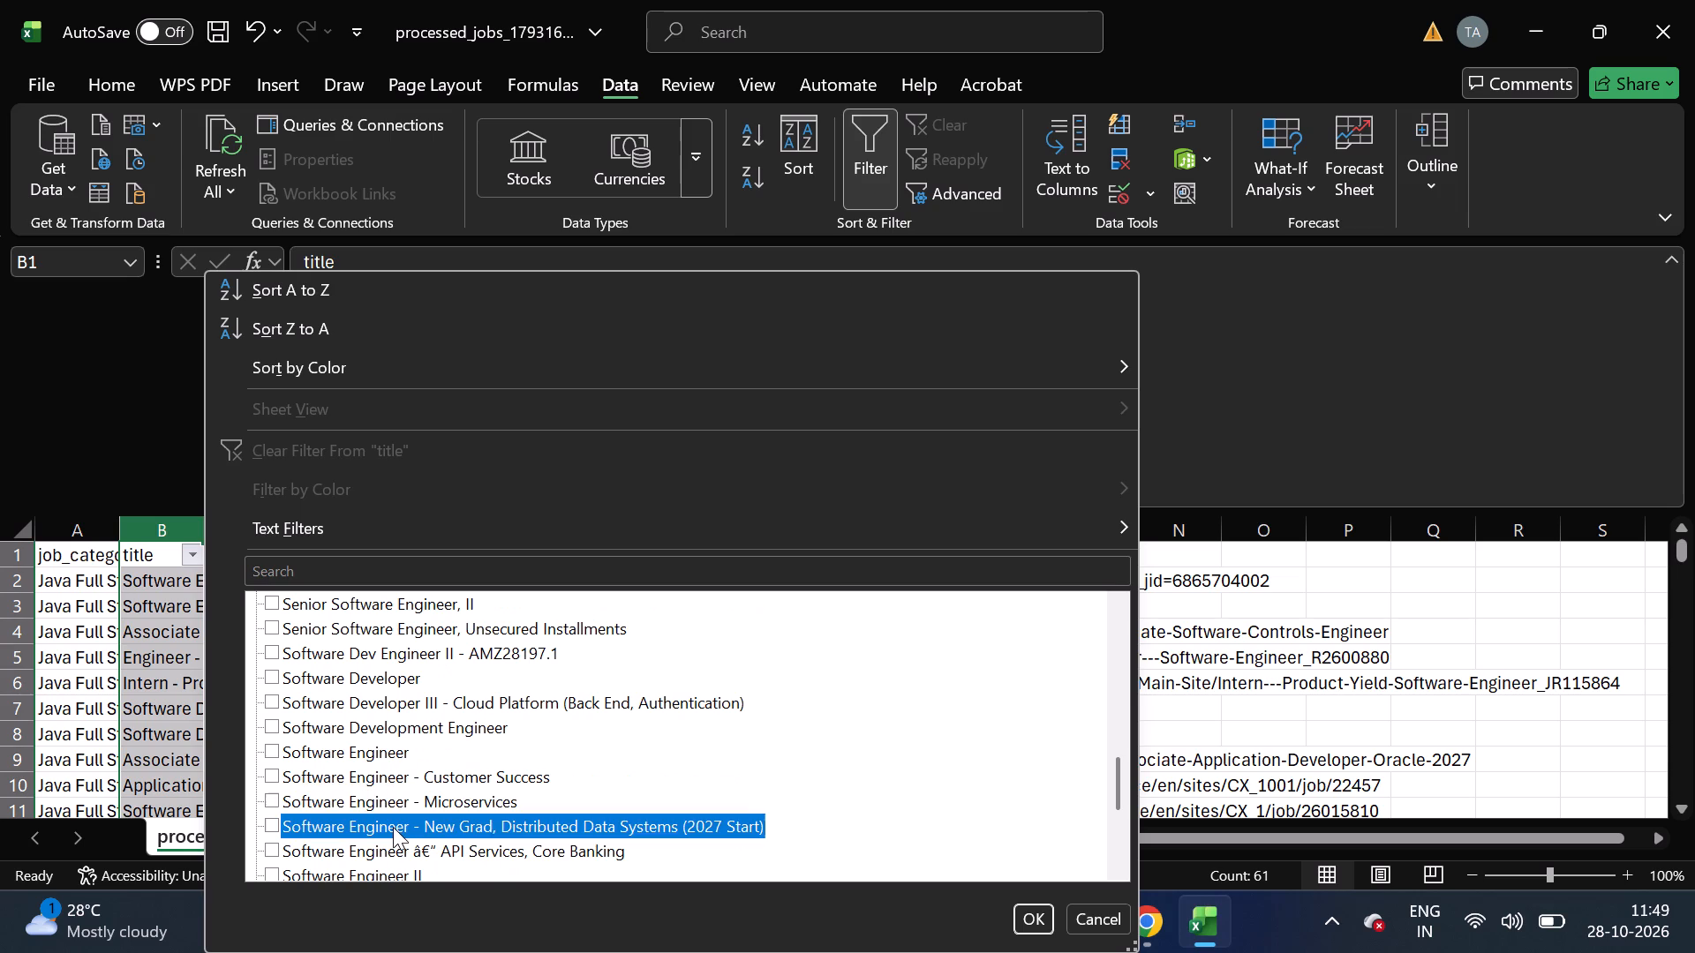
{"action": "scroll", "coordinate": [393, 827], "scroll_direction": "down", "scroll_amount": 1}
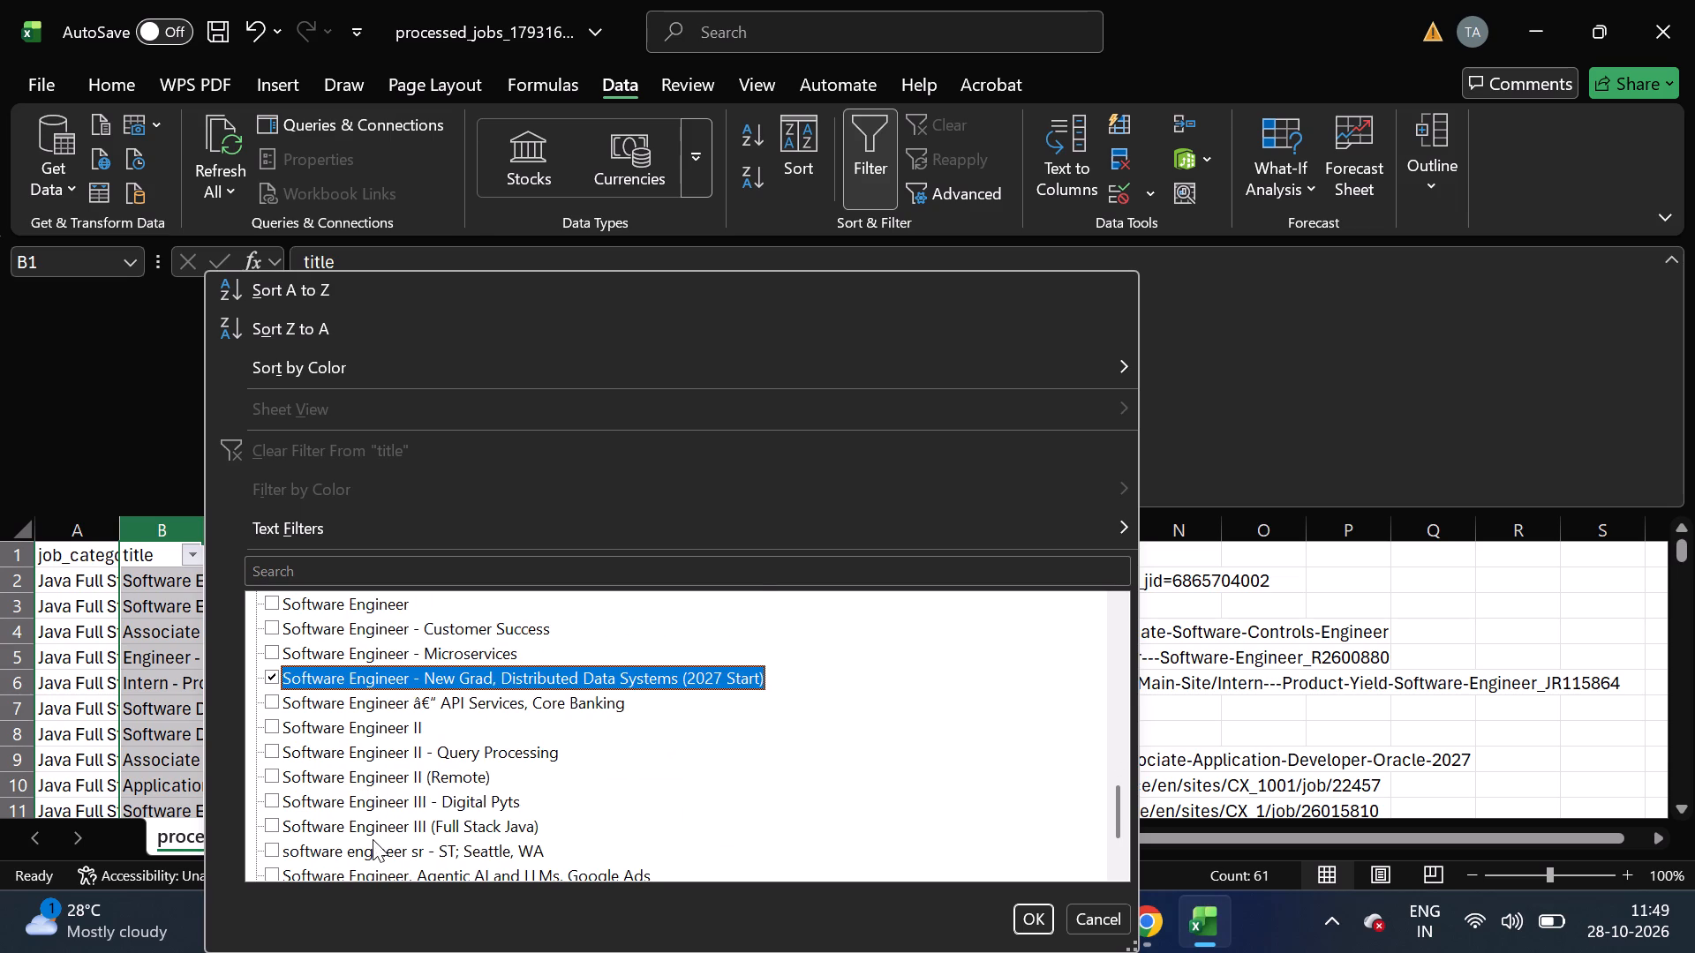
{"action": "scroll", "coordinate": [373, 839], "scroll_direction": "down", "scroll_amount": 1}
{"action": "left_click", "coordinate": [312, 870]}
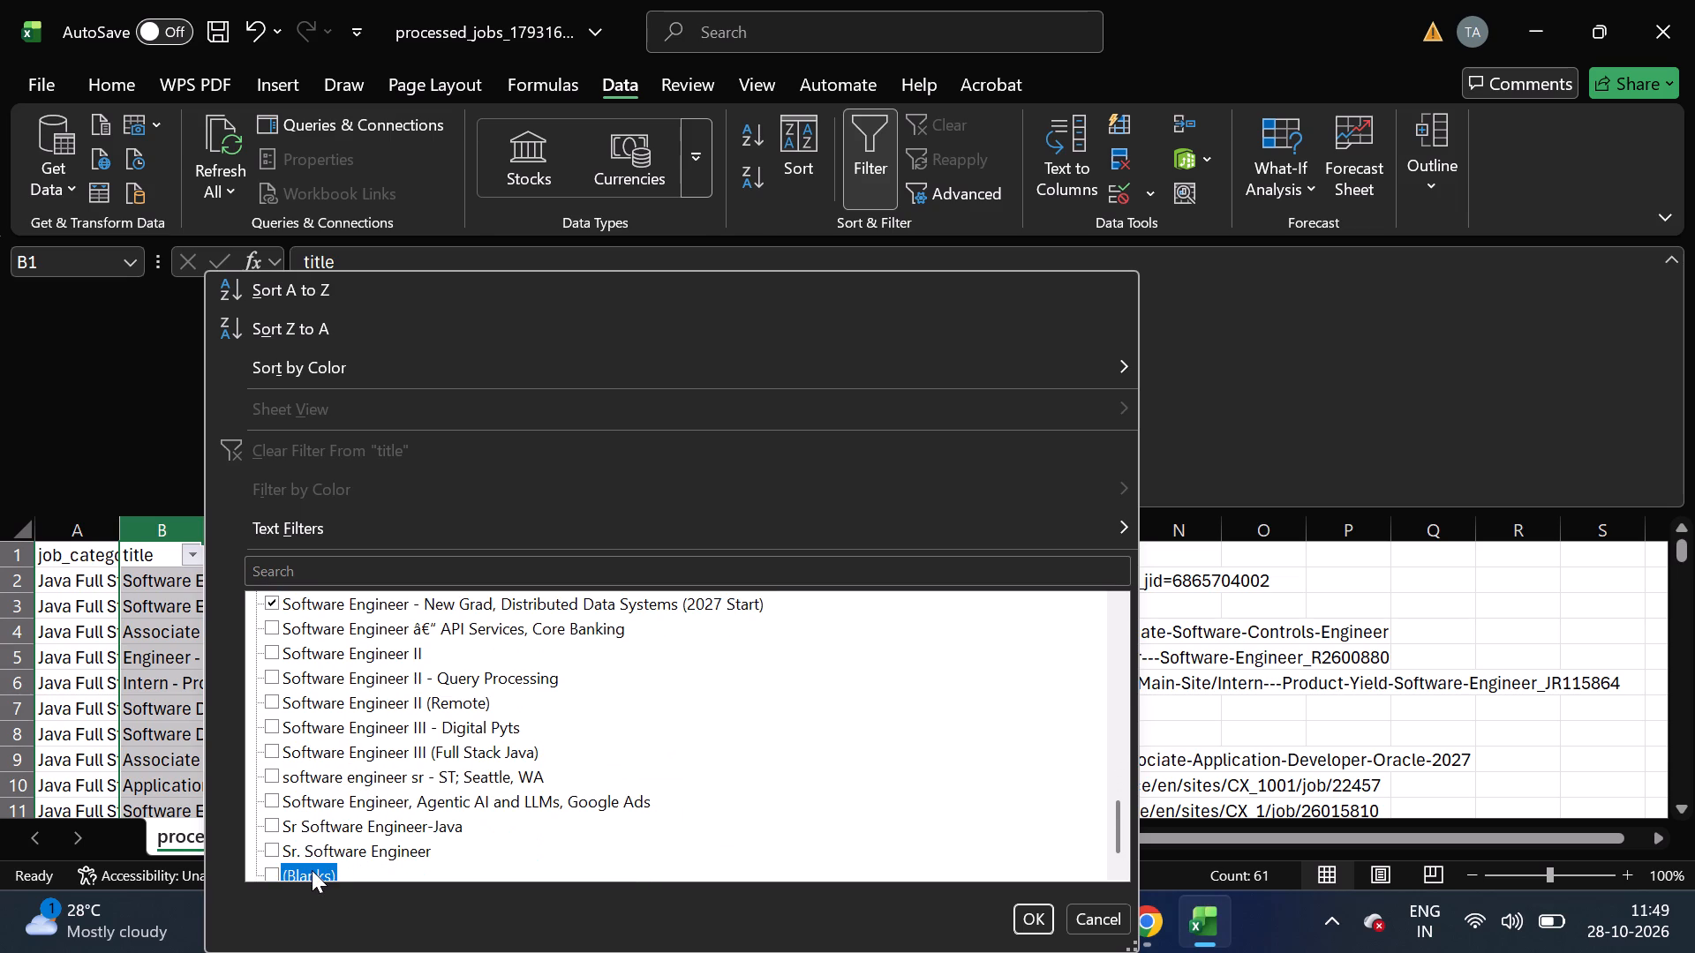
{"action": "left_click", "coordinate": [1015, 912]}
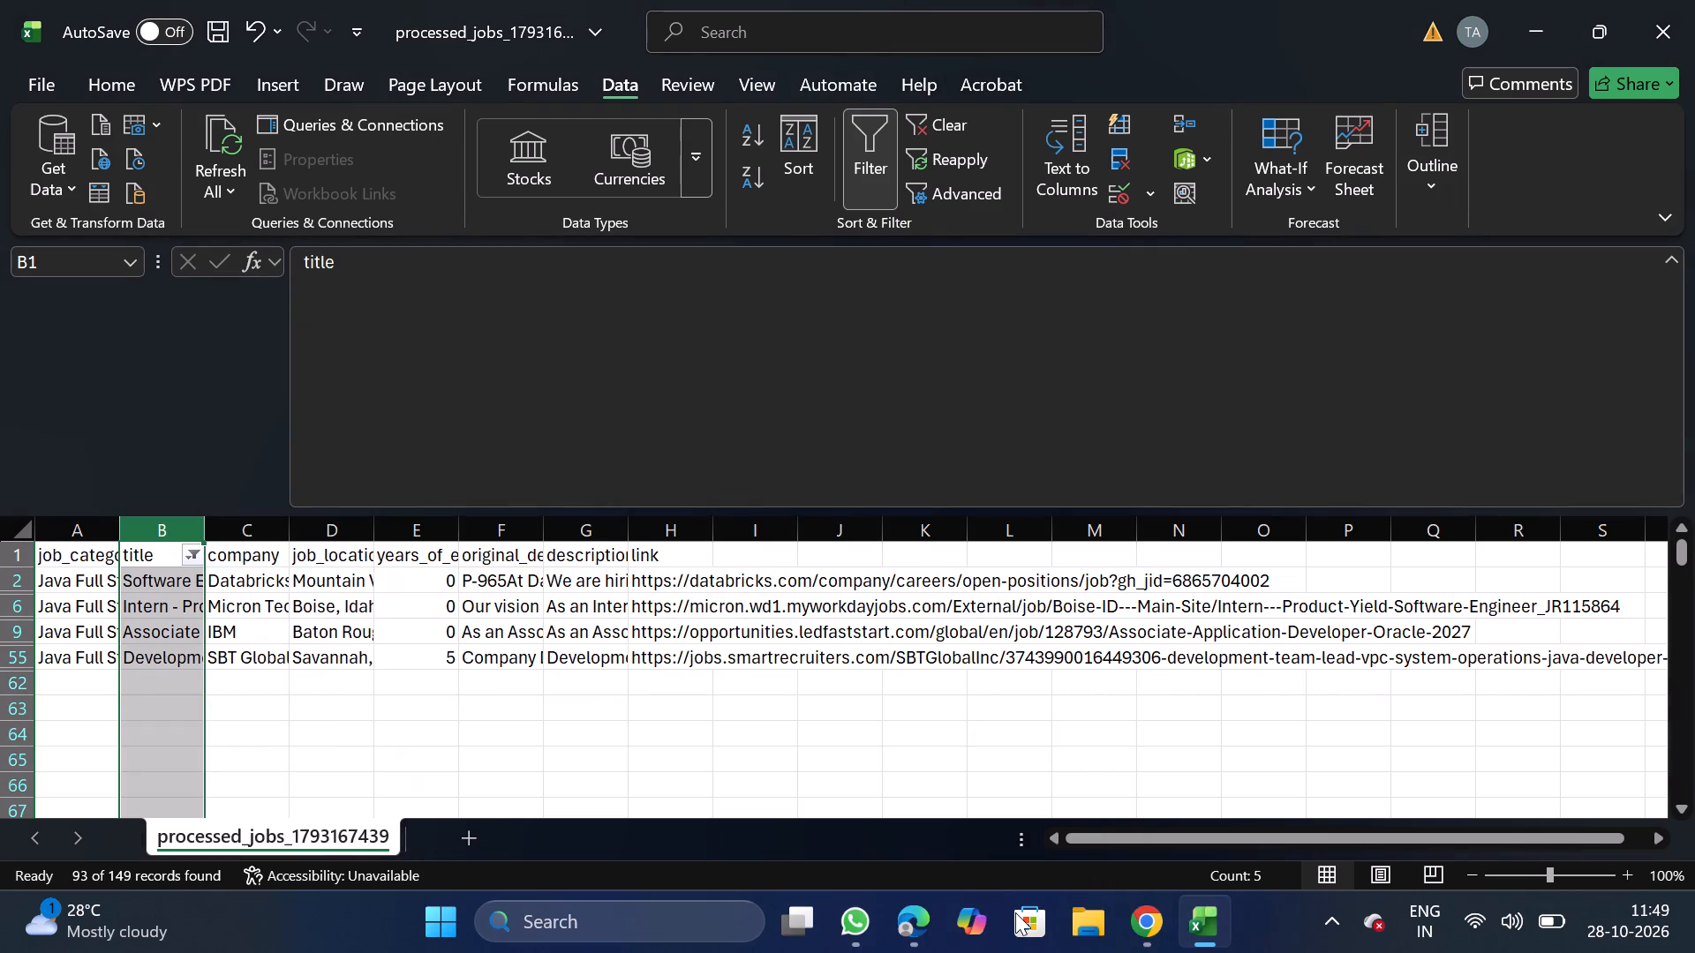
Delete all the filtered job rows below the header and remove the title filter.
{"action": "left_click", "coordinate": [2, 574]}
{"action": "key", "text": "ctrl+shift+Down"}
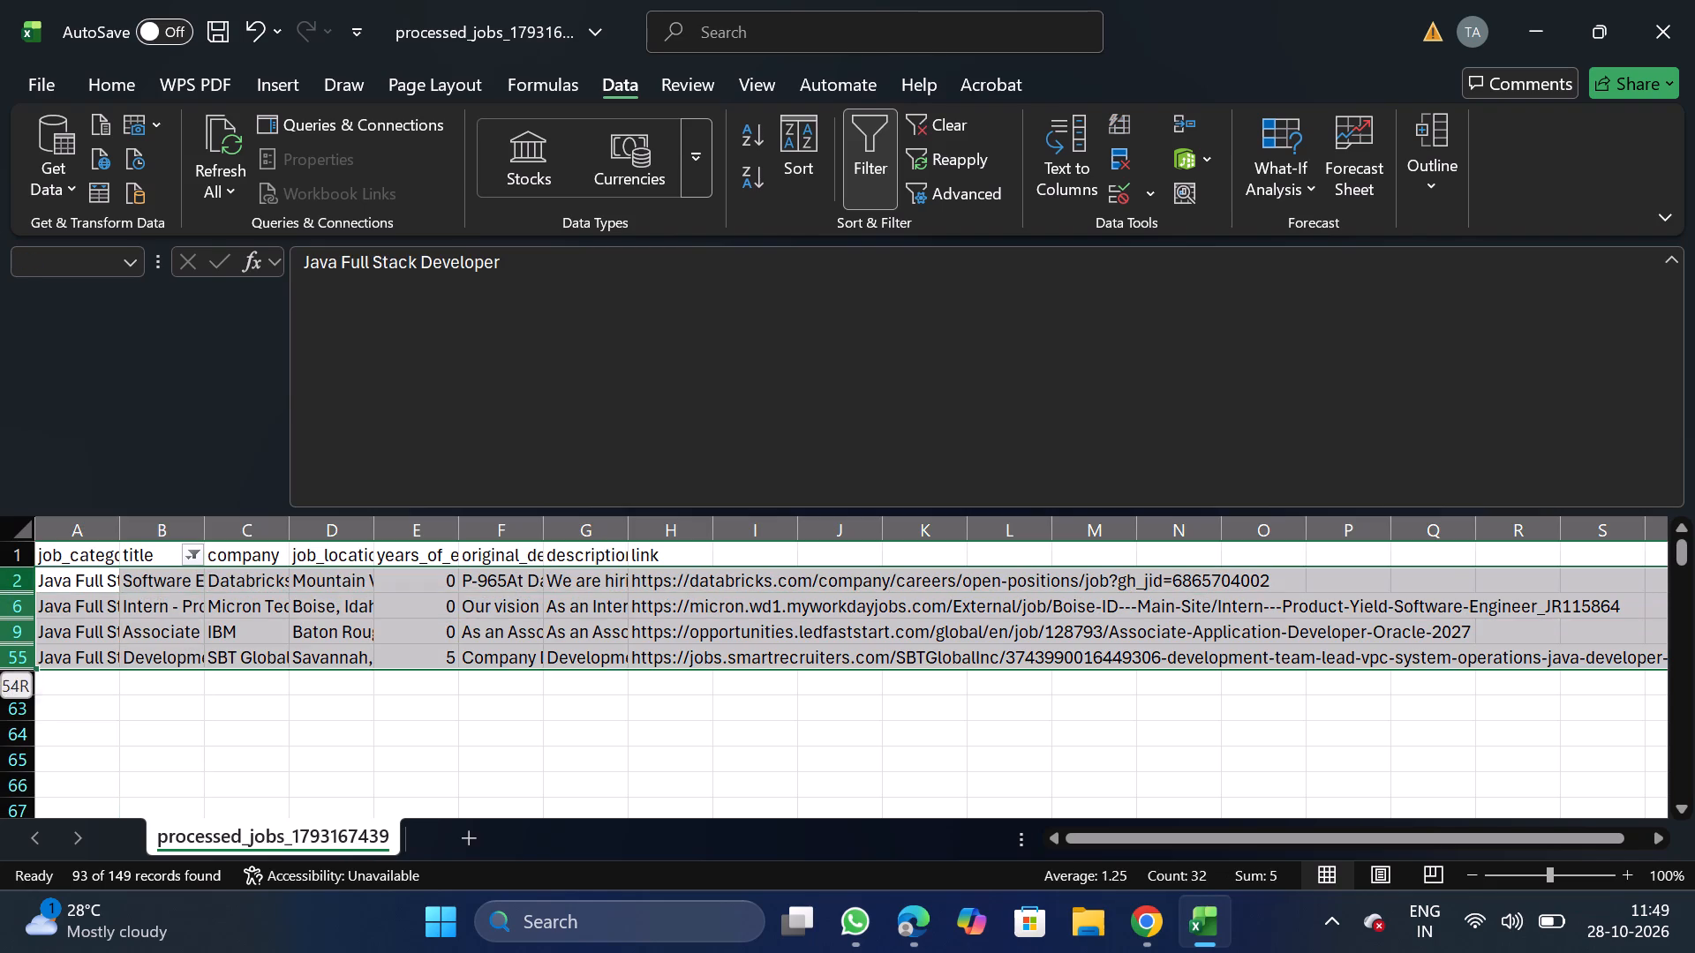
{"action": "right_click", "coordinate": [151, 651]}
{"action": "left_click", "coordinate": [248, 430]}
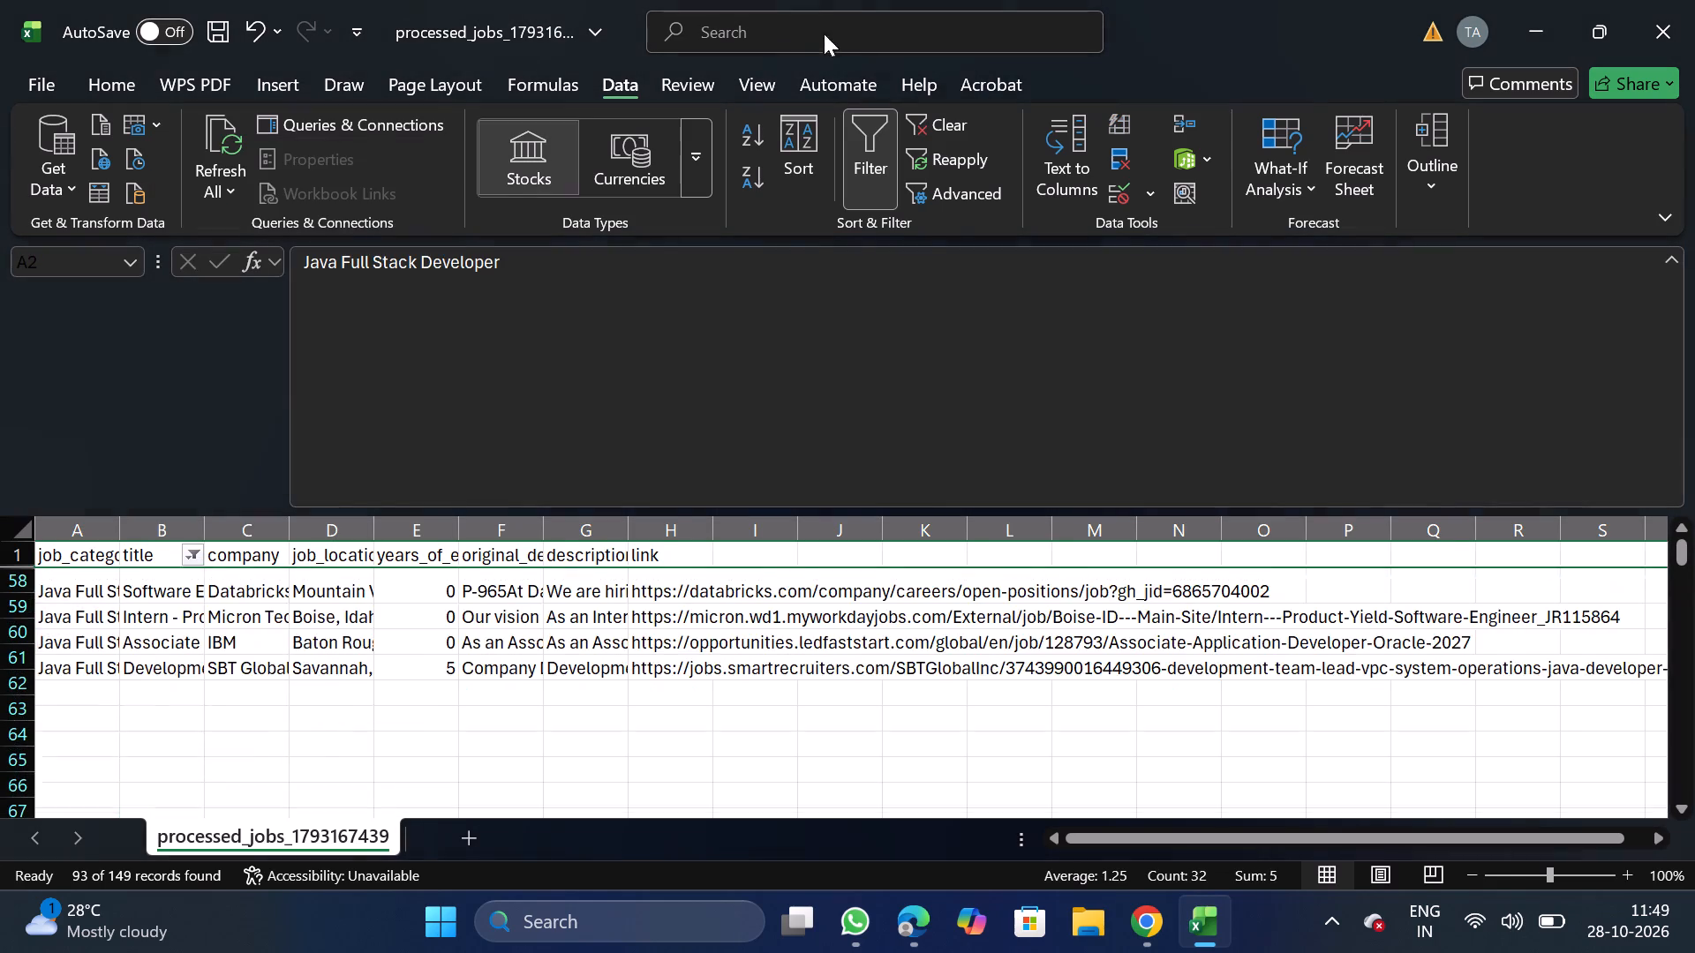
{"action": "left_click", "coordinate": [853, 147]}
Turn on filtering for the header row and search the title values for lead.
{"action": "left_click", "coordinate": [260, 518]}
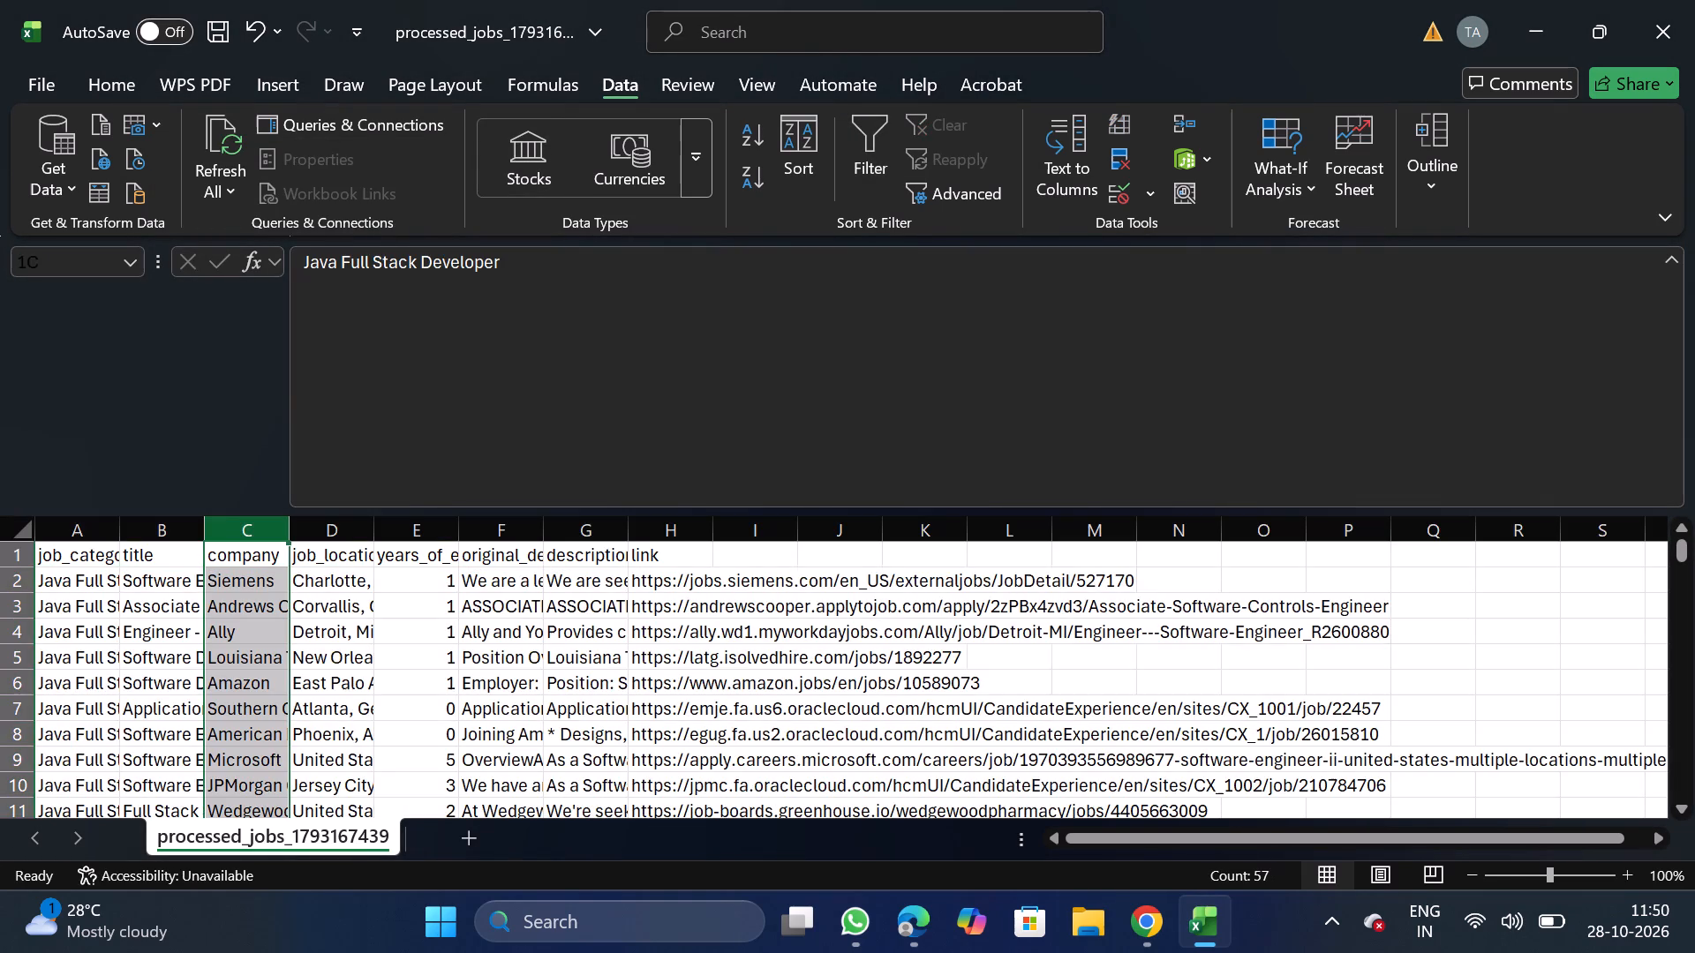
{"action": "left_click", "coordinate": [172, 552]}
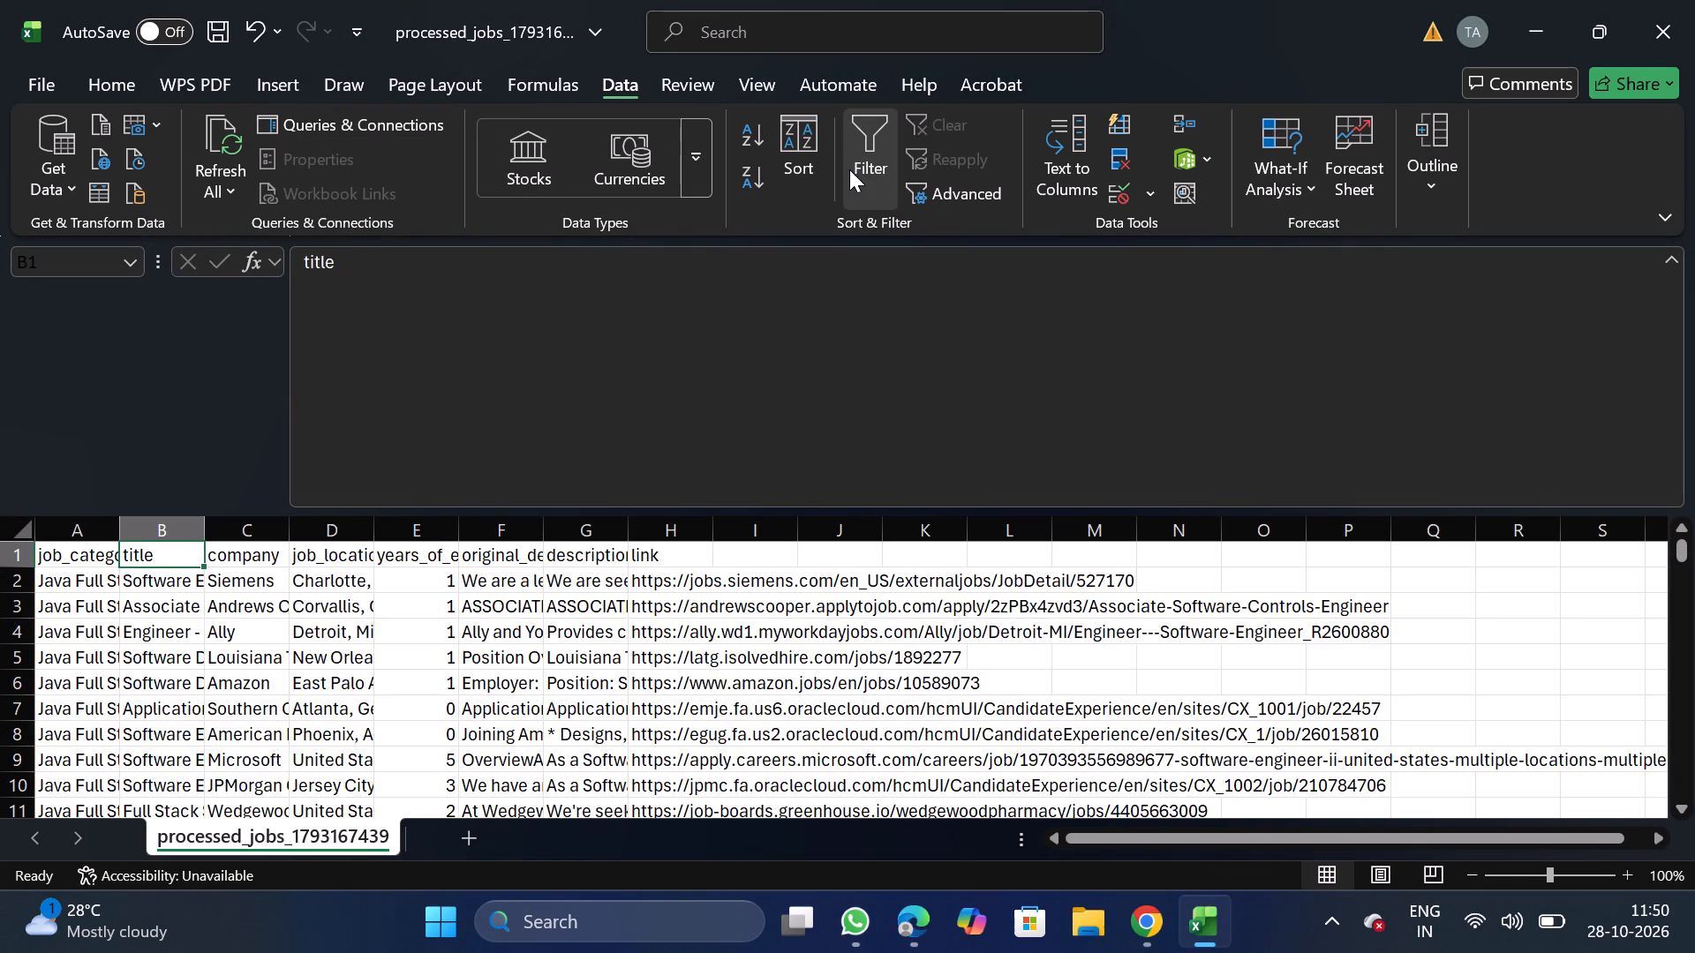
{"action": "left_click", "coordinate": [849, 169]}
{"action": "left_click", "coordinate": [185, 555]}
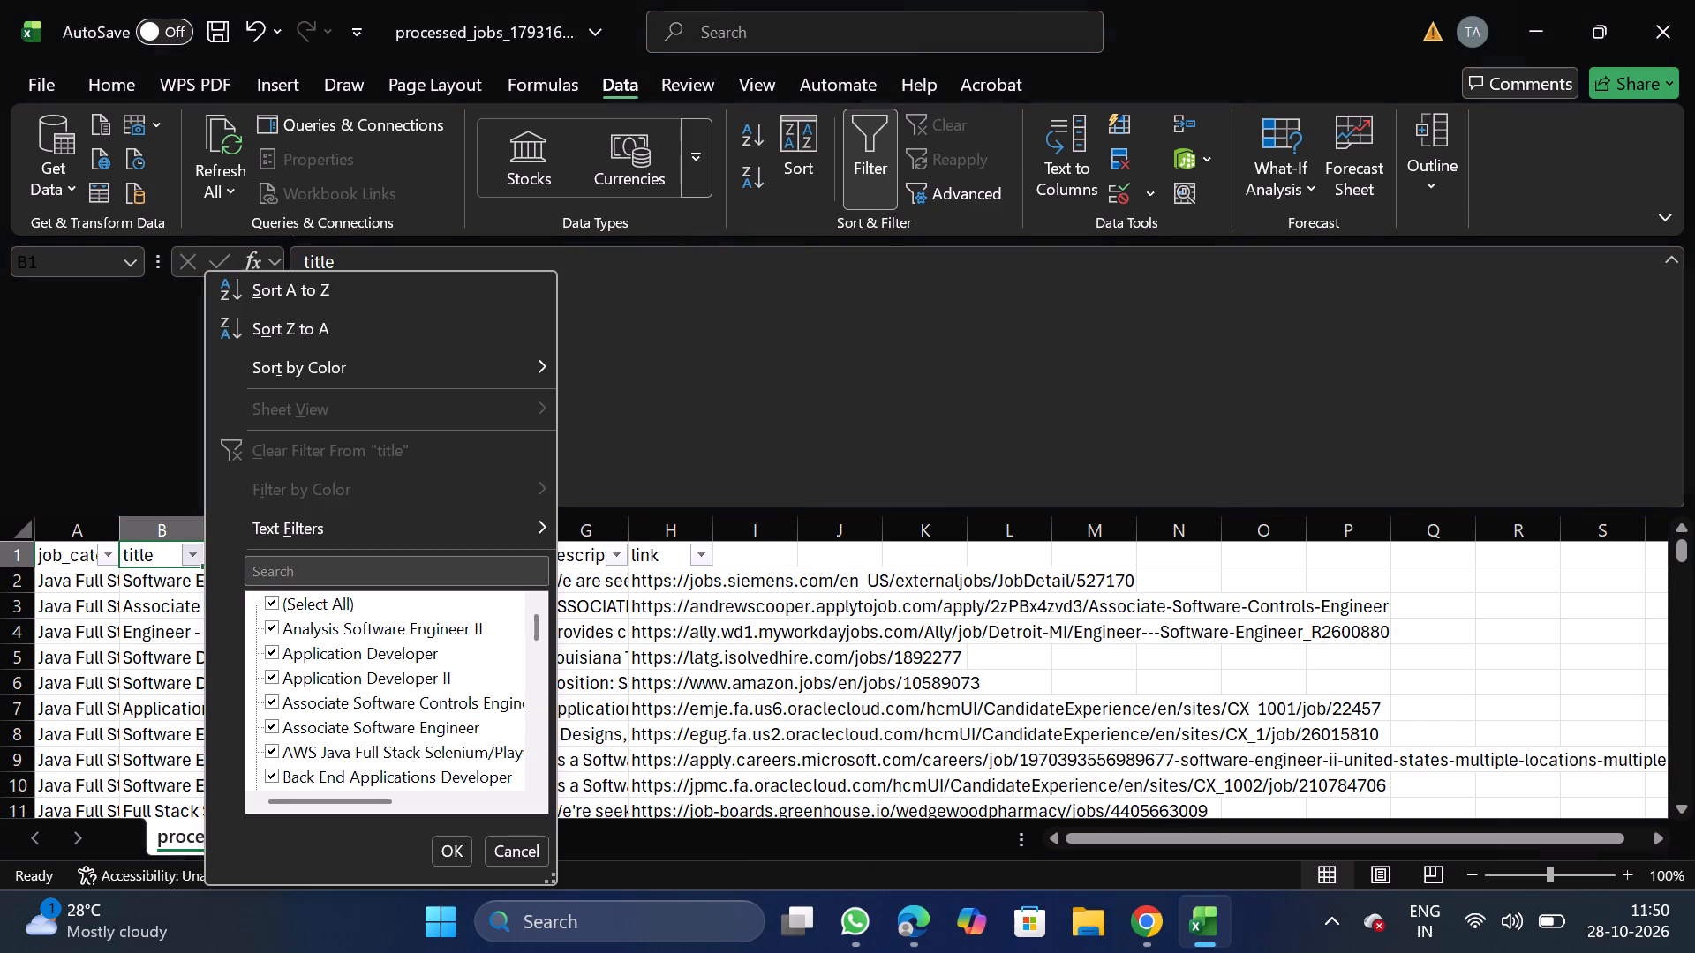
{"action": "left_click", "coordinate": [335, 571]}
{"action": "type", "text": "lead"}
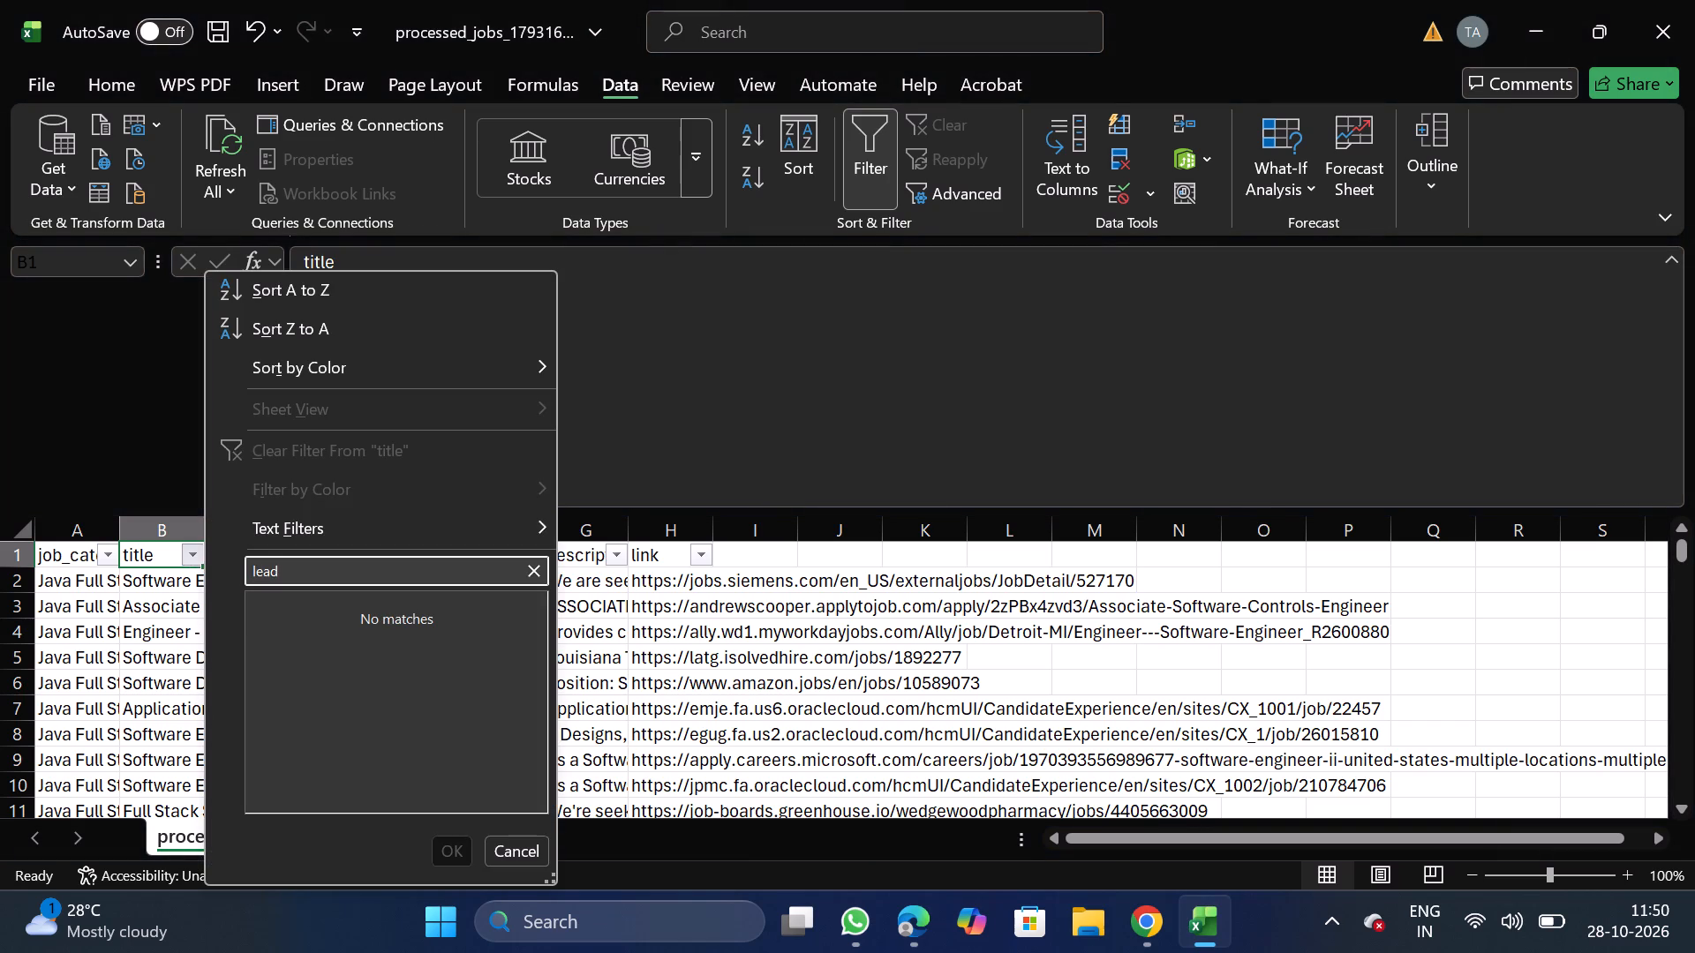
Filter the title column to entries matching staff, check the row shown, and remove the filter.
{"action": "key", "text": "BackSpace"}
{"action": "key", "text": "BackSpace"}
{"action": "key", "text": "BackSpace"}
{"action": "key", "text": "BackSpace"}
{"action": "key", "text": "BackSpace"}
{"action": "key", "text": "BackSpace"}
{"action": "key", "text": "BackSpace"}
{"action": "key", "text": "BackSpace"}
{"action": "key", "text": "BackSpace"}
{"action": "key", "text": "BackSpace"}
{"action": "key", "text": "BackSpace"}
{"action": "key", "text": "BackSpace"}
{"action": "key", "text": "BackSpace"}
{"action": "type", "text": "sa"}
{"action": "key", "text": "BackSpace"}
{"action": "type", "text": "taff"}
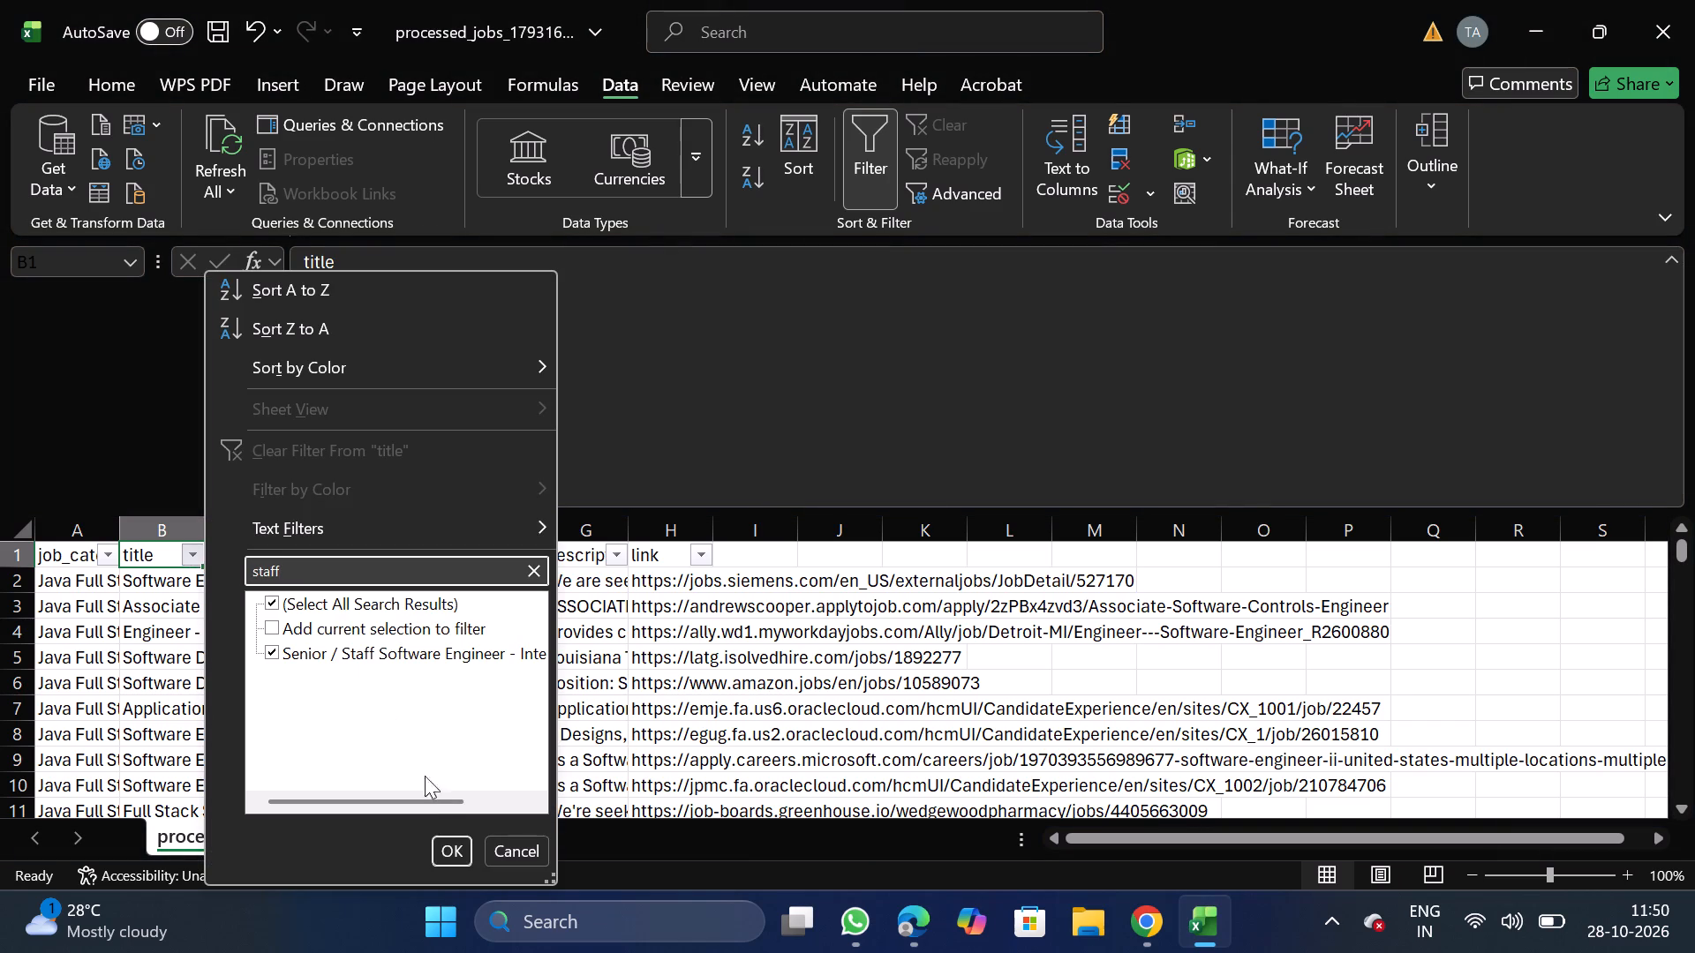
{"action": "left_click", "coordinate": [456, 852]}
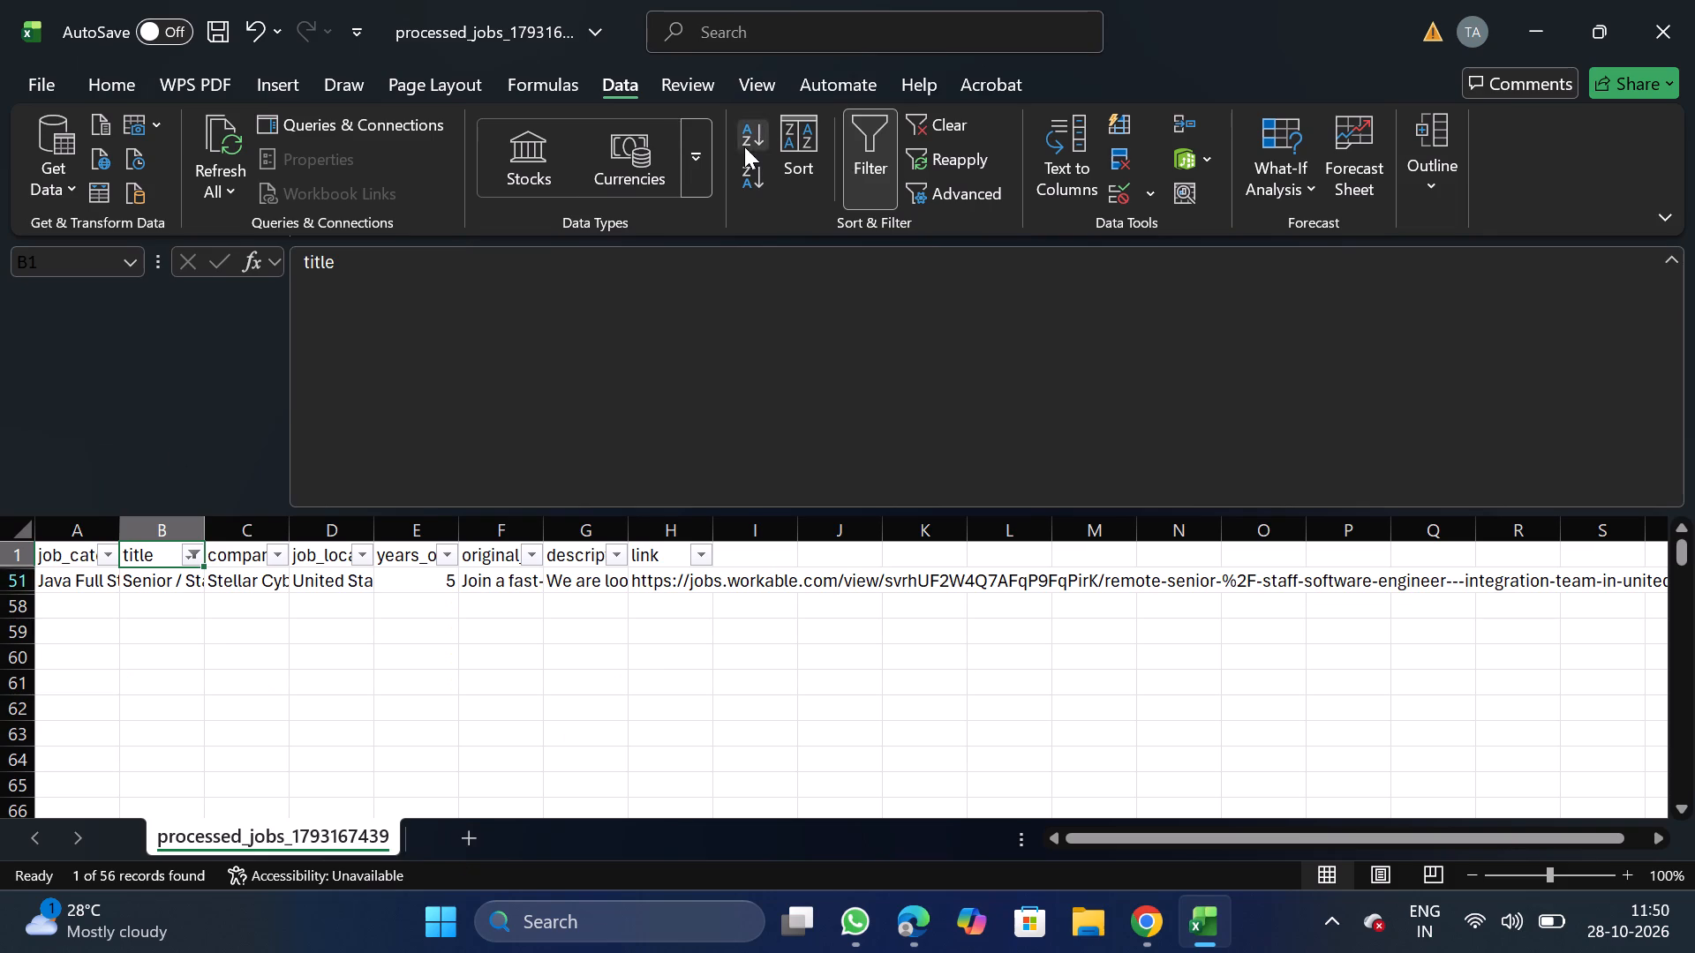
{"action": "left_click", "coordinate": [884, 155]}
Search the title filter values for principal, and turn filtering off without applying anything.
{"action": "left_click", "coordinate": [852, 132]}
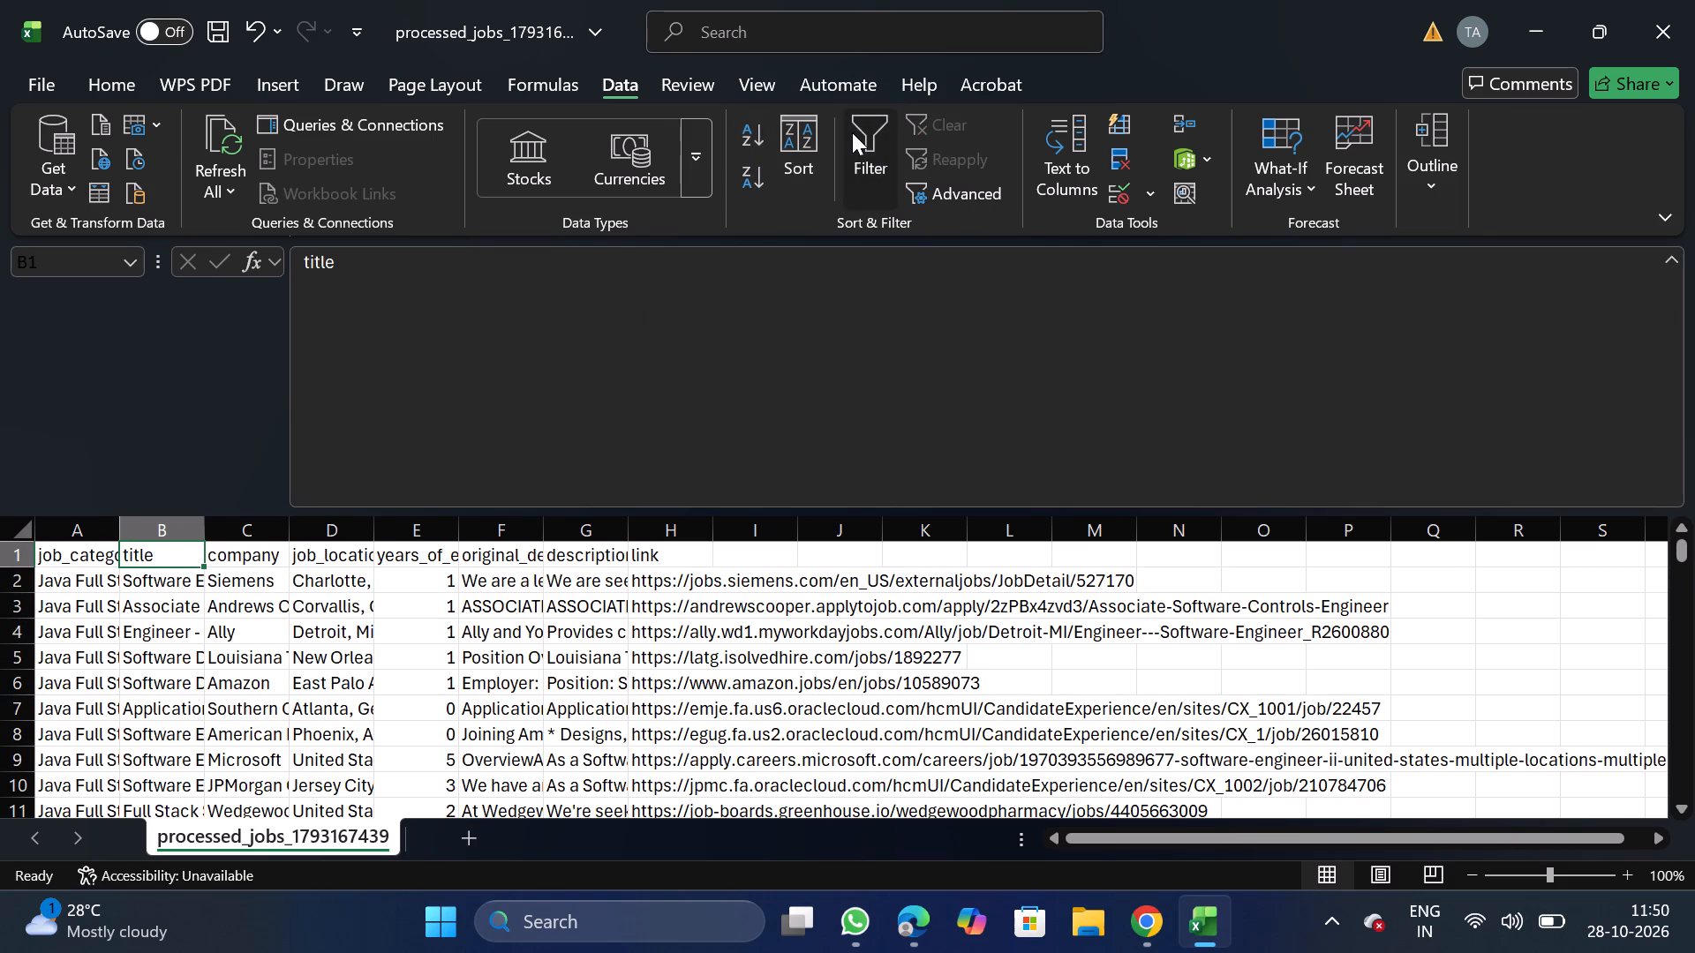
{"action": "left_click", "coordinate": [199, 550]}
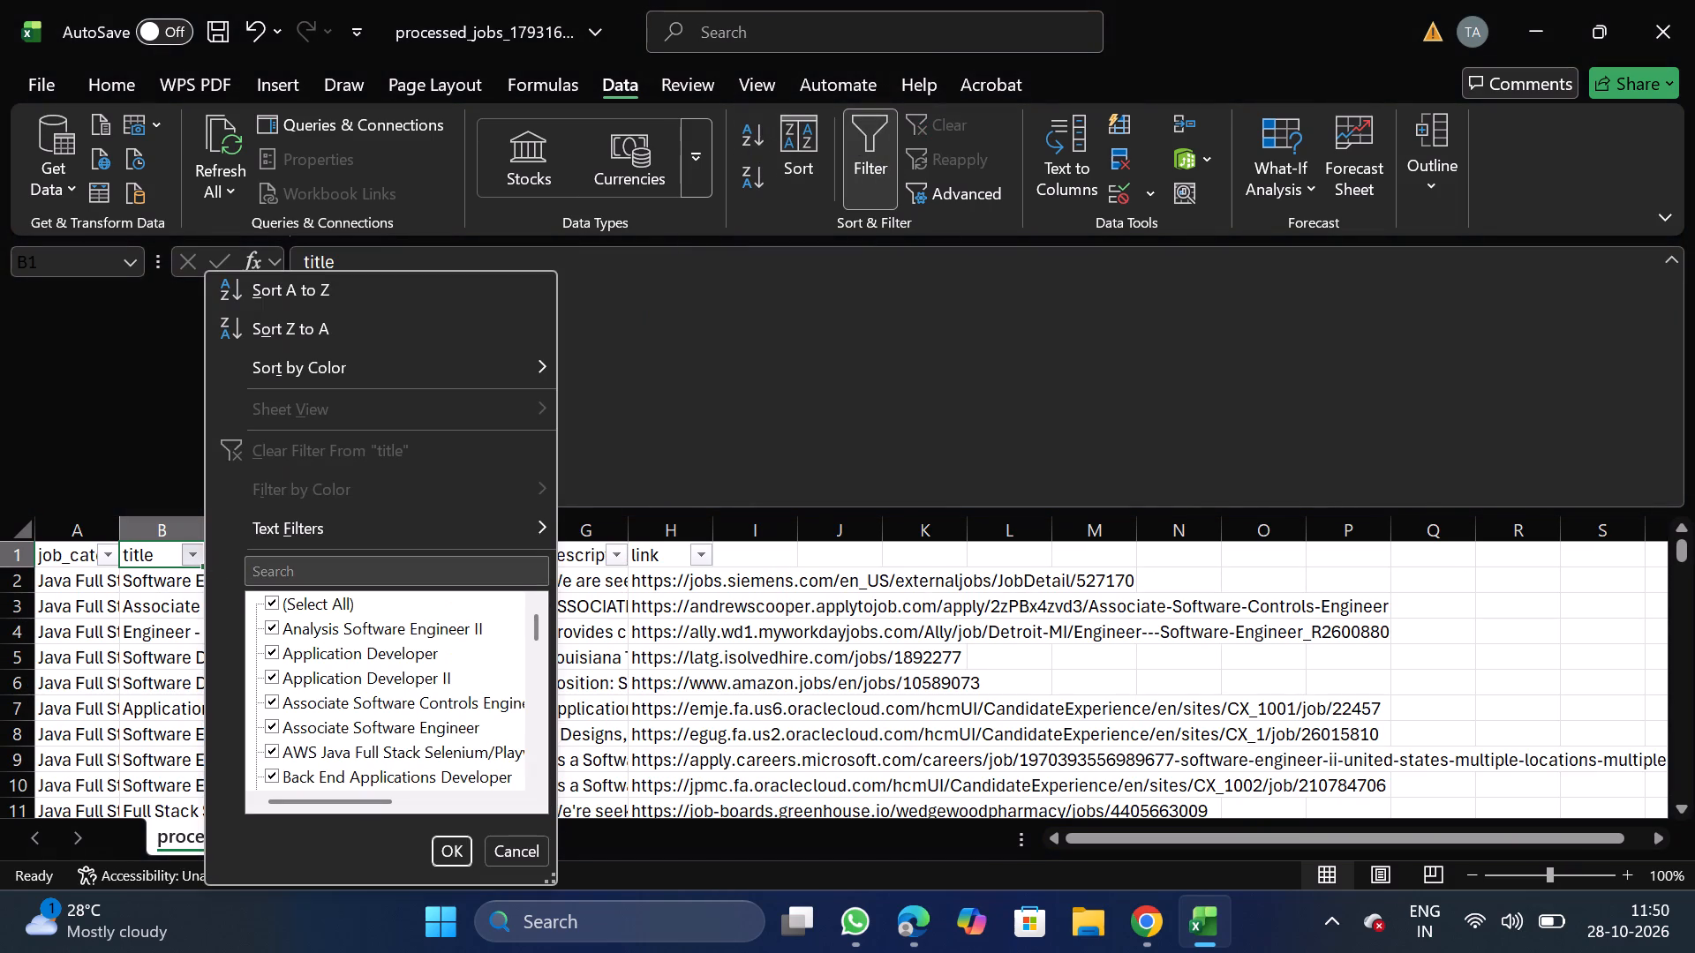
{"action": "left_click", "coordinate": [307, 567]}
{"action": "type", "text": "principal"}
{"action": "key", "text": "BackSpace"}
{"action": "key", "text": "BackSpace"}
{"action": "key", "text": "BackSpace"}
{"action": "key", "text": "BackSpace"}
{"action": "key", "text": "BackSpace"}
{"action": "key", "text": "BackSpace"}
{"action": "key", "text": "BackSpace"}
{"action": "key", "text": "BackSpace"}
{"action": "key", "text": "BackSpace"}
{"action": "key", "text": "BackSpace"}
{"action": "key", "text": "BackSpace"}
{"action": "key", "text": "BackSpace"}
{"action": "key", "text": "BackSpace"}
{"action": "key", "text": "BackSpace"}
{"action": "key", "text": "BackSpace"}
{"action": "key", "text": "BackSpace"}
{"action": "key", "text": "BackSpace"}
{"action": "key", "text": "BackSpace"}
{"action": "key", "text": "BackSpace"}
{"action": "key", "text": "BackSpace"}
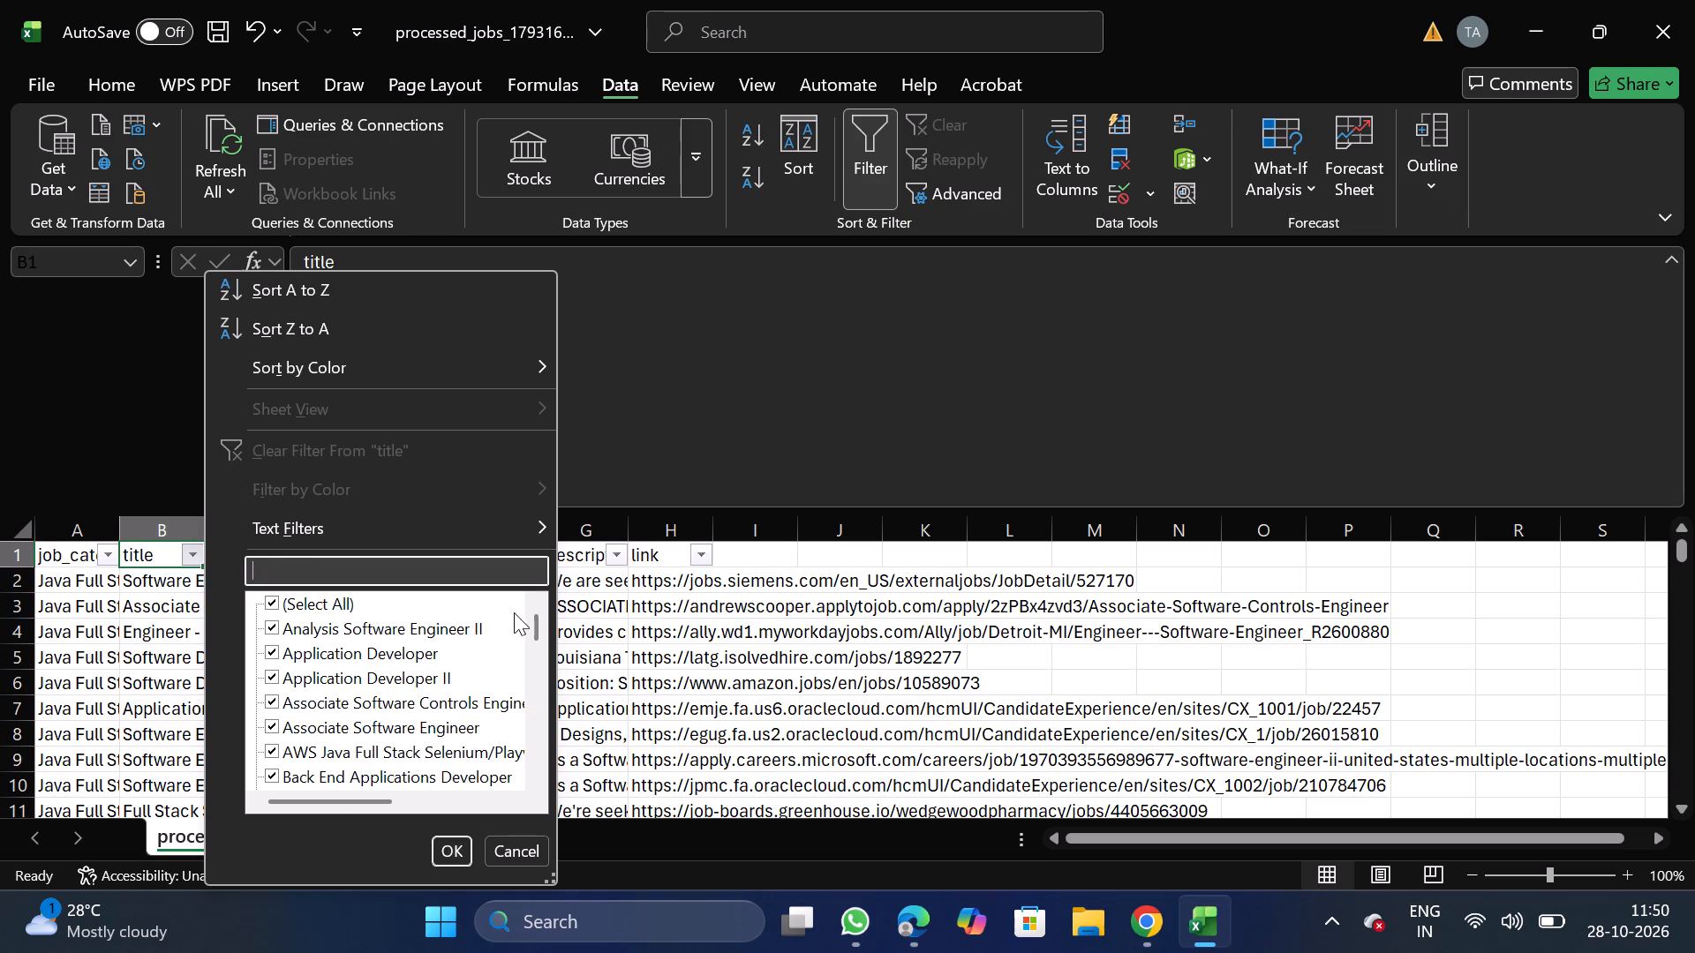
{"action": "left_click", "coordinate": [638, 713]}
{"action": "left_click", "coordinate": [854, 112]}
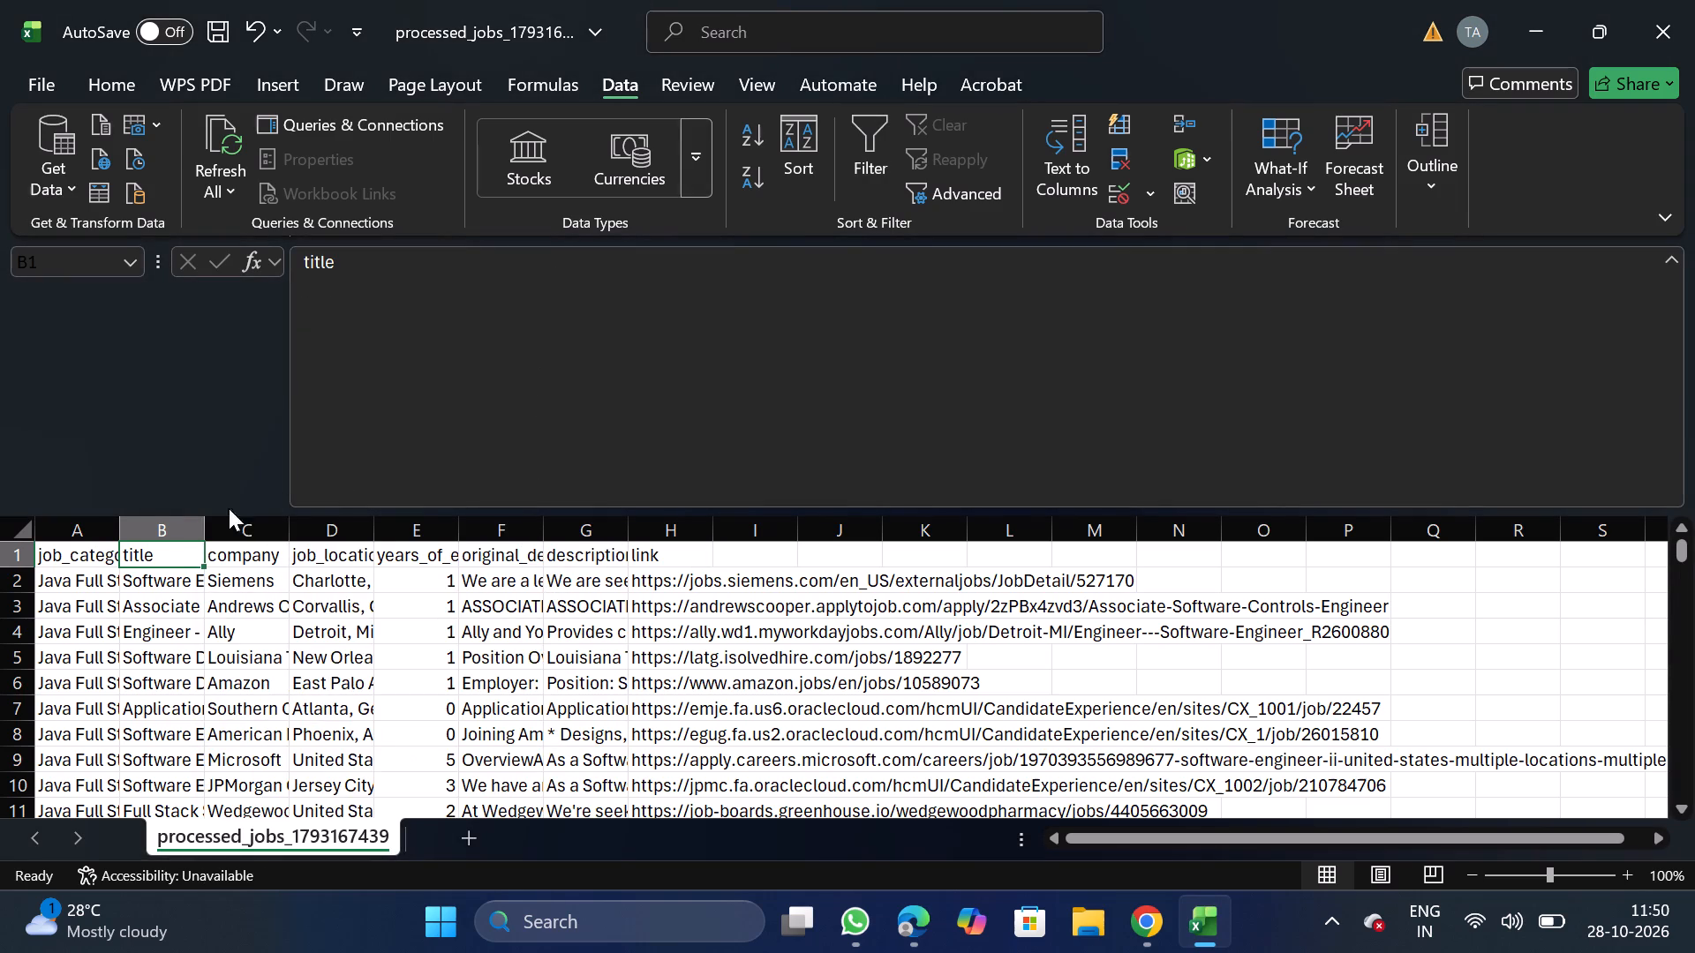
Add a filter to the company column and open its list of values.
{"action": "left_click", "coordinate": [233, 538]}
{"action": "left_click", "coordinate": [868, 110]}
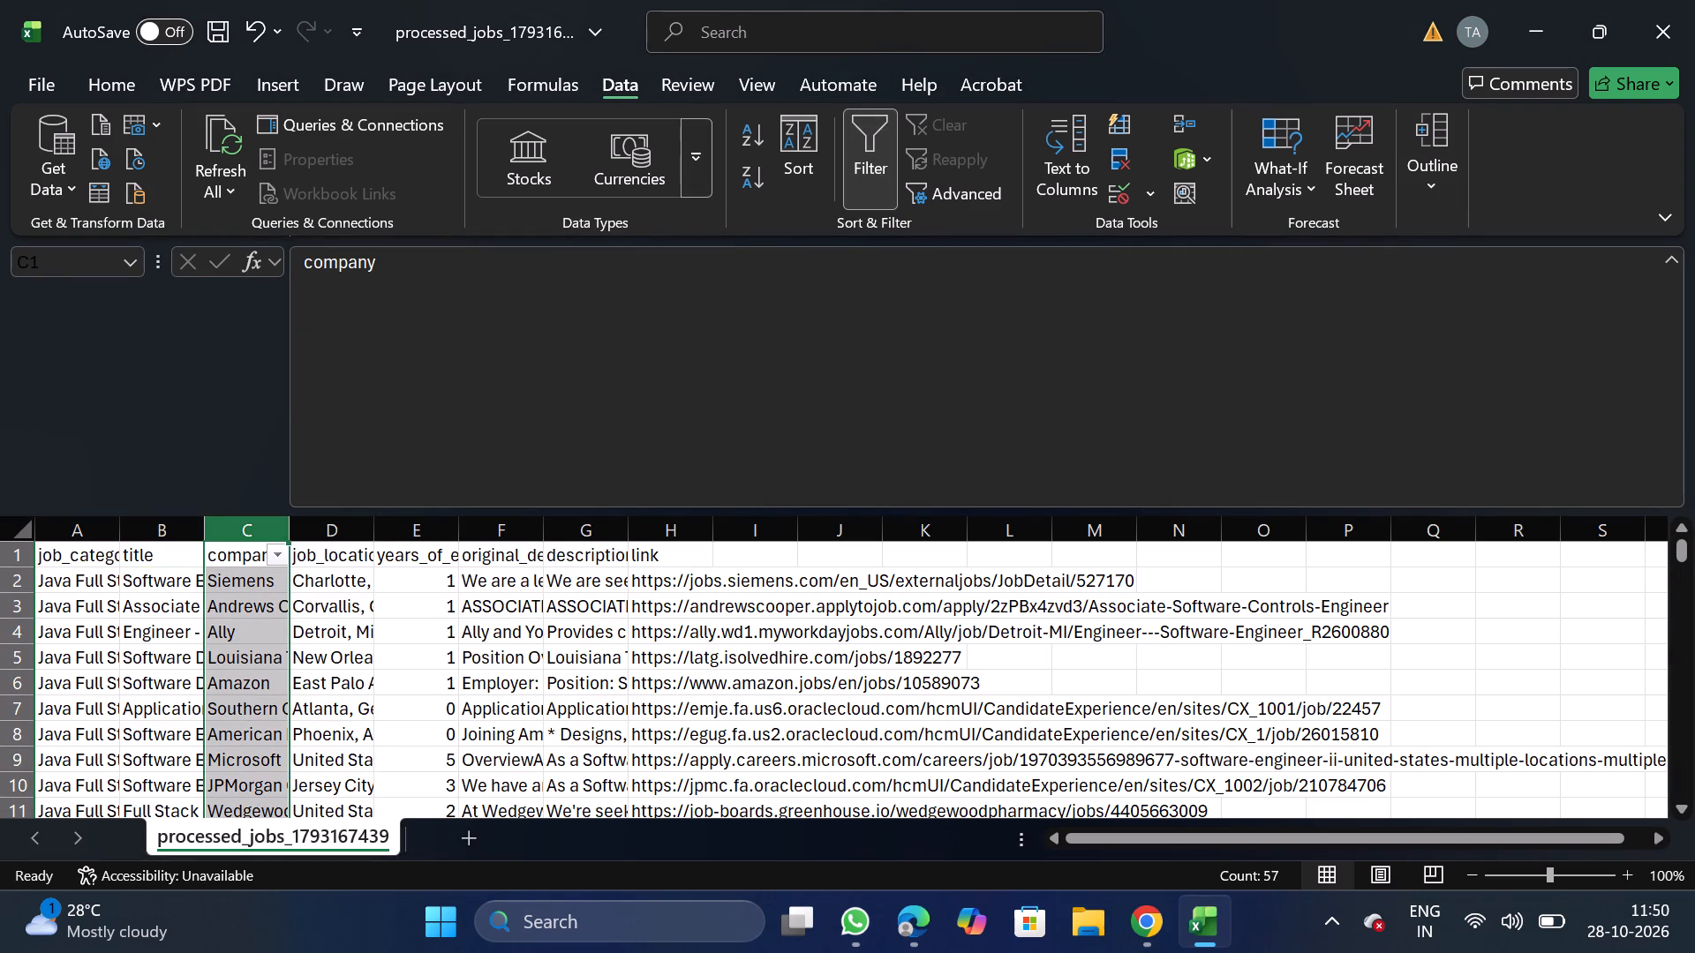
{"action": "left_click", "coordinate": [284, 559]}
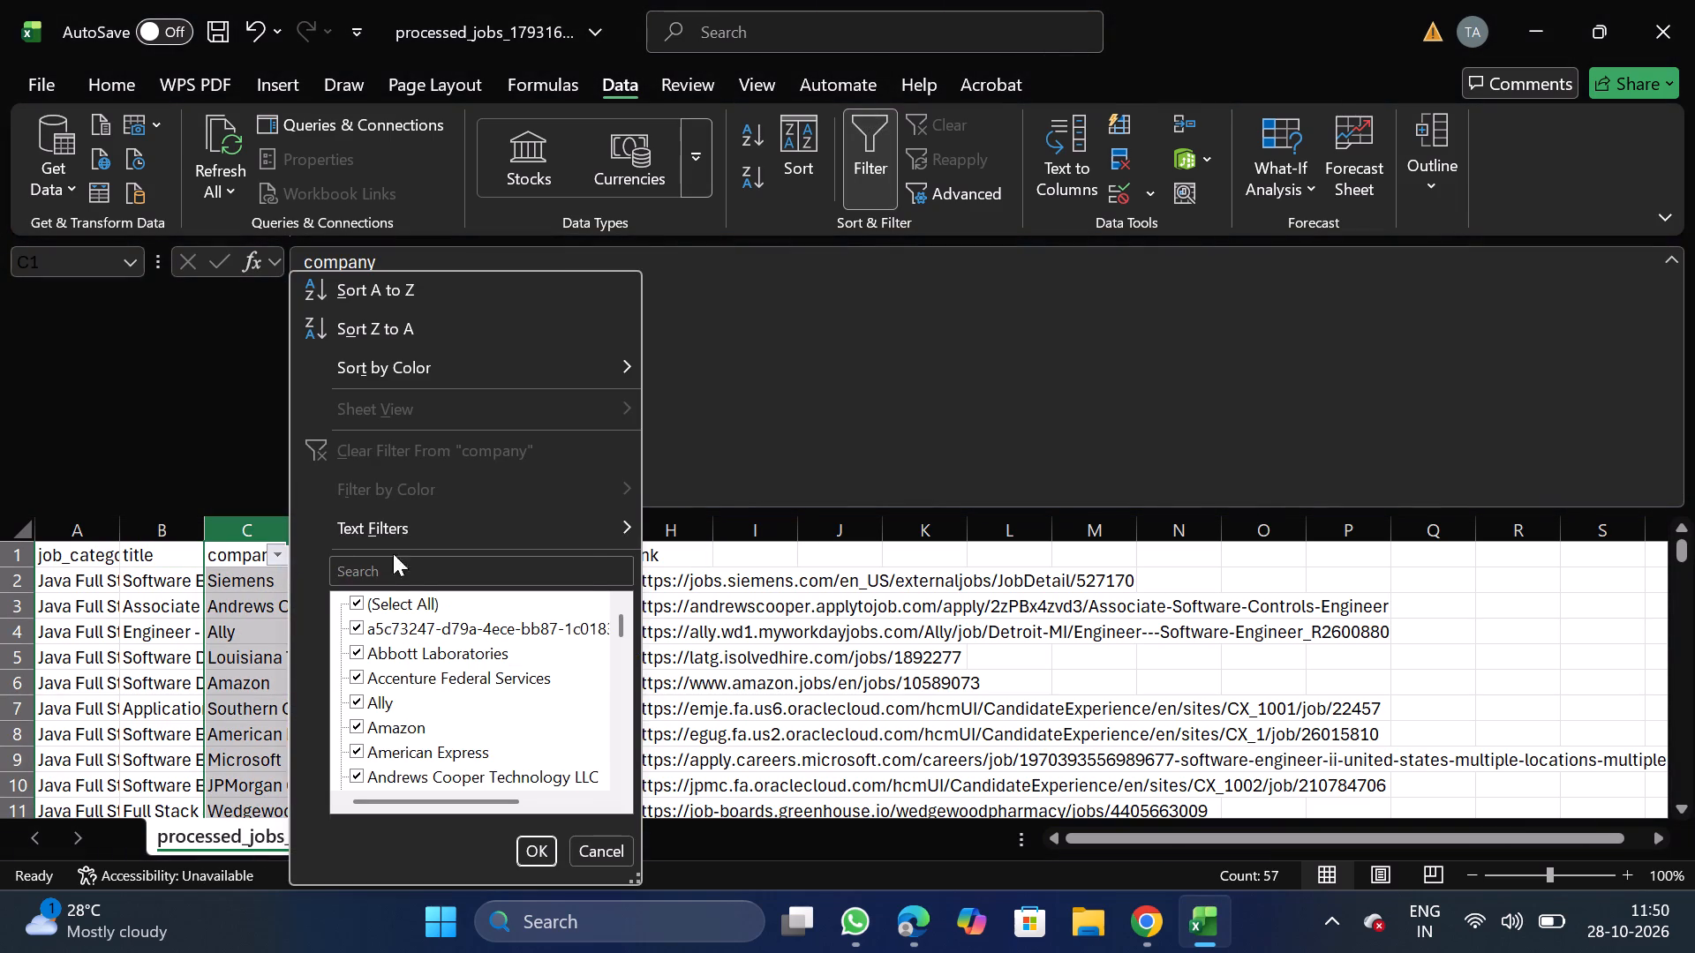